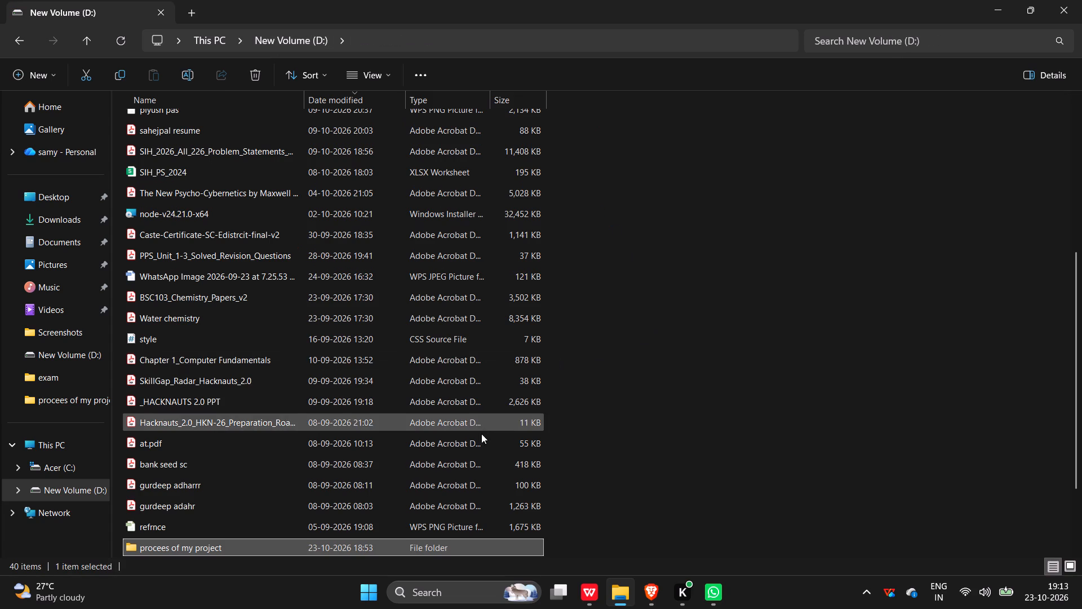
pyautogui.scroll(-1, 463, 468)
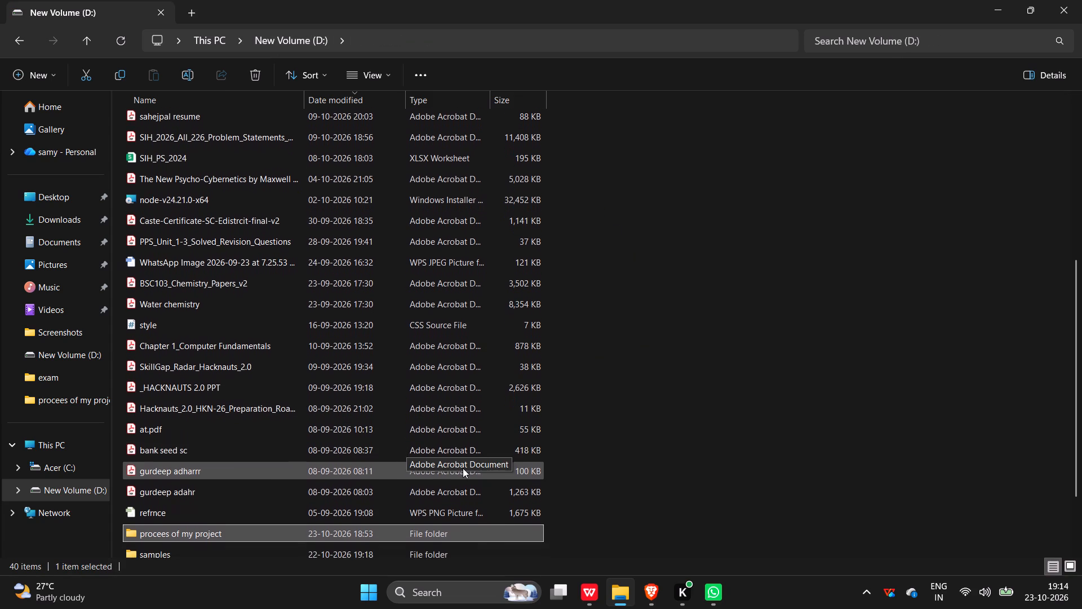
pyautogui.scroll(-6, 463, 468)
pyautogui.scroll(5, 463, 468)
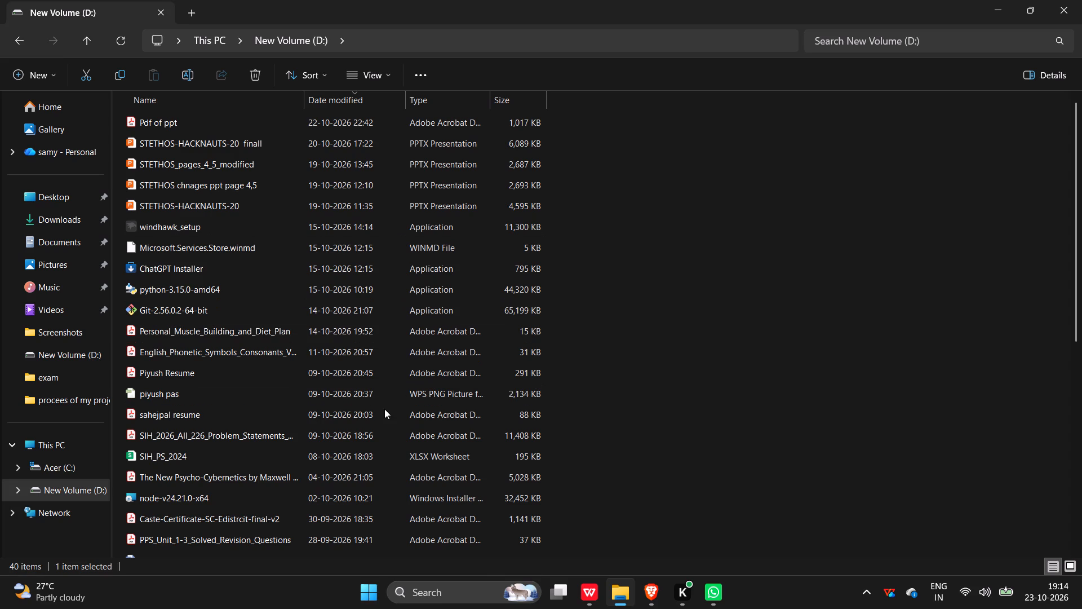
pyautogui.scroll(-1, 384, 410)
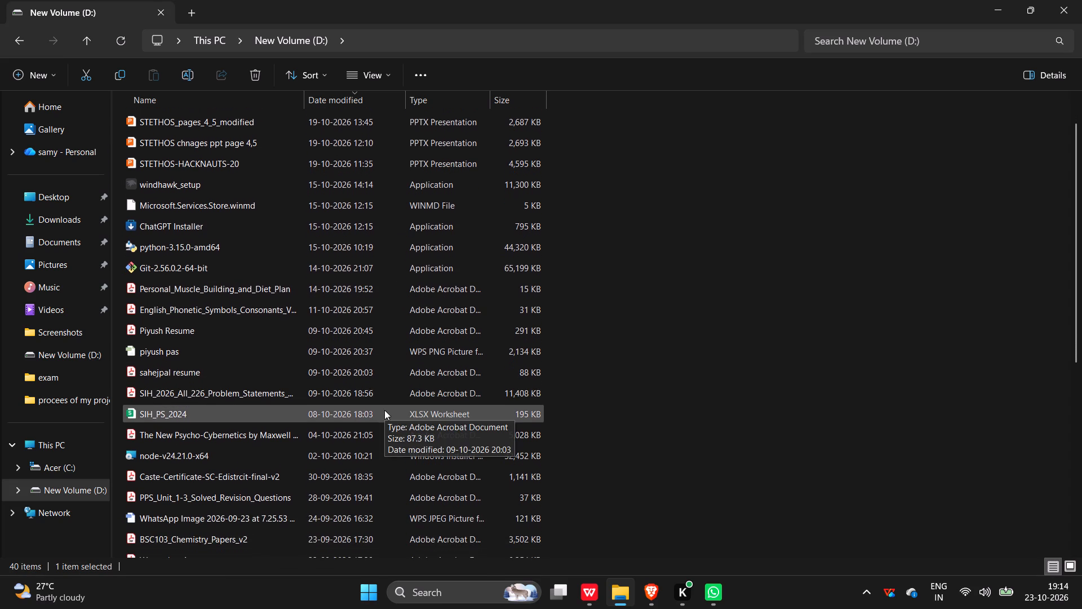
pyautogui.scroll(-2, 384, 410)
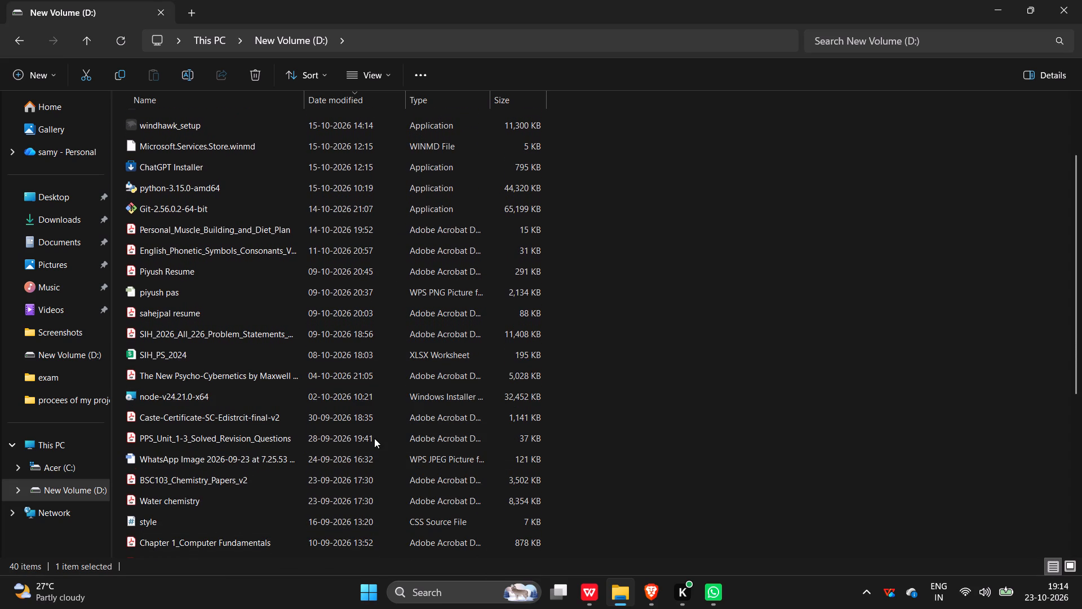
# Refresh the New Volume (D:) file listing.
pyautogui.rightClick(677, 414)
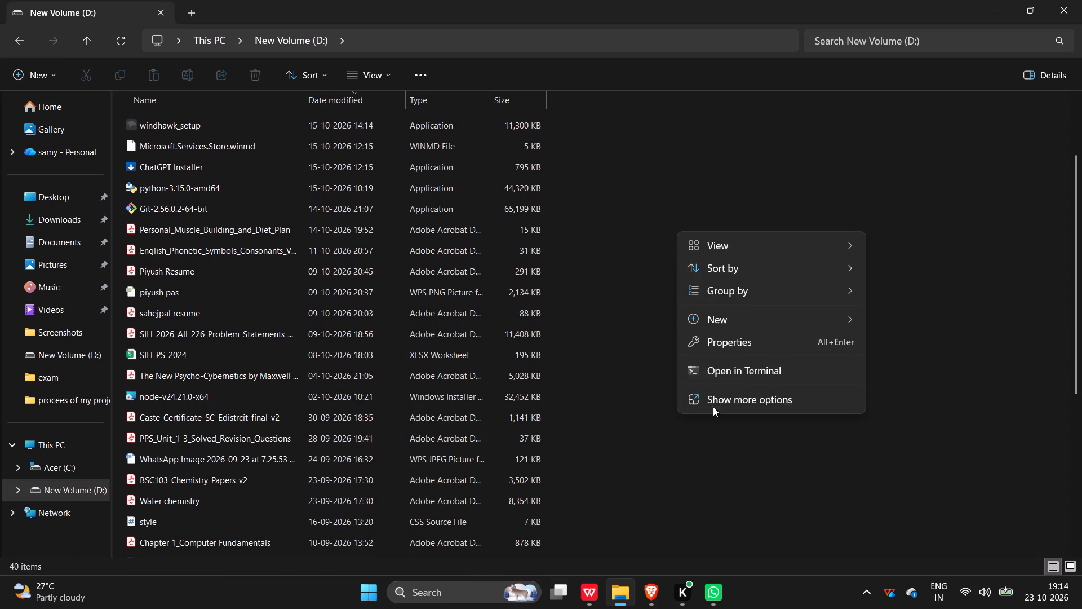
pyautogui.click(722, 399)
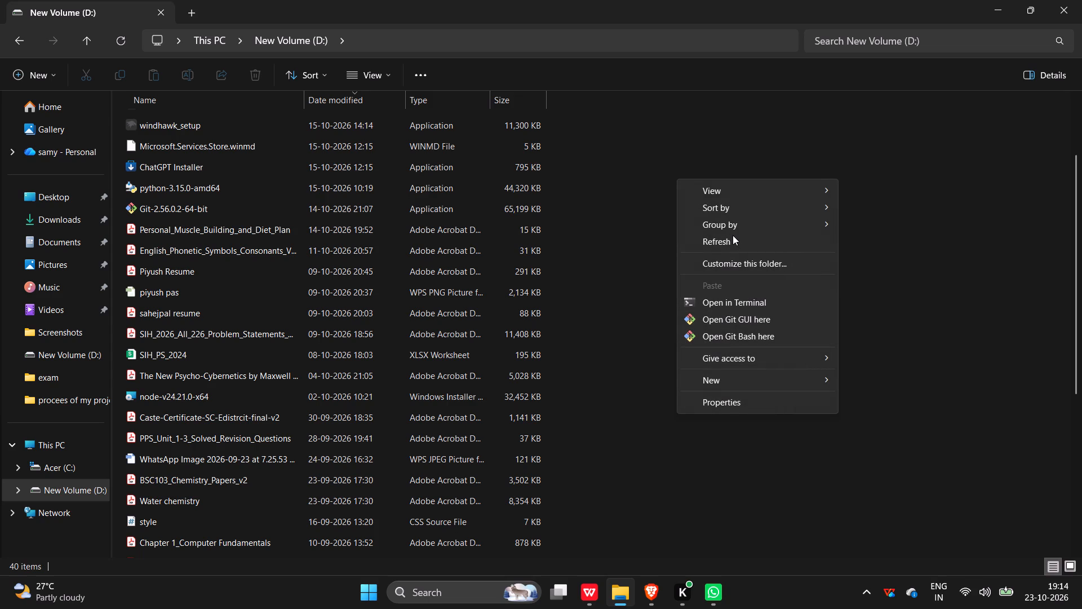
pyautogui.click(733, 235)
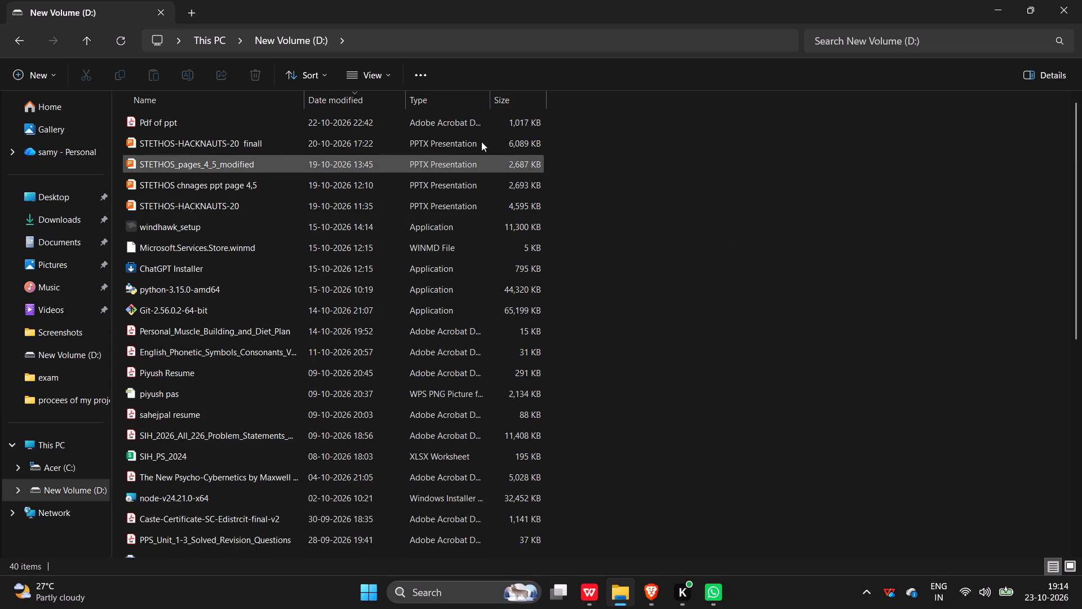
# Go through the files on New Volume (D:) one by one, from the presentations to the older documents and back up.
pyautogui.press('Down')
pyautogui.press('Down')
pyautogui.press('Down')
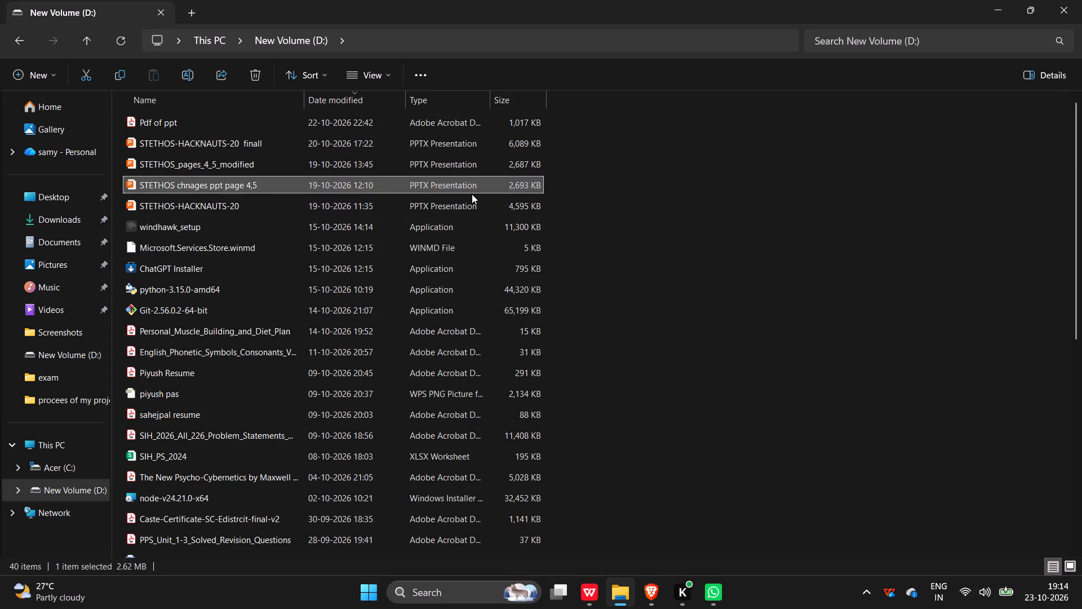
pyautogui.press('Down')
pyautogui.press('Down')
pyautogui.press('Down')
pyautogui.press('Down')
pyautogui.press('Down')
pyautogui.press('Down')
pyautogui.press('Down')
pyautogui.press('Down')
pyautogui.press('Down')
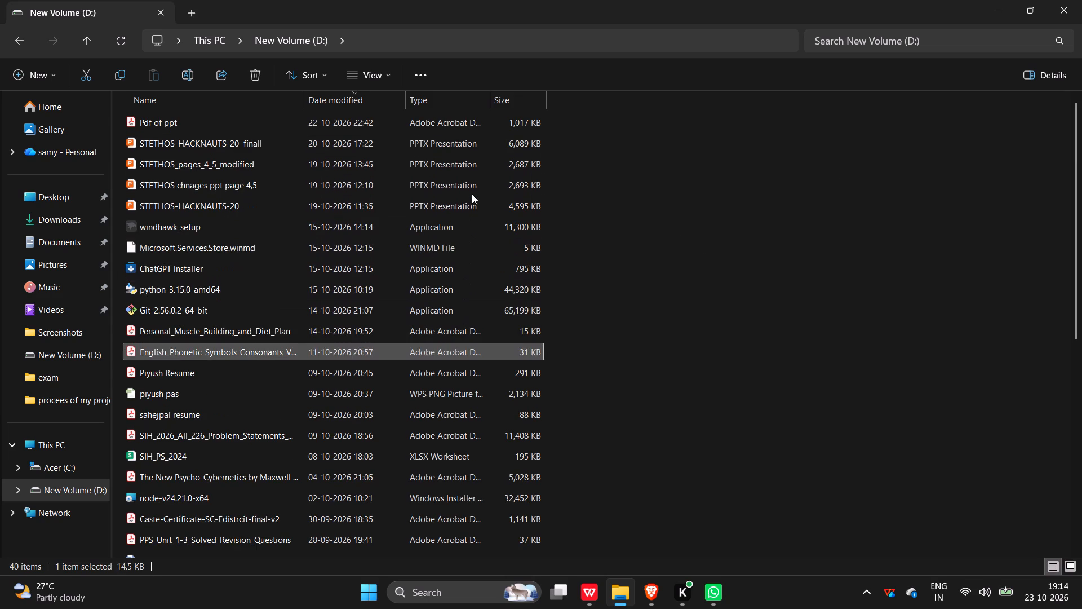
pyautogui.press('Down')
pyautogui.press('Down')
pyautogui.press('Down')
pyautogui.press('Down')
pyautogui.press('Down')
pyautogui.press('Down')
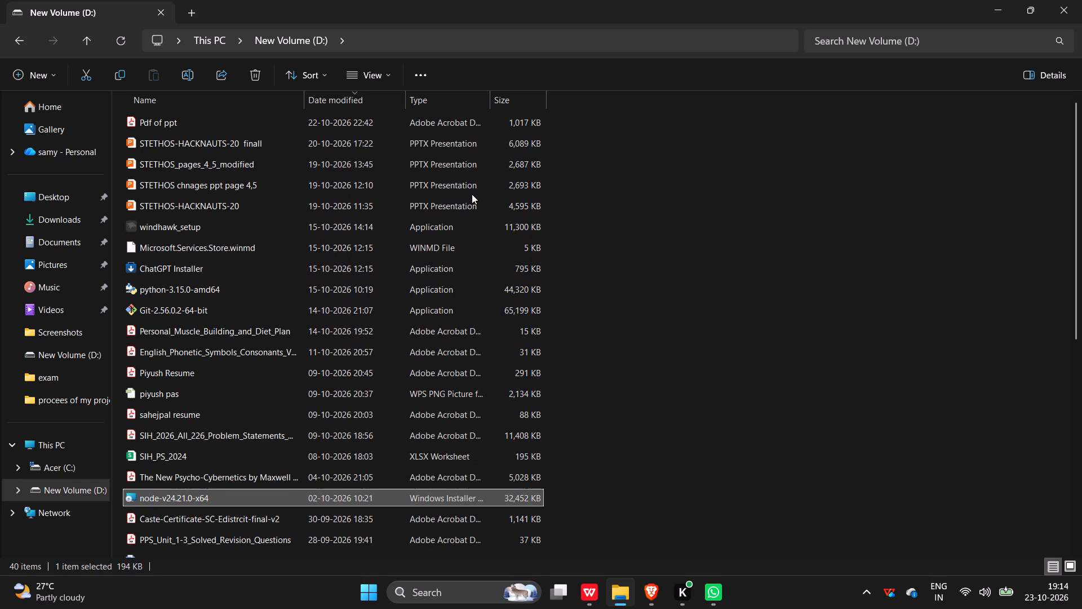
pyautogui.press('Down')
pyautogui.press('Down')
pyautogui.press('Down')
pyautogui.press('Down')
pyautogui.press('Down')
pyautogui.press('Down')
pyautogui.press('Down')
pyautogui.press('Down')
pyautogui.press('Down')
pyautogui.press('Down')
pyautogui.press('Down')
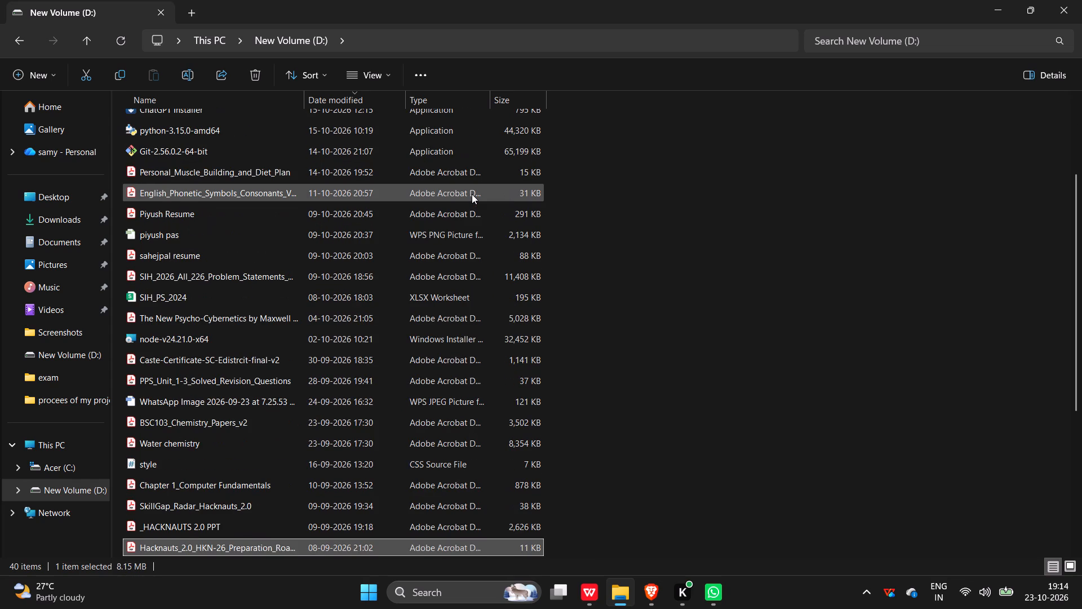
pyautogui.press('Up')
pyautogui.press('Up')
pyautogui.press('Up')
pyautogui.press('Up')
pyautogui.press('Up')
pyautogui.press('Up')
pyautogui.press('Up')
pyautogui.press('Up')
pyautogui.press('Up')
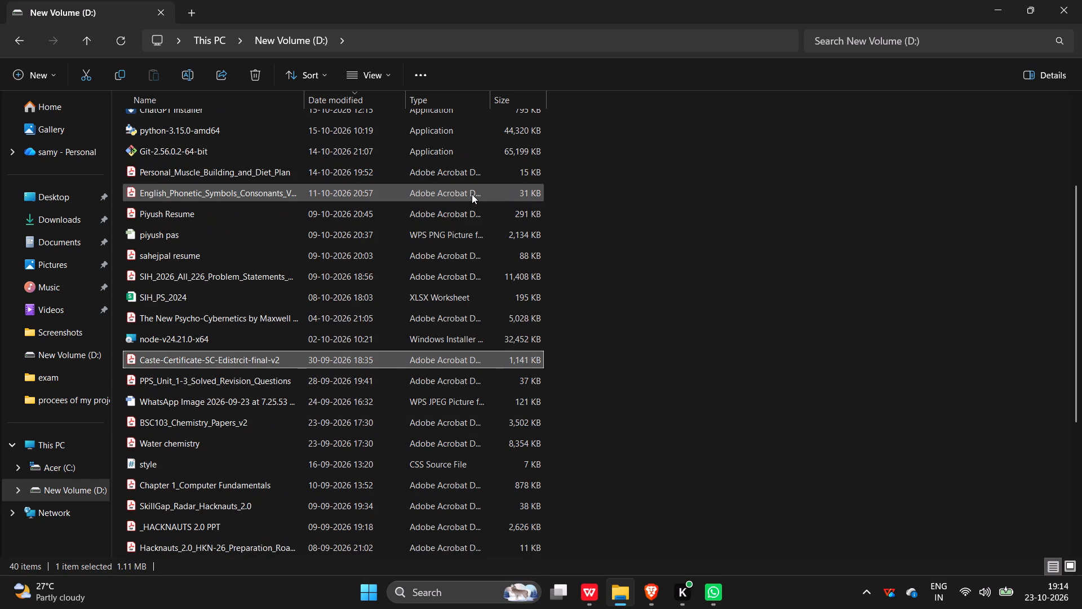
pyautogui.press('Up')
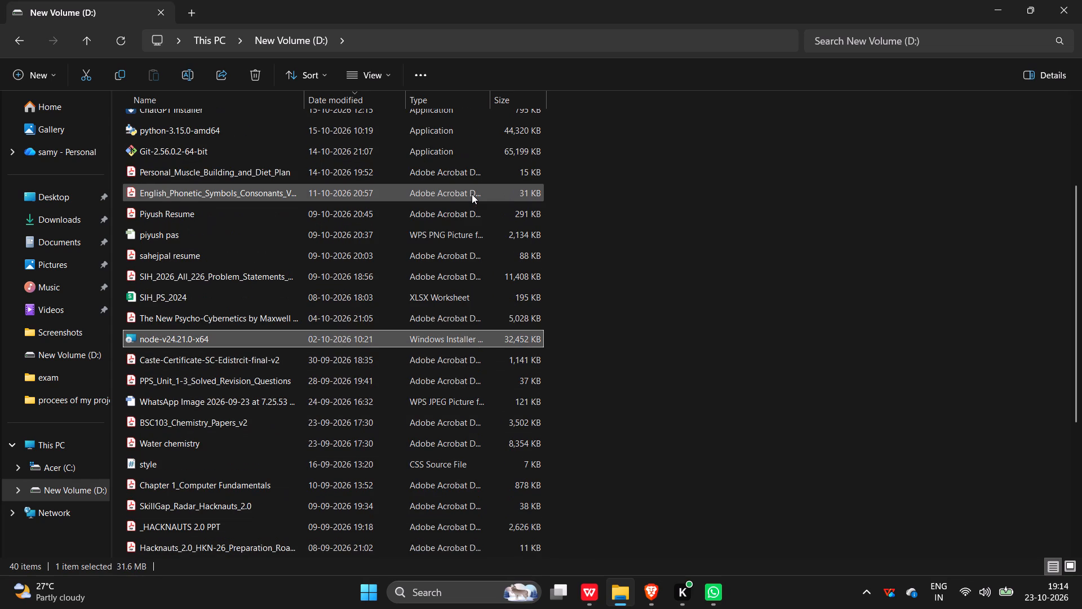
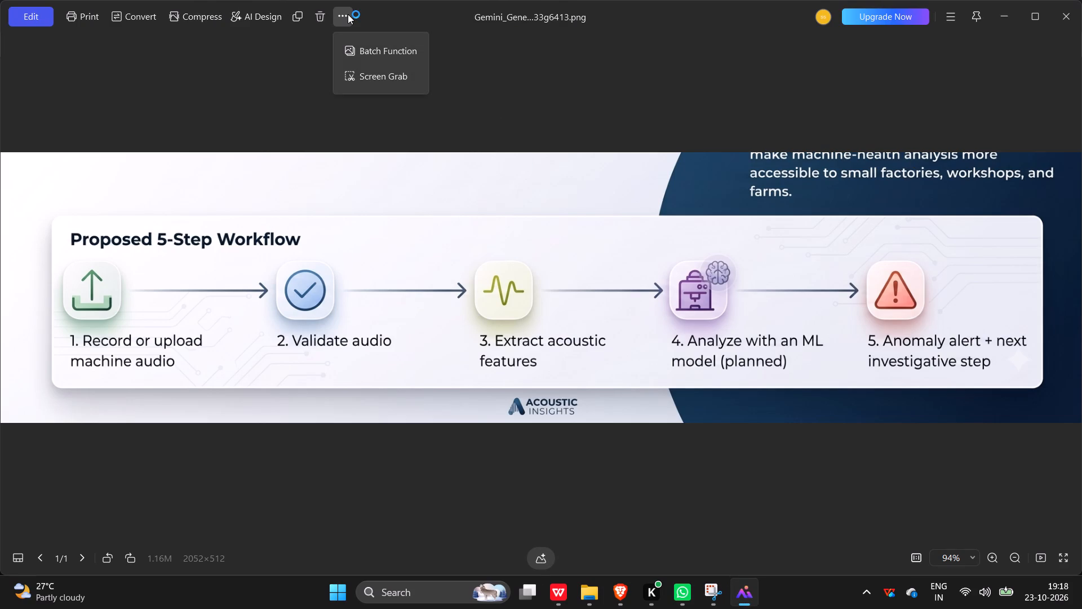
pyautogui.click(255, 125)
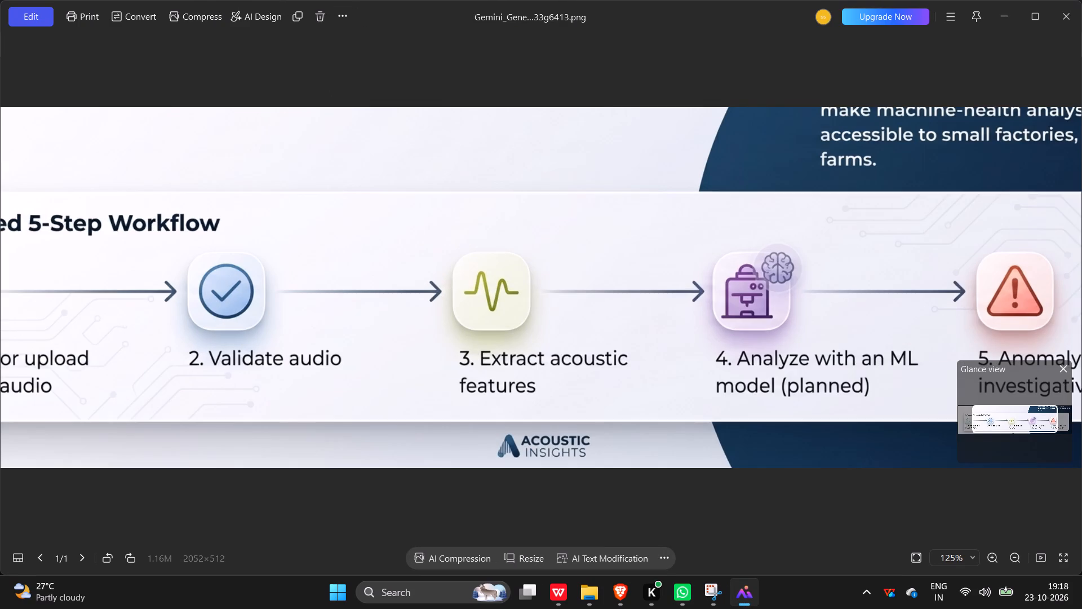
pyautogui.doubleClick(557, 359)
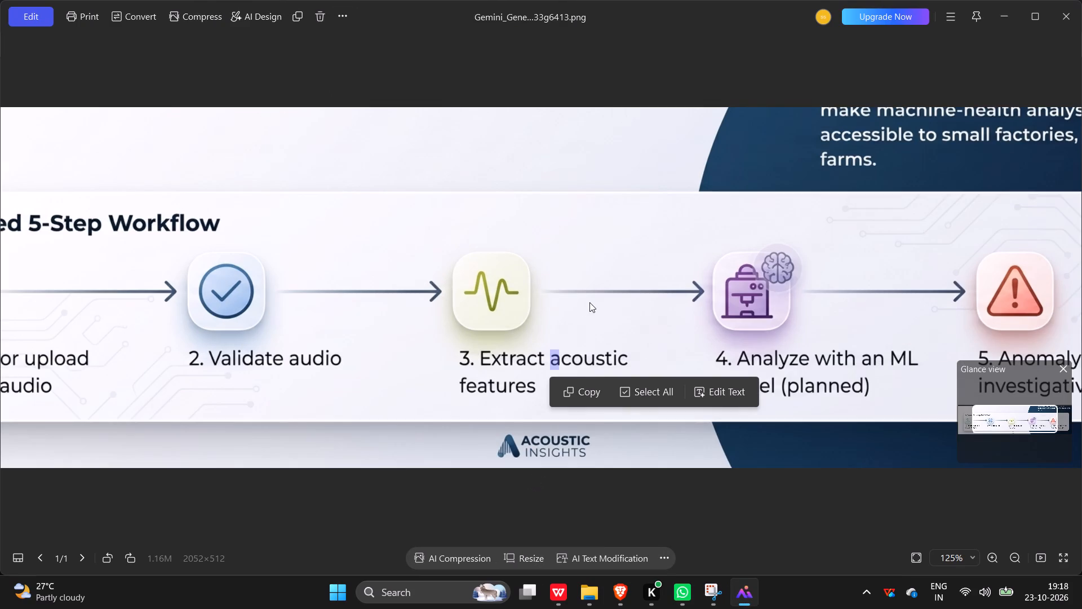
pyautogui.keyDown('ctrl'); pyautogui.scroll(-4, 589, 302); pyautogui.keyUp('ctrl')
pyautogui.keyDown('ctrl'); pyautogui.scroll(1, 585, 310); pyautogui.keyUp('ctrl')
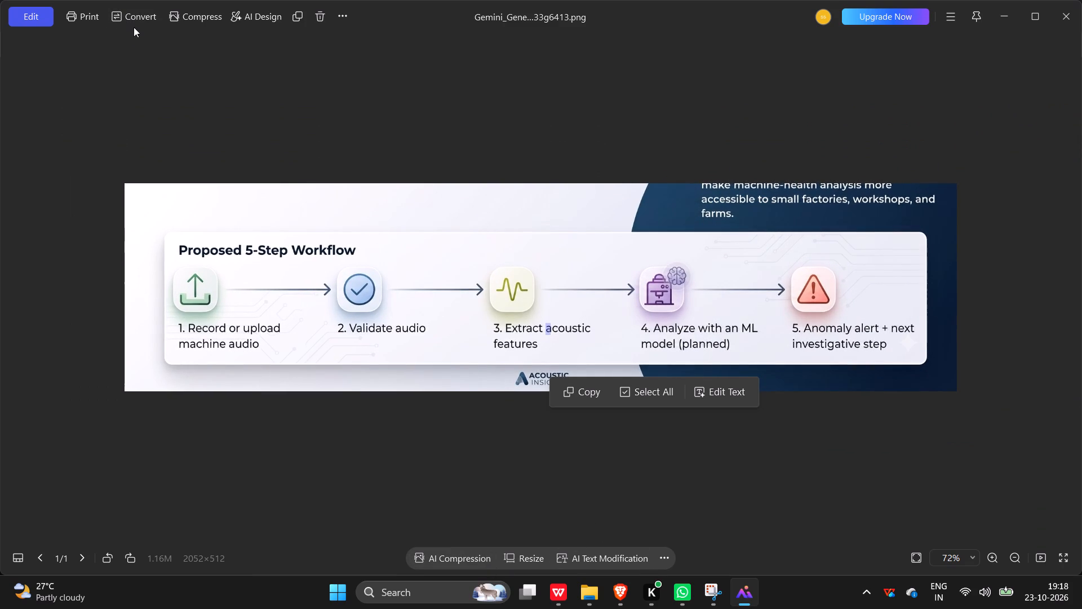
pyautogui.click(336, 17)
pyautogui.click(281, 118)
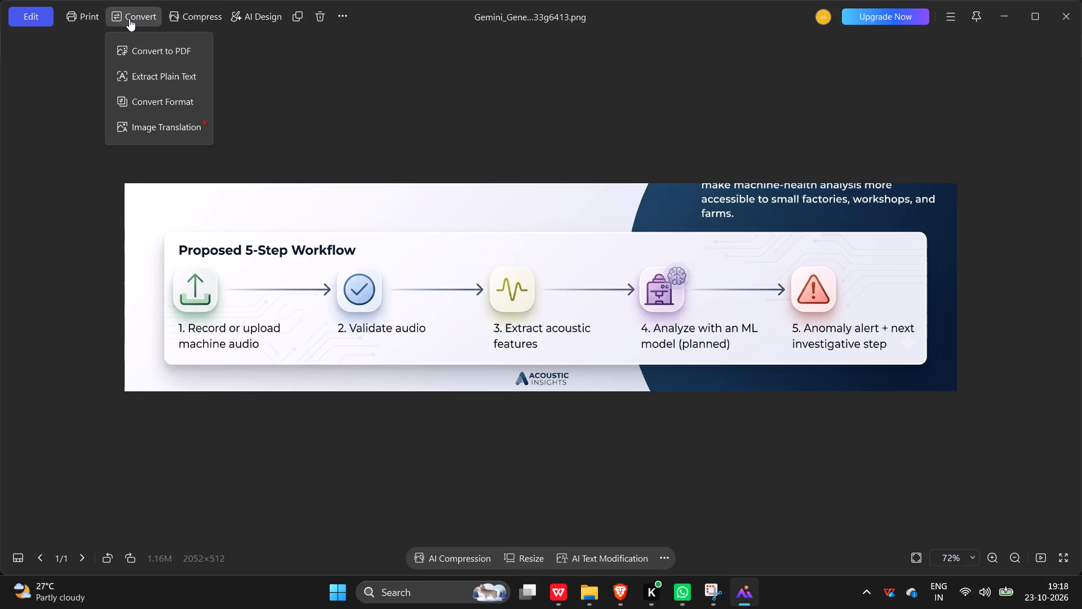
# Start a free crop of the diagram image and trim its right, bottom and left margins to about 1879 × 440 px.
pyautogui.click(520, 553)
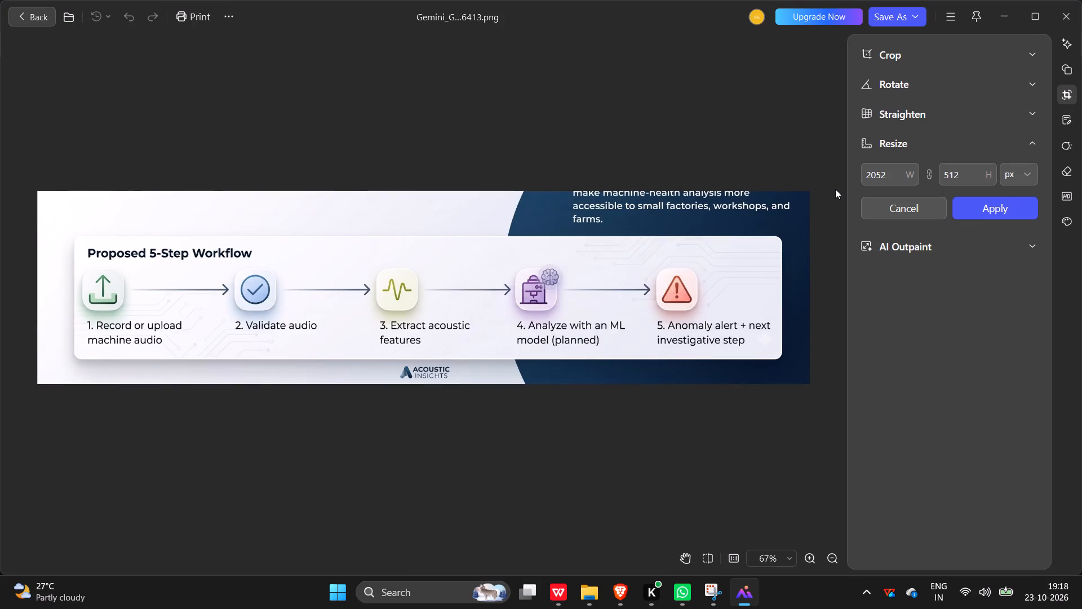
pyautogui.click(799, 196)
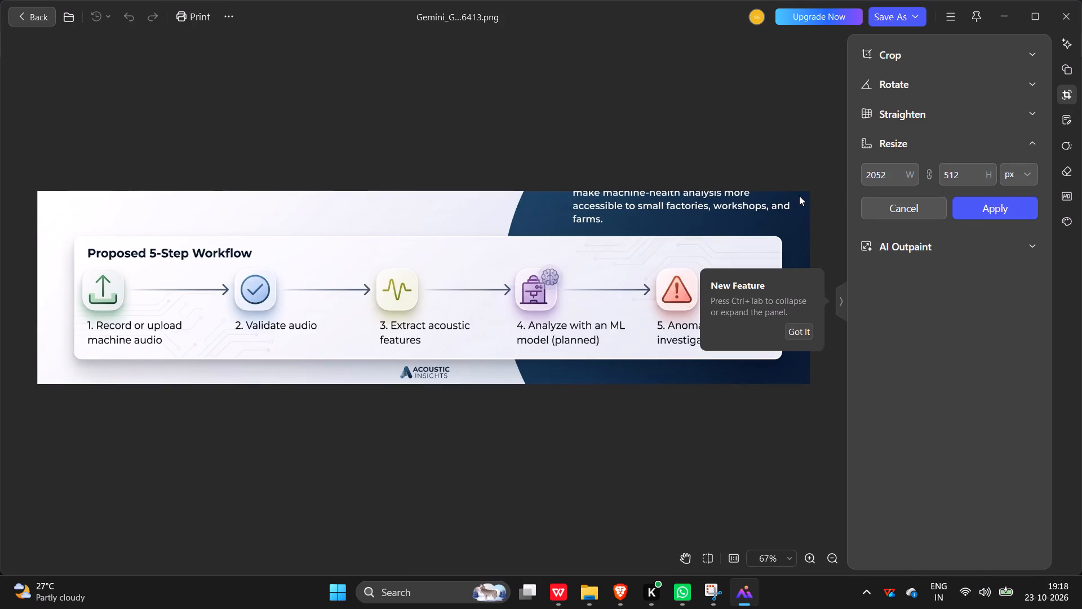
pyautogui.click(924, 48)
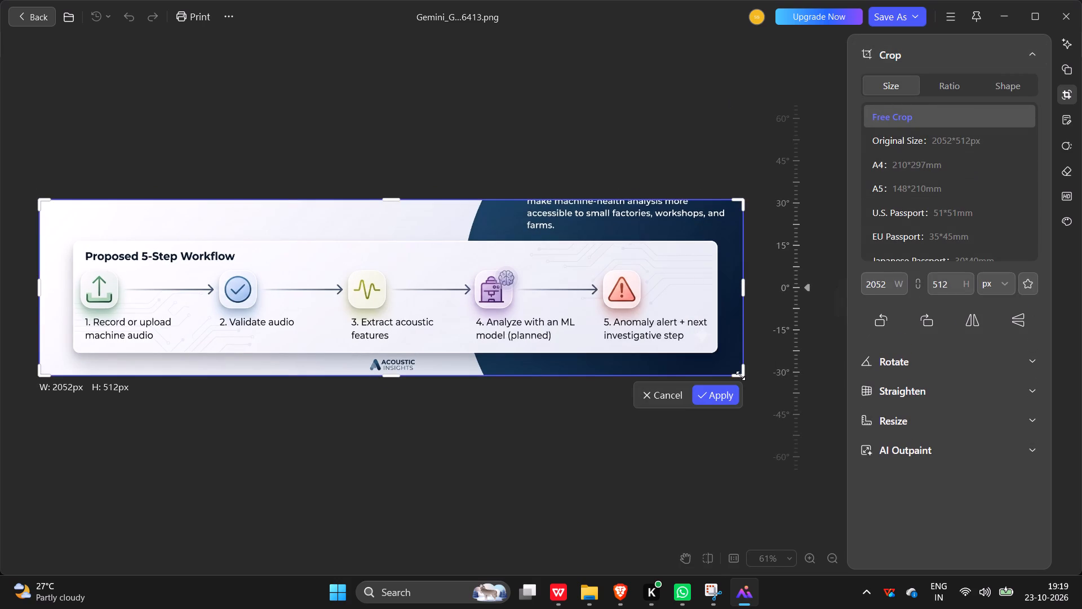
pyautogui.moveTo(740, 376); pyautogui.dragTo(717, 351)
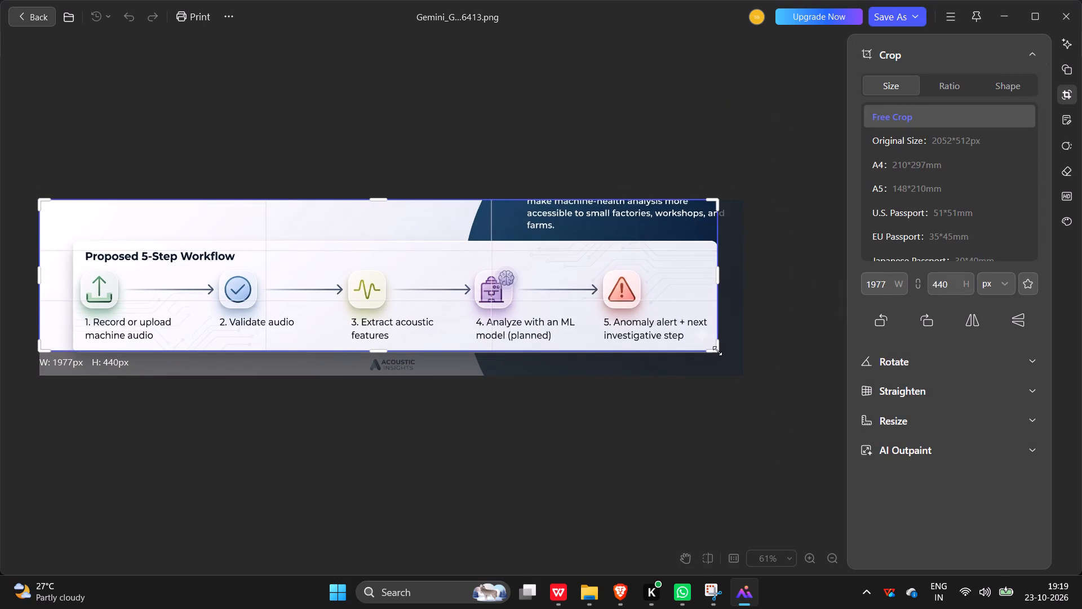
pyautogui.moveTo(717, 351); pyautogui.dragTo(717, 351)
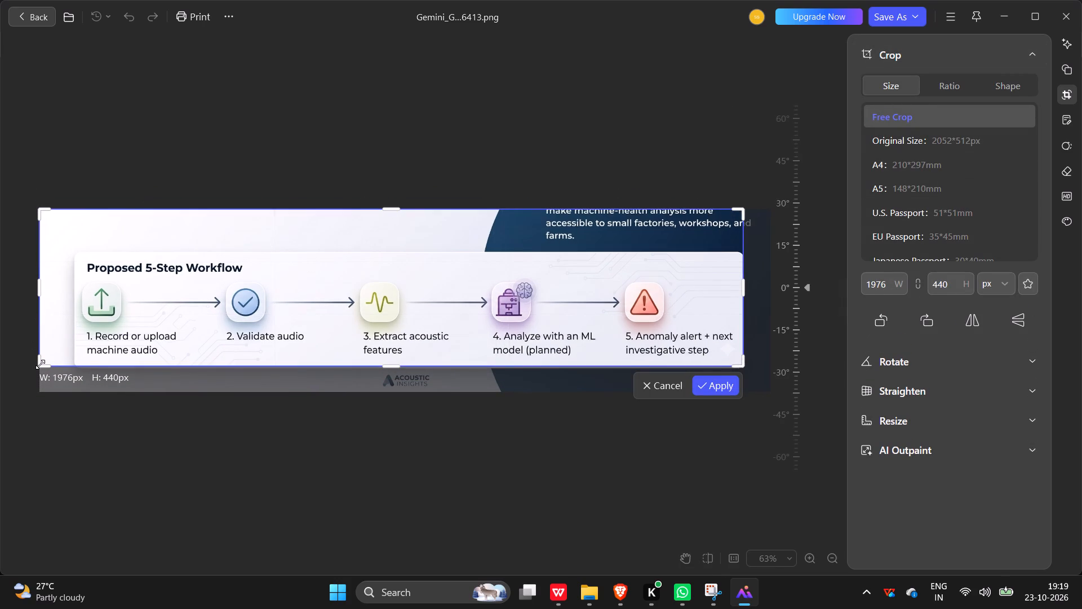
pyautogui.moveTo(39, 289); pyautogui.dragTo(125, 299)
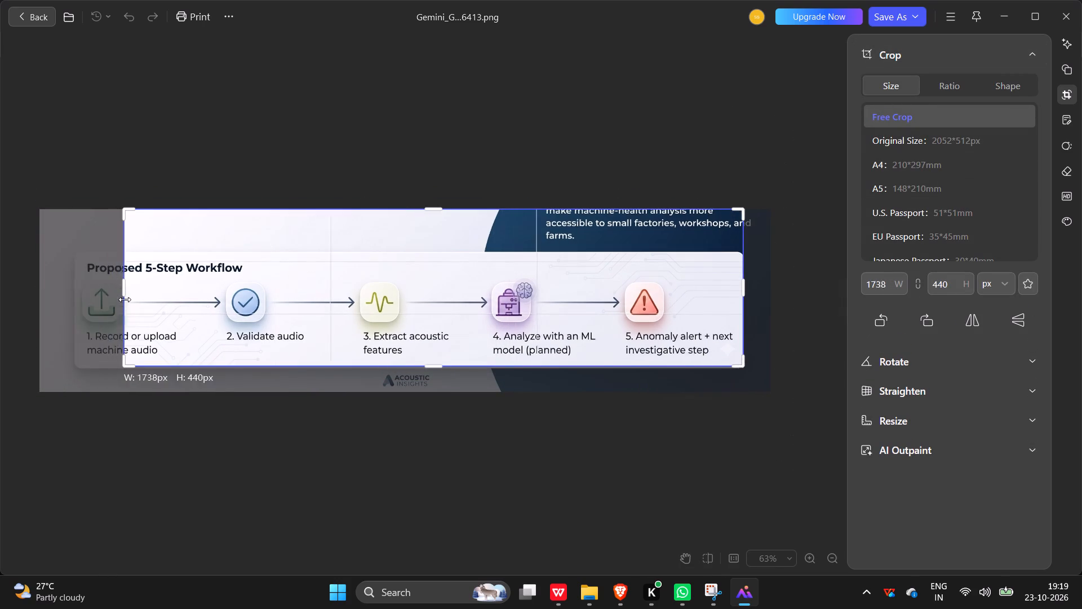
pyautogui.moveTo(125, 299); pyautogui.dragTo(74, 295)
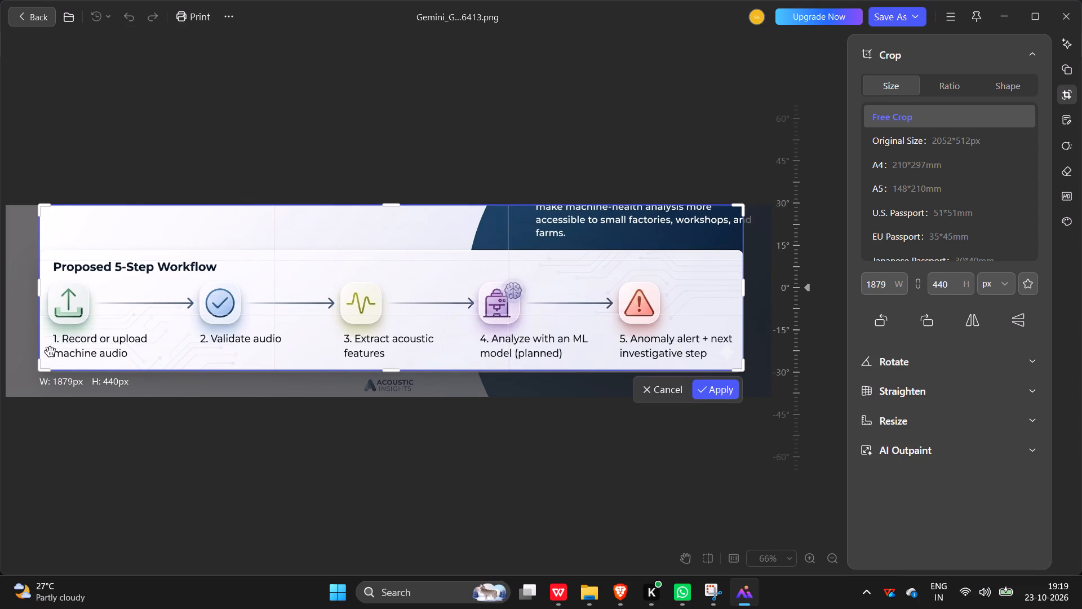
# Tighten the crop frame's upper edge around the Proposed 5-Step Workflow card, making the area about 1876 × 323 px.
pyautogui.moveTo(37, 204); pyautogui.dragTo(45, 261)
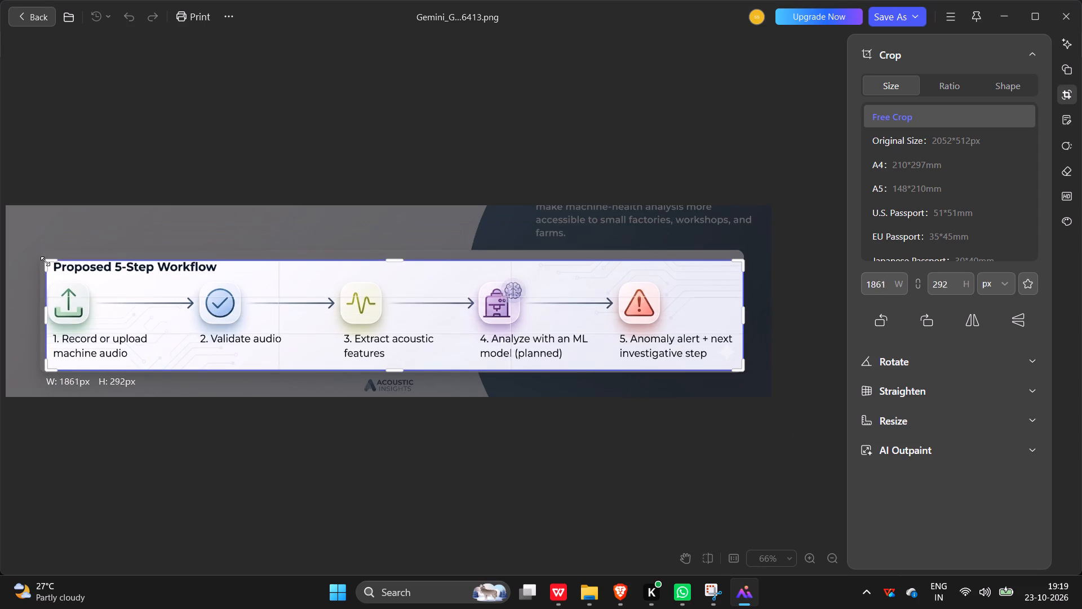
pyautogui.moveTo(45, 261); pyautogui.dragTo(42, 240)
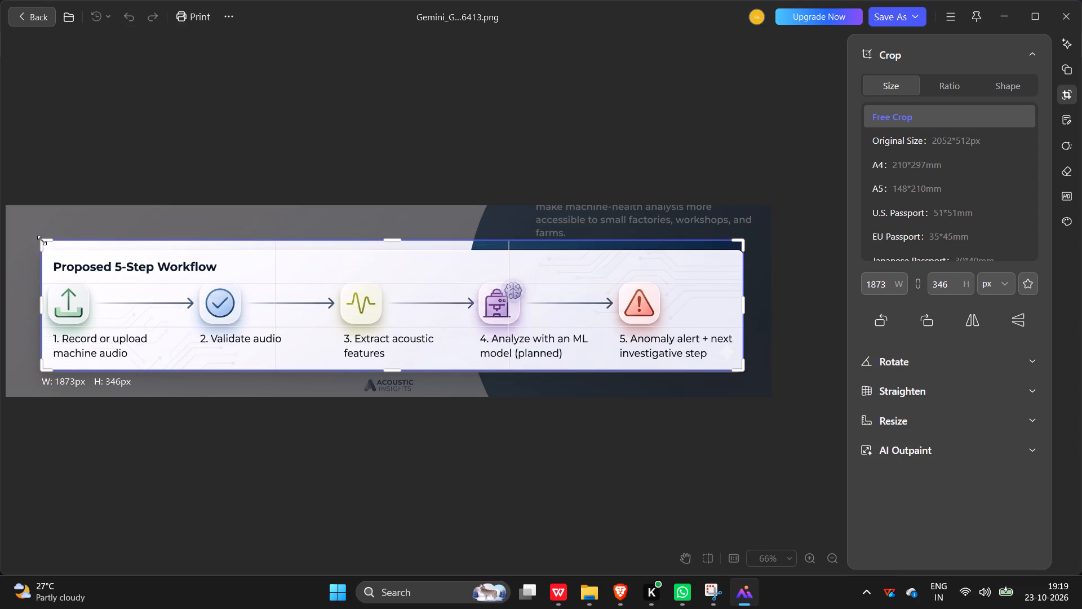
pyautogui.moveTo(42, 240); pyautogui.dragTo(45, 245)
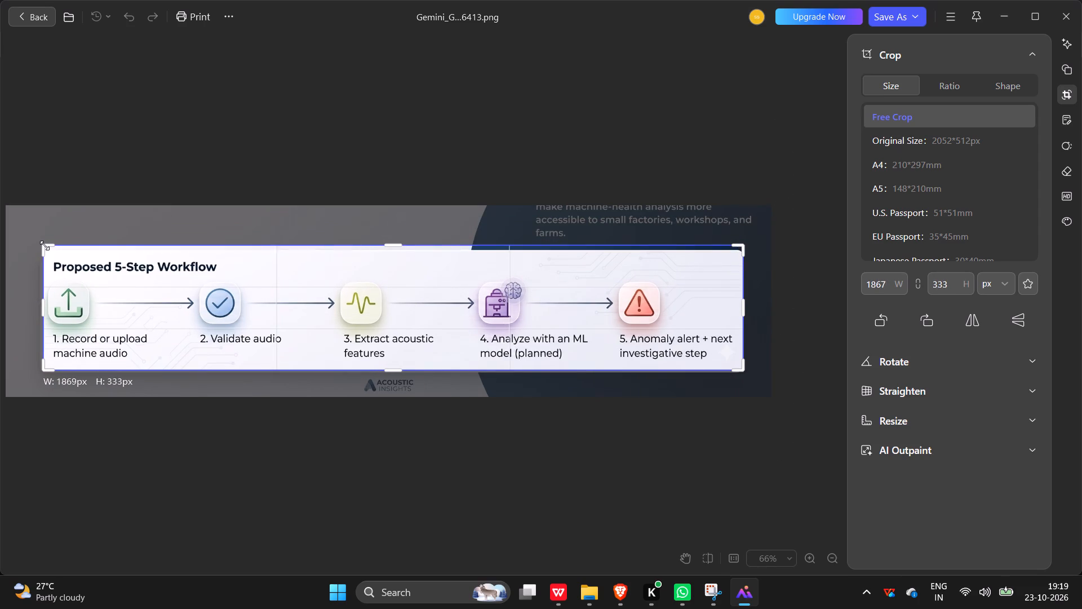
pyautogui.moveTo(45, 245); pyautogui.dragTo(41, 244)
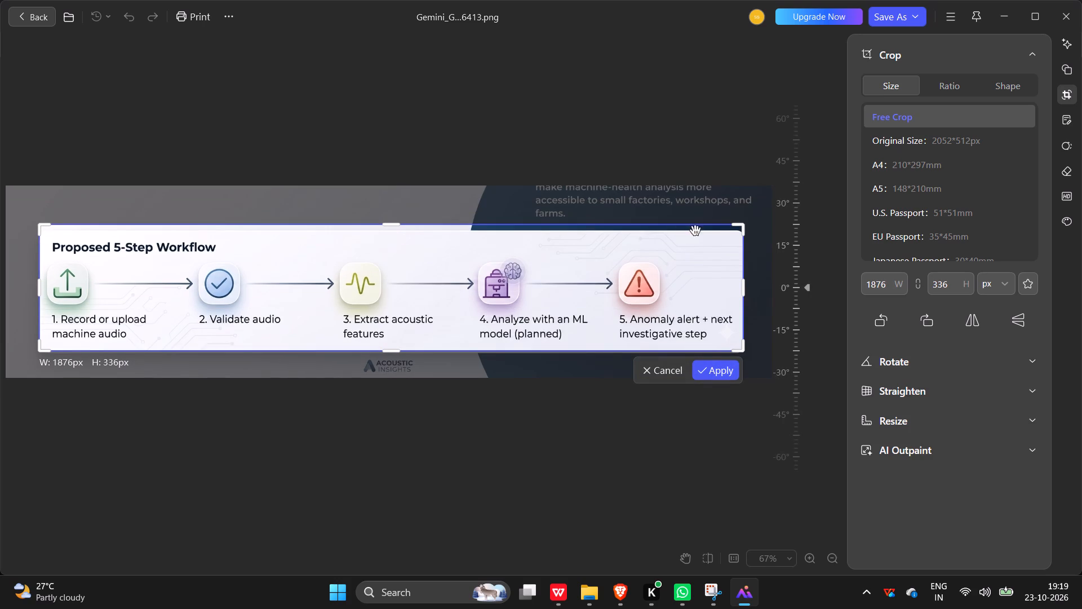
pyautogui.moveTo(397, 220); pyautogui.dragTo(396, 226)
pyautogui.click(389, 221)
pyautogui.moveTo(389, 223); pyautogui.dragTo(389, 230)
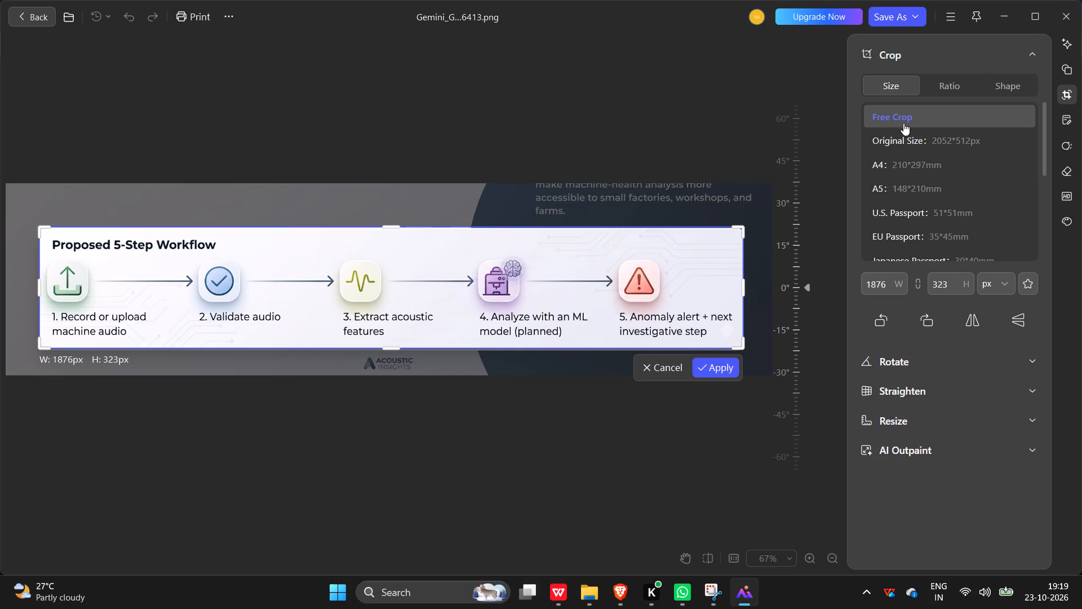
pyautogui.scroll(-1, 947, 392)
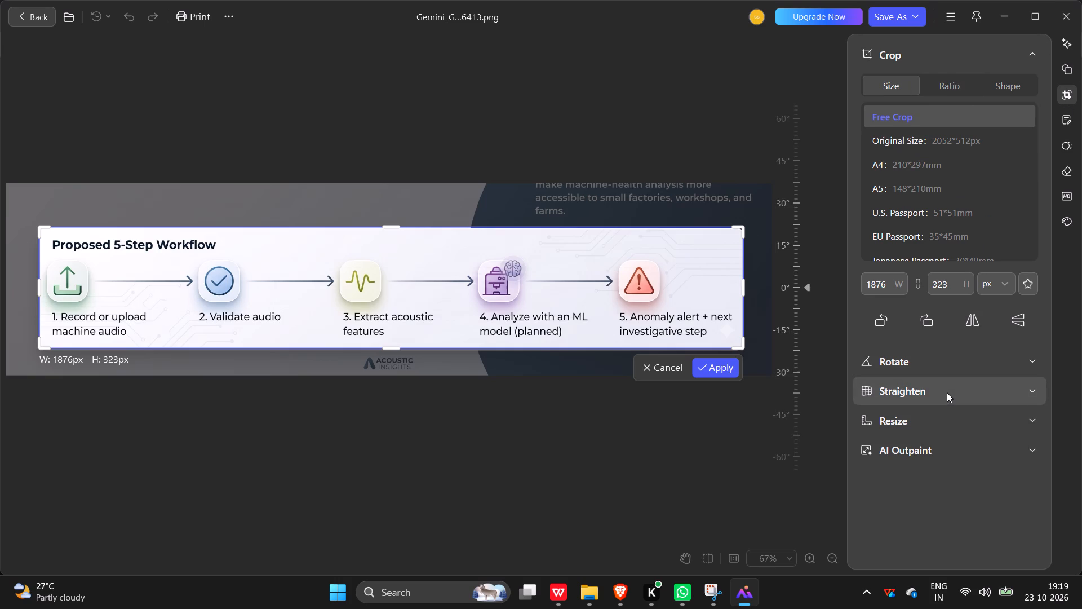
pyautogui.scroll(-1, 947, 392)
# Replace the original image file as PNG in Normal quality, dismissing the subscription offers, and close the image viewer.
pyautogui.click(918, 10)
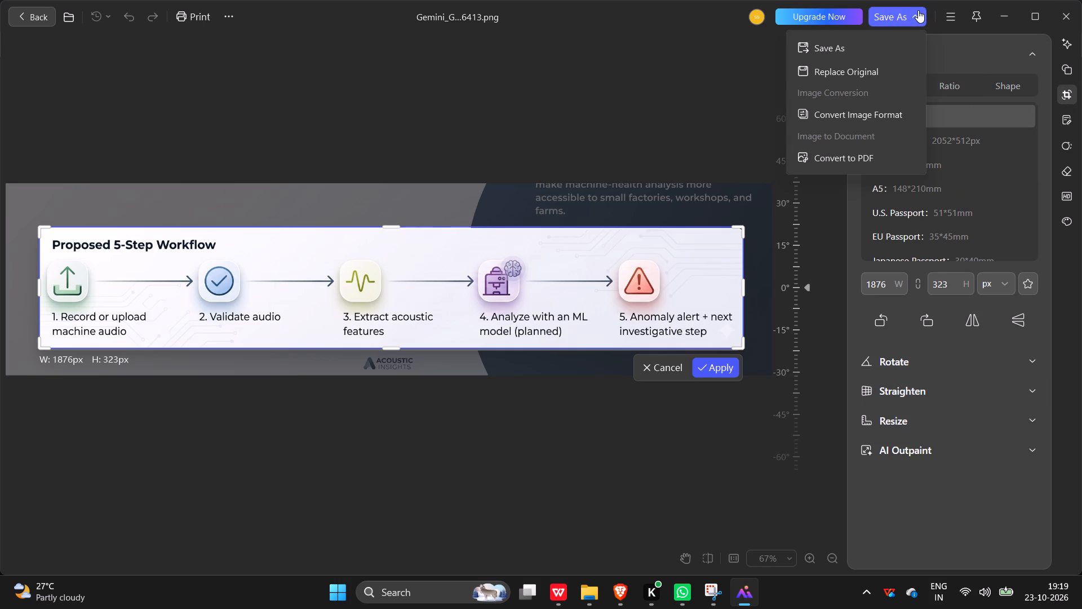
pyautogui.click(885, 78)
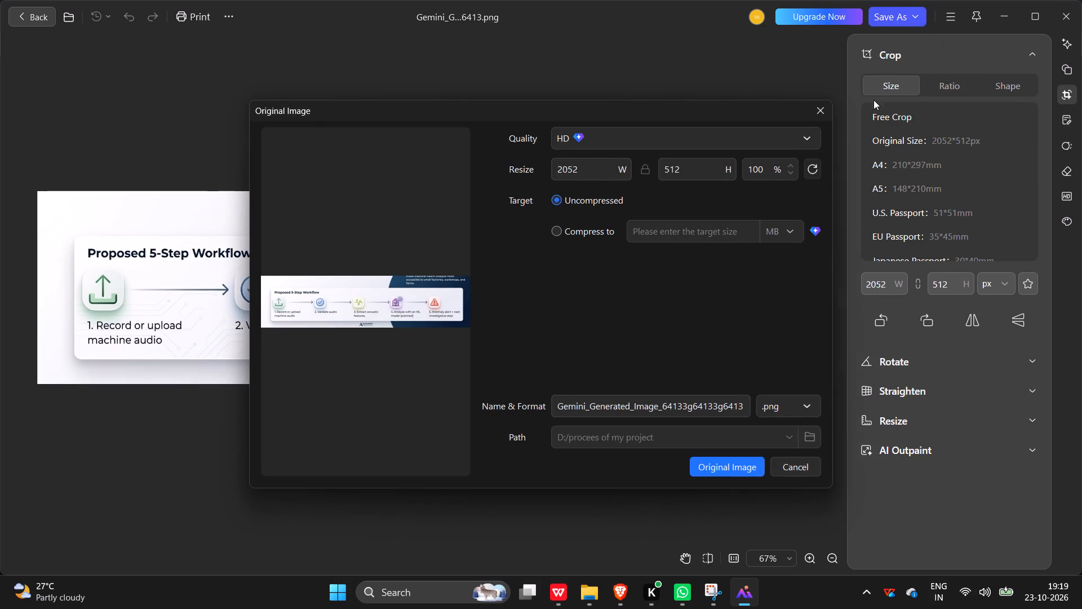
pyautogui.click(737, 475)
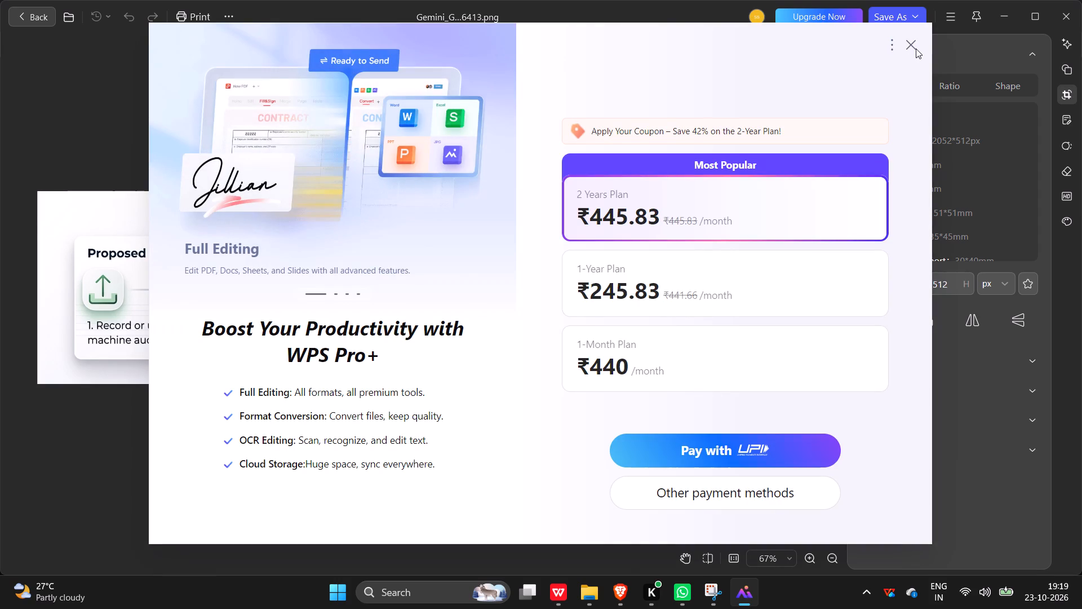
pyautogui.click(916, 48)
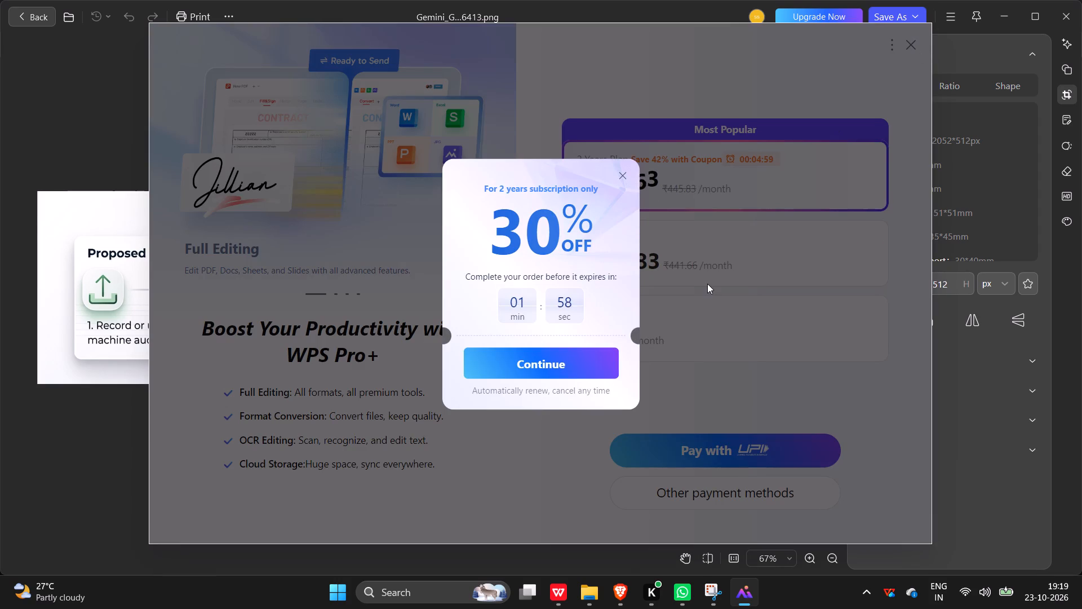
pyautogui.click(624, 172)
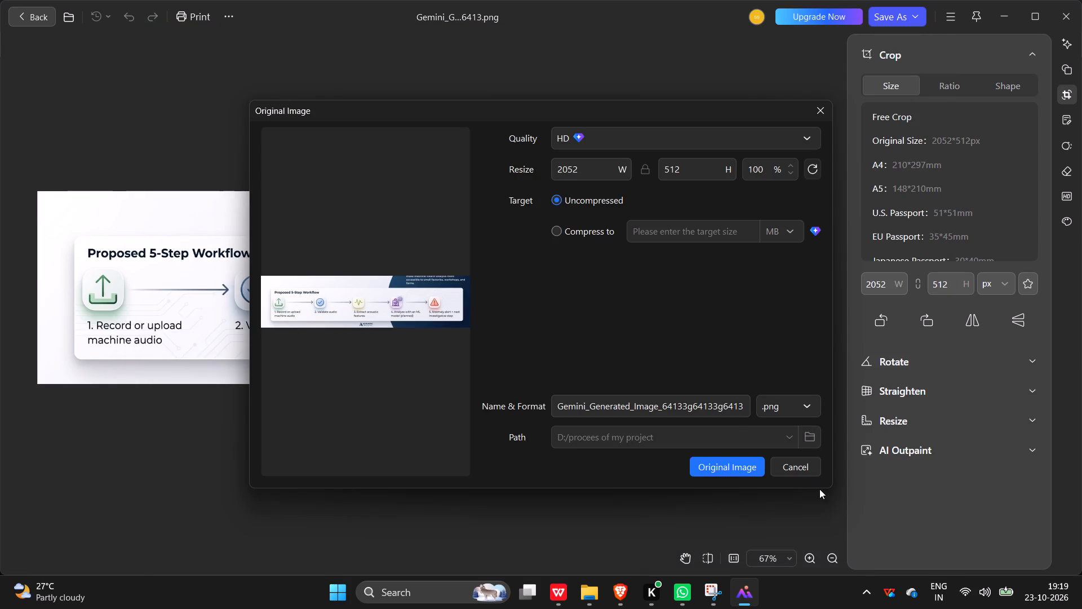
pyautogui.click(777, 145)
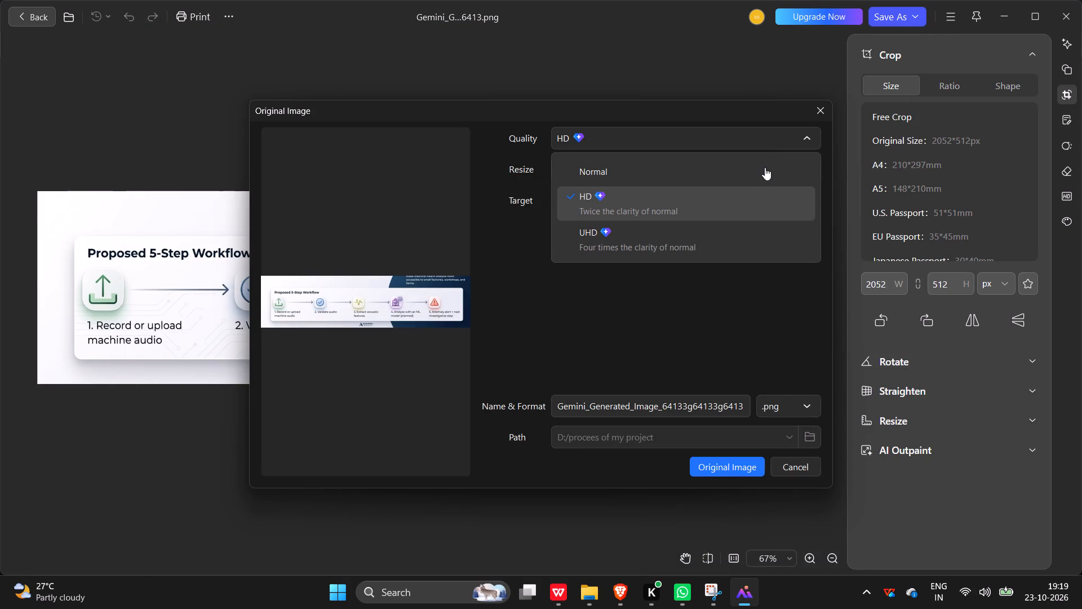
pyautogui.click(761, 171)
pyautogui.click(713, 464)
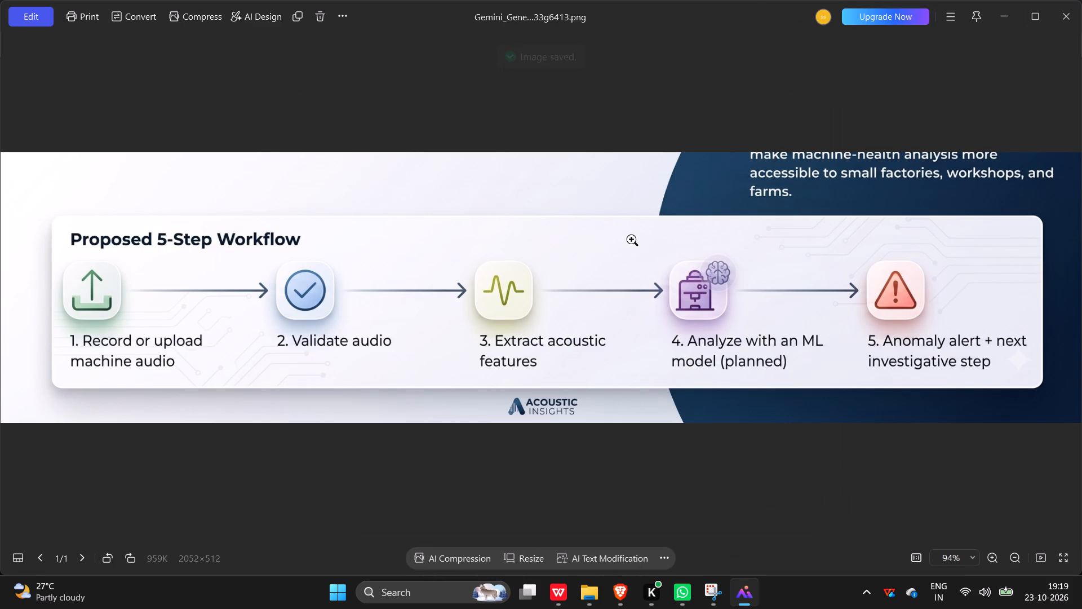
pyautogui.click(1067, 15)
pyautogui.click(597, 603)
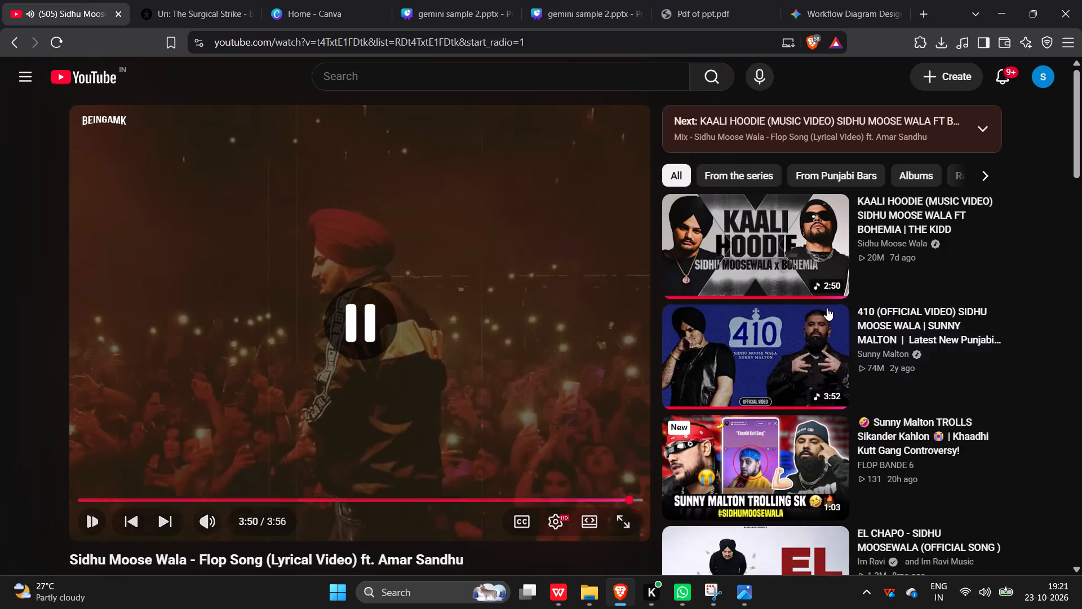
# Play the suggested YouTube video "410 (OFFICIAL VIDEO) SIDHU MOOSE WALA | SUNNY MALTON" in the browser.
pyautogui.doubleClick(762, 352)
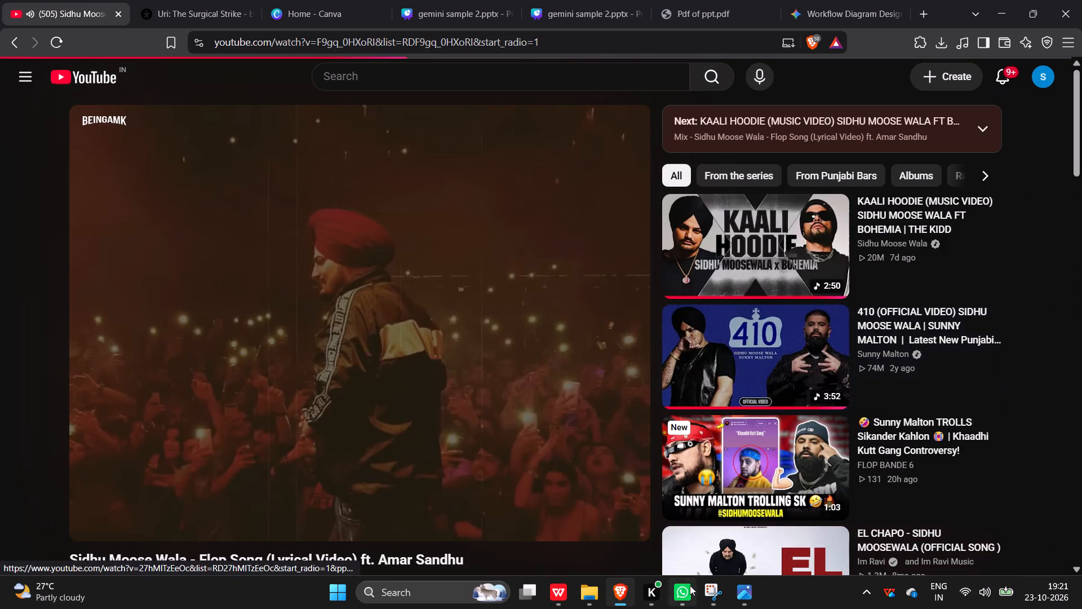
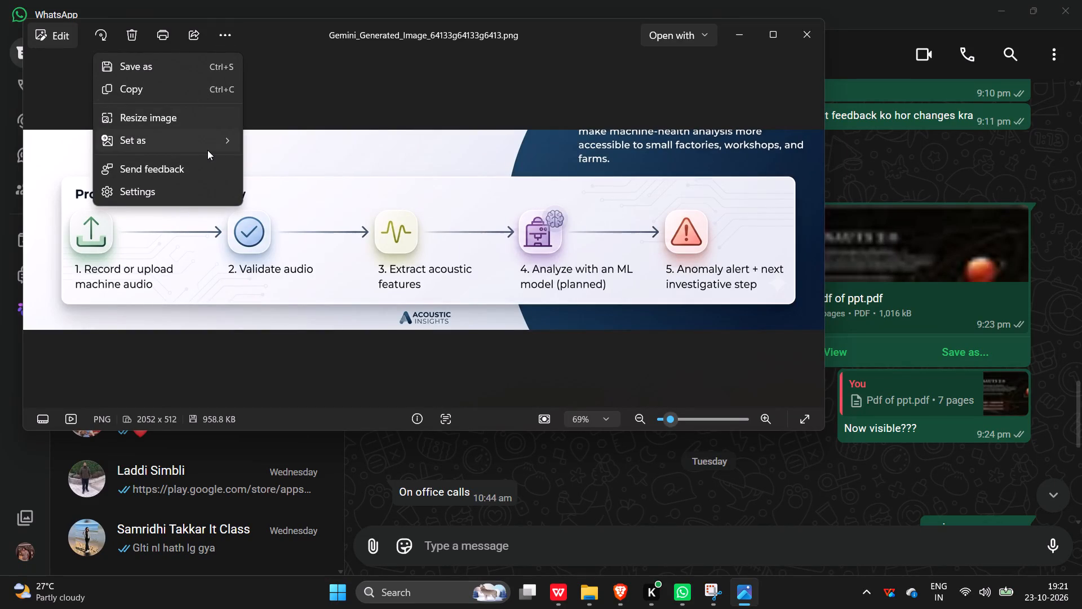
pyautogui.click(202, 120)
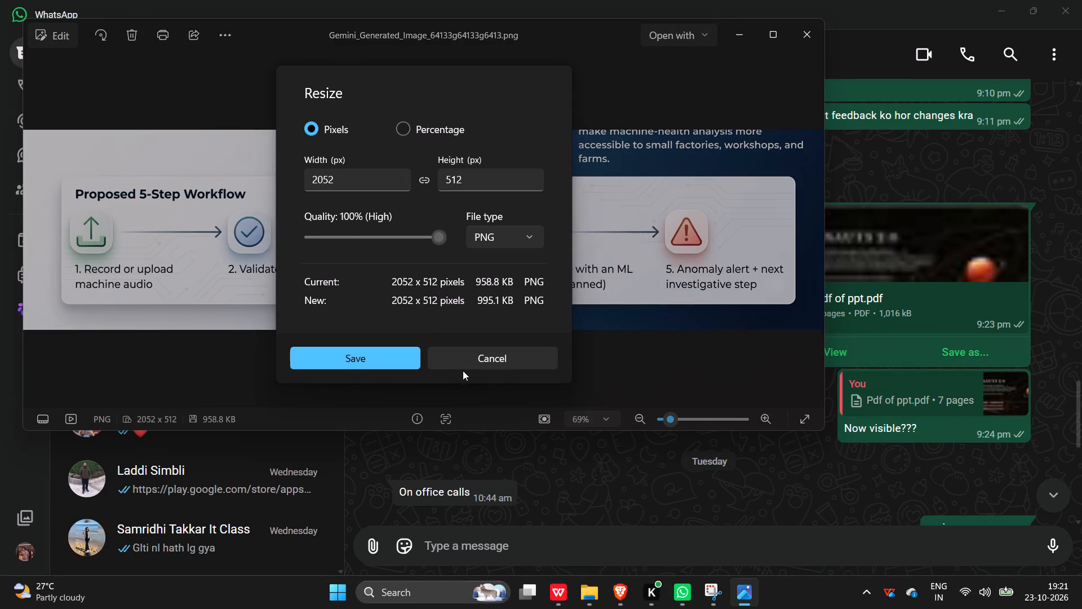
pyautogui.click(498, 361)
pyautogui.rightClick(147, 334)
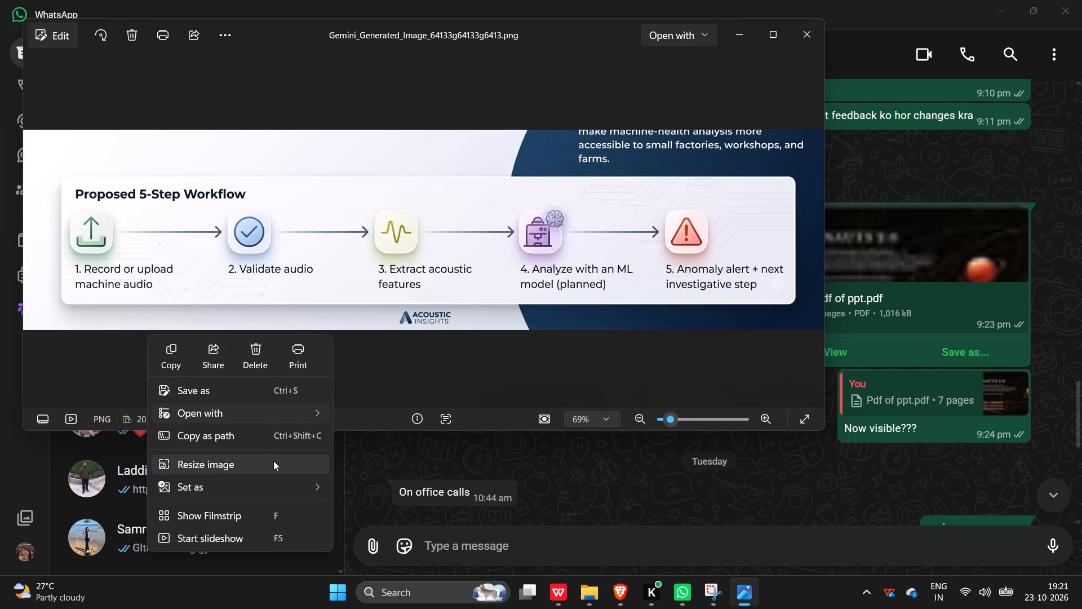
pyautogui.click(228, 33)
# Open the Gemini-generated 5-step workflow image for editing in Photos and maximize the window.
pyautogui.click(68, 33)
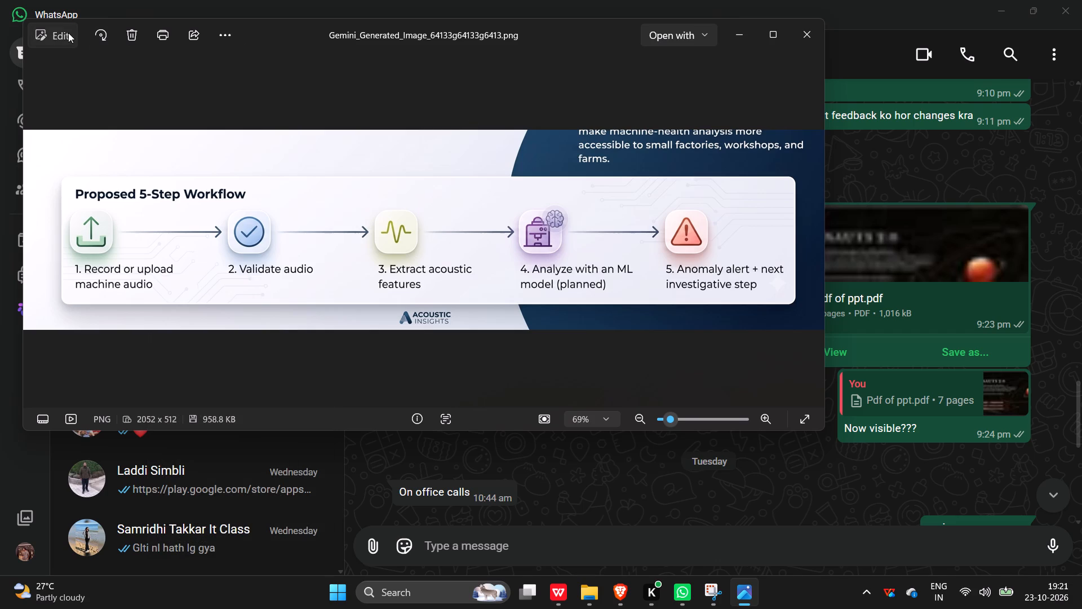
pyautogui.click(776, 45)
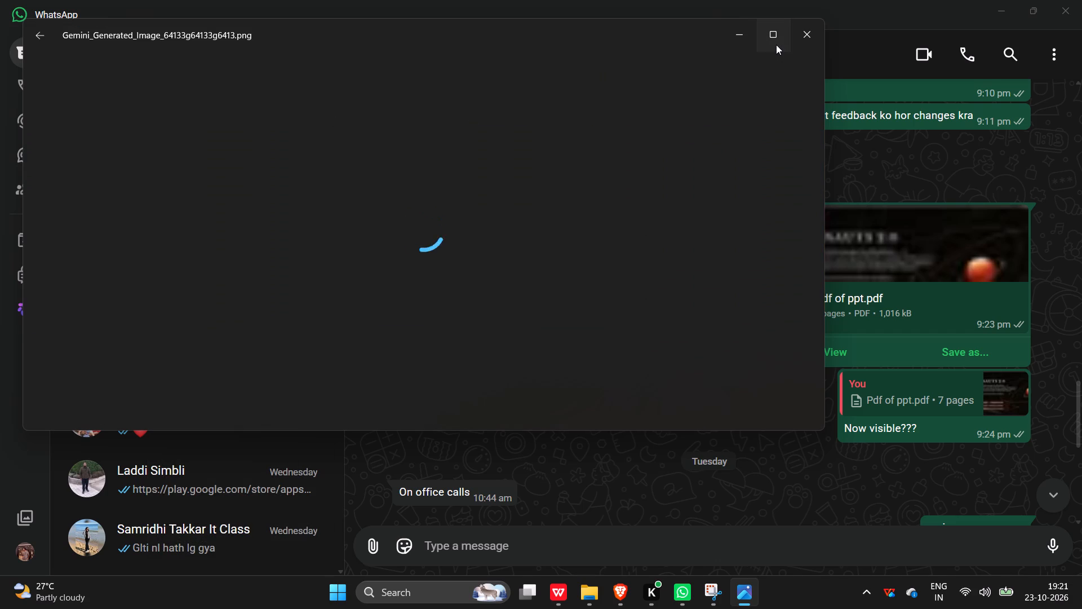
# Switch to File Explorer and go from the Pictures folder to the Home page to look through the recent files.
pyautogui.click(625, 598)
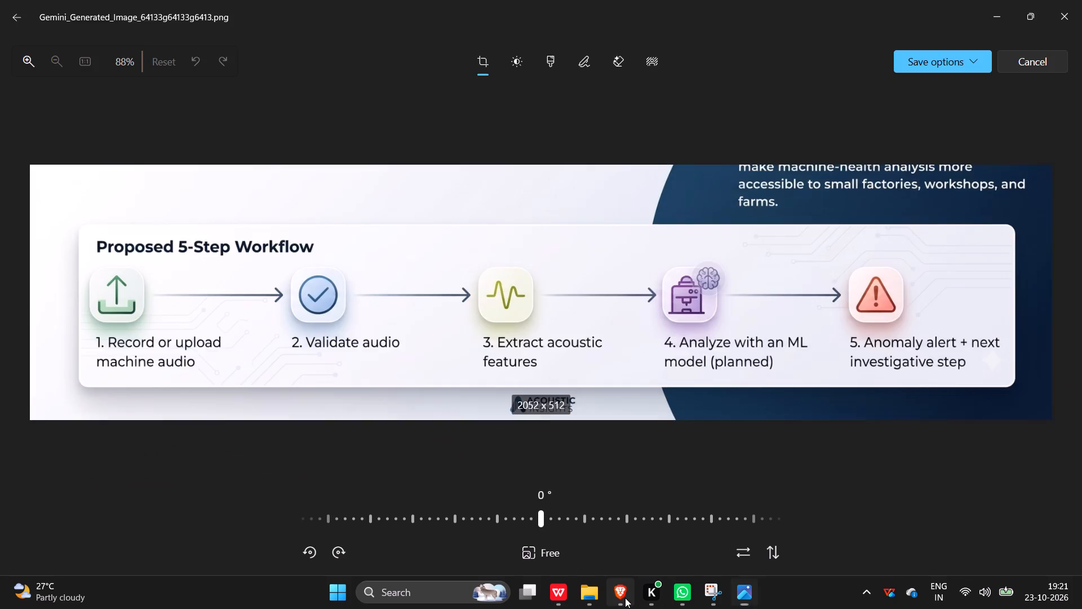
pyautogui.click(561, 599)
pyautogui.click(604, 593)
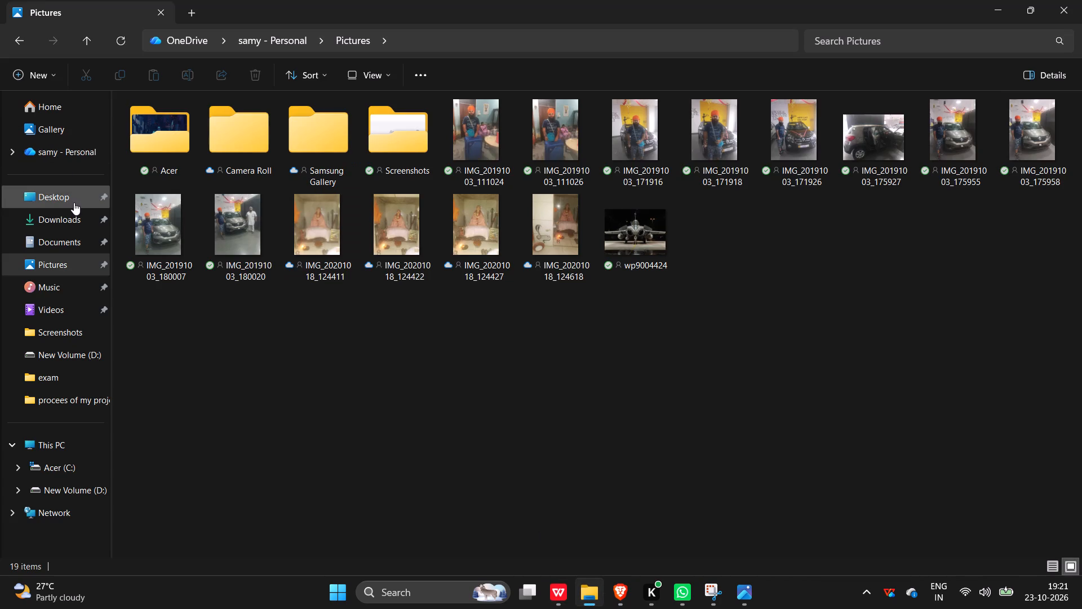
pyautogui.doubleClick(77, 444)
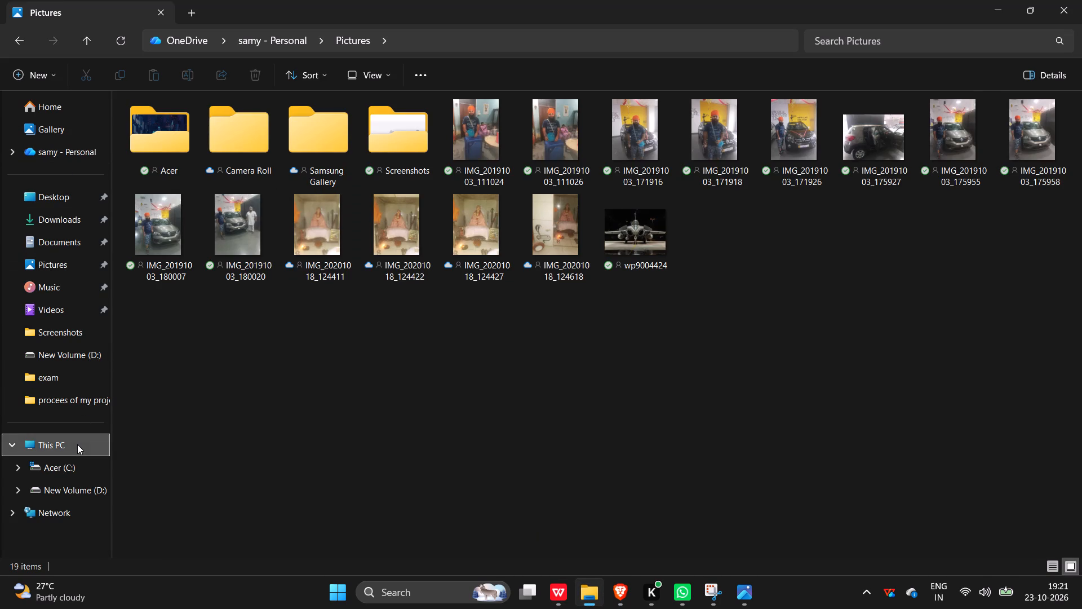
pyautogui.doubleClick(90, 105)
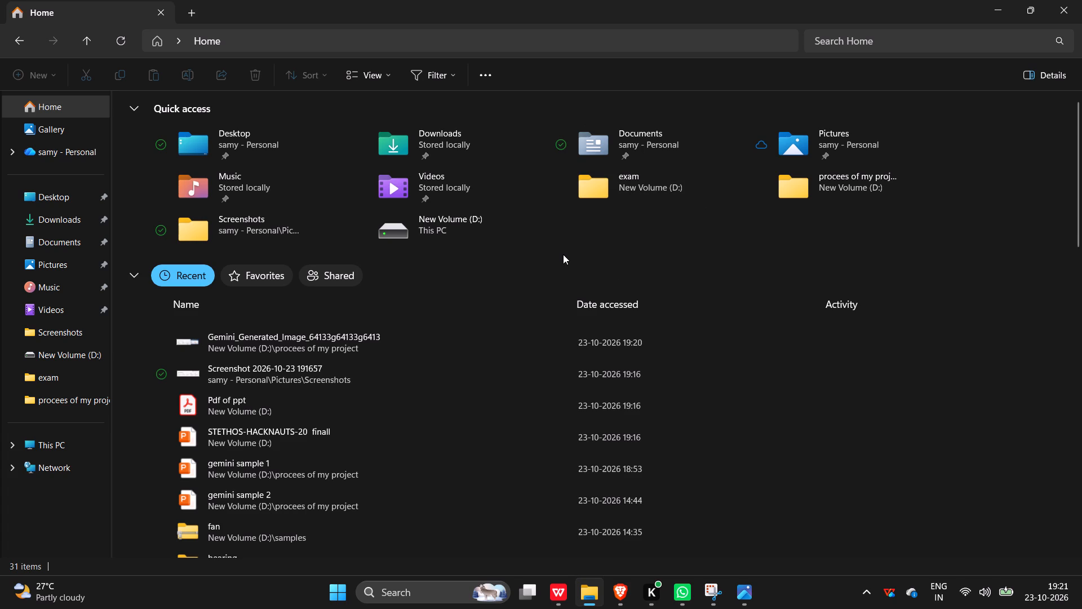
pyautogui.rightClick(563, 254)
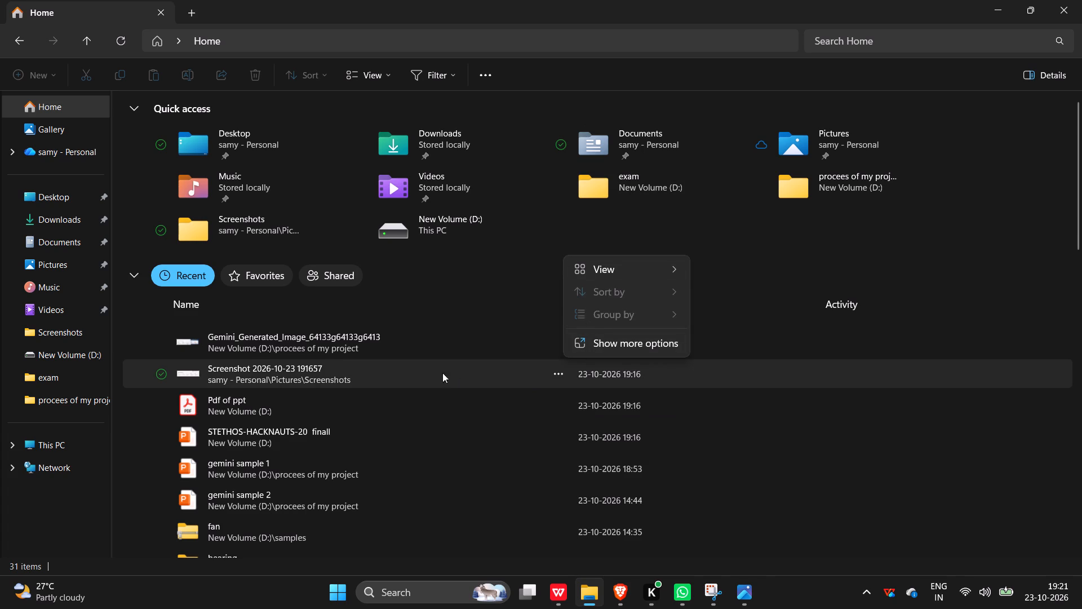
# Open the recent Gemini-generated workflow image in Photos to check it, and close the viewer.
pyautogui.click(418, 338)
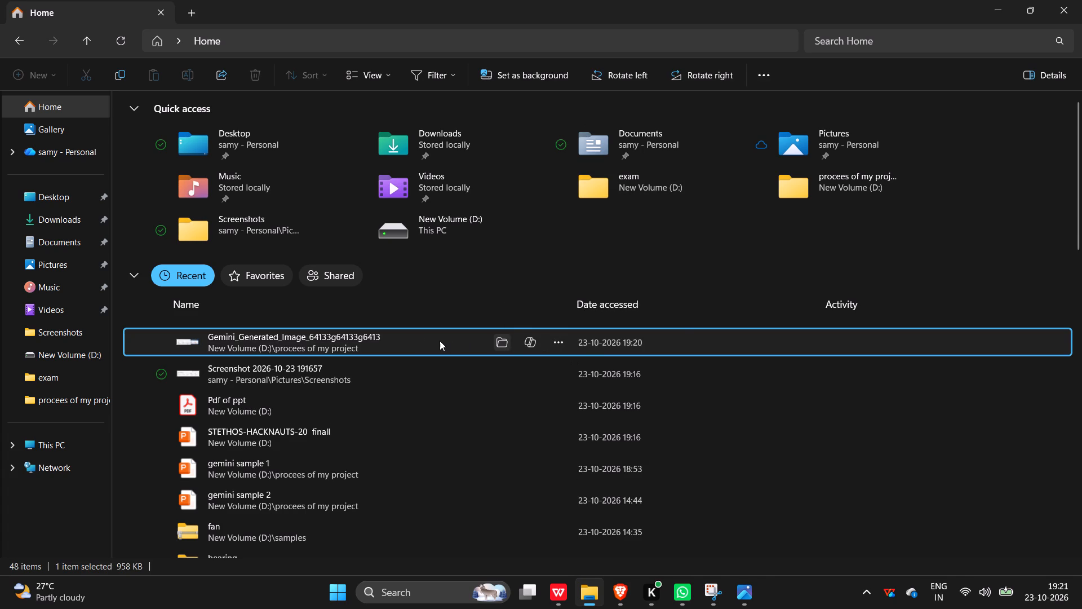
pyautogui.rightClick(440, 341)
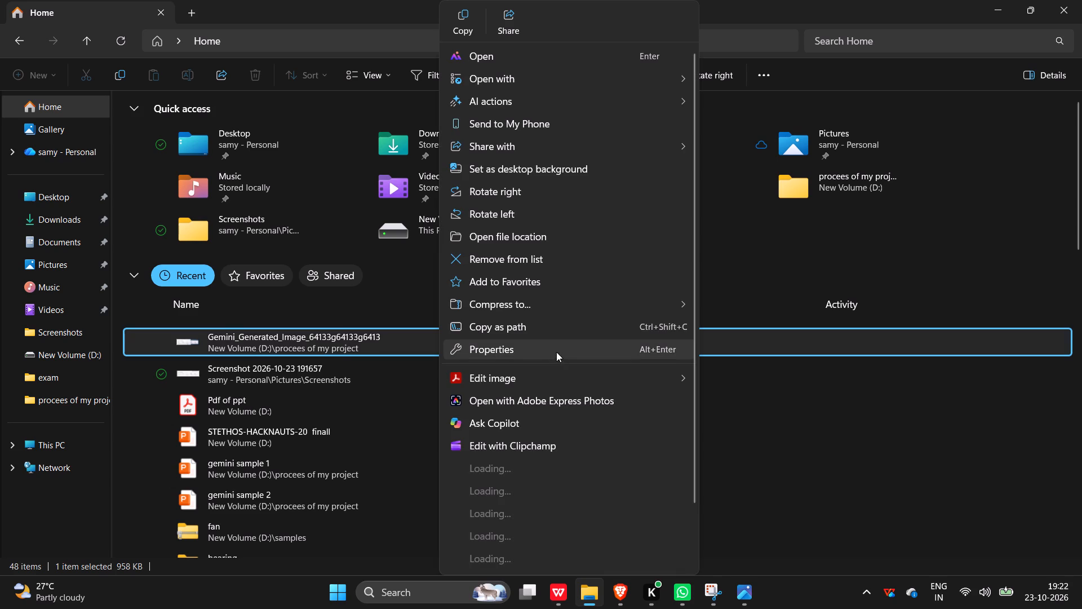
pyautogui.click(531, 77)
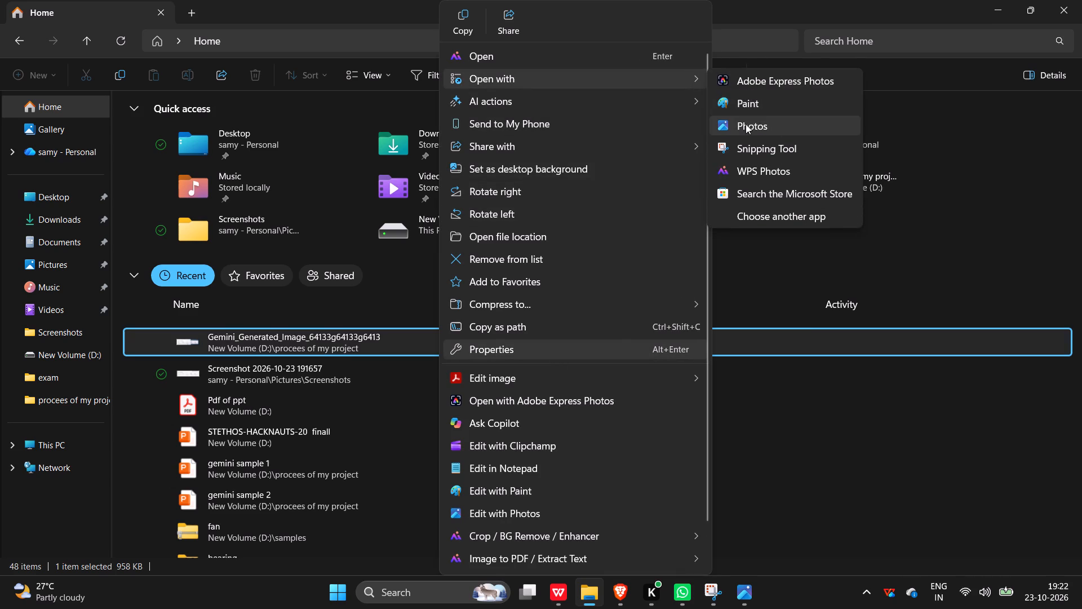
pyautogui.click(746, 124)
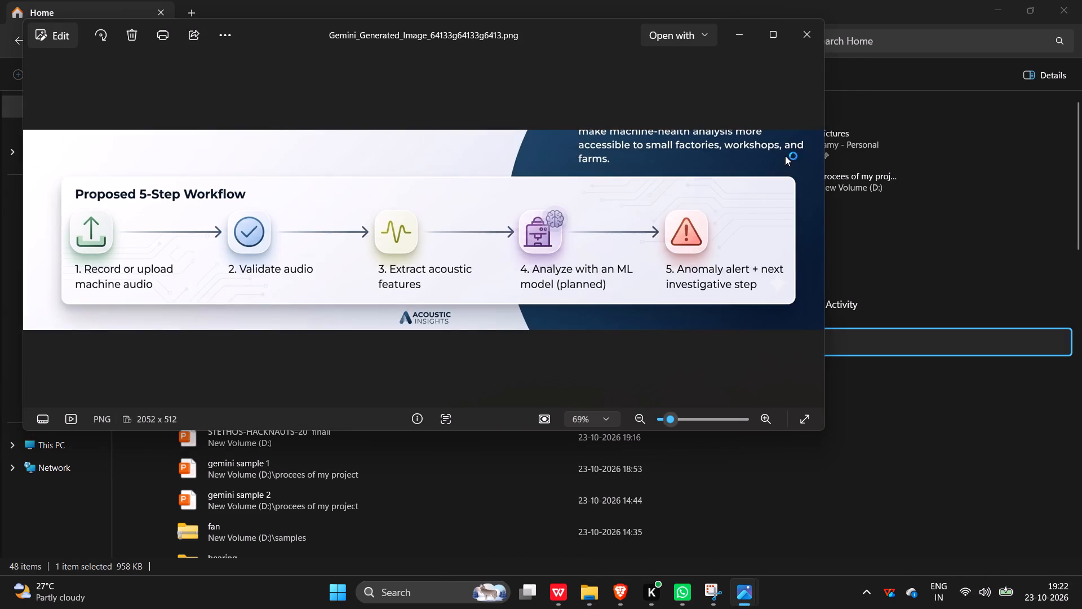
pyautogui.click(813, 34)
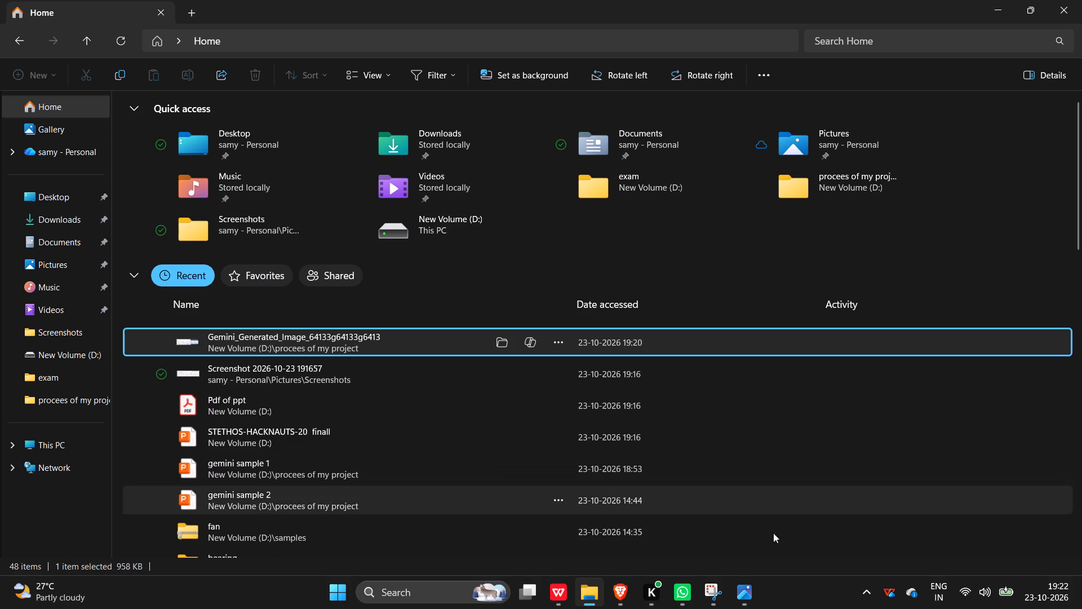
pyautogui.click(553, 367)
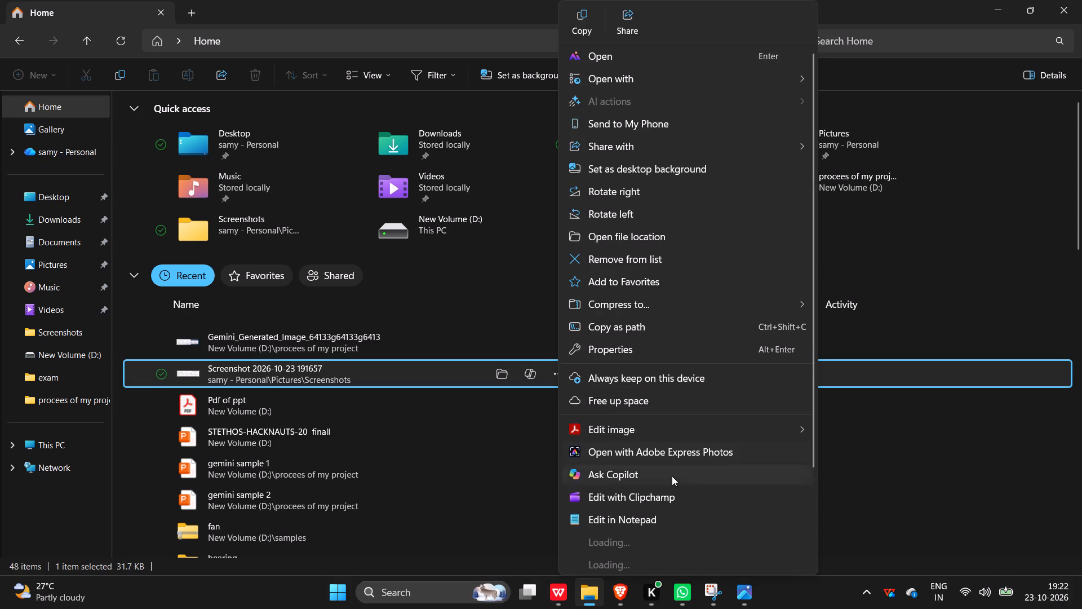
pyautogui.click(650, 75)
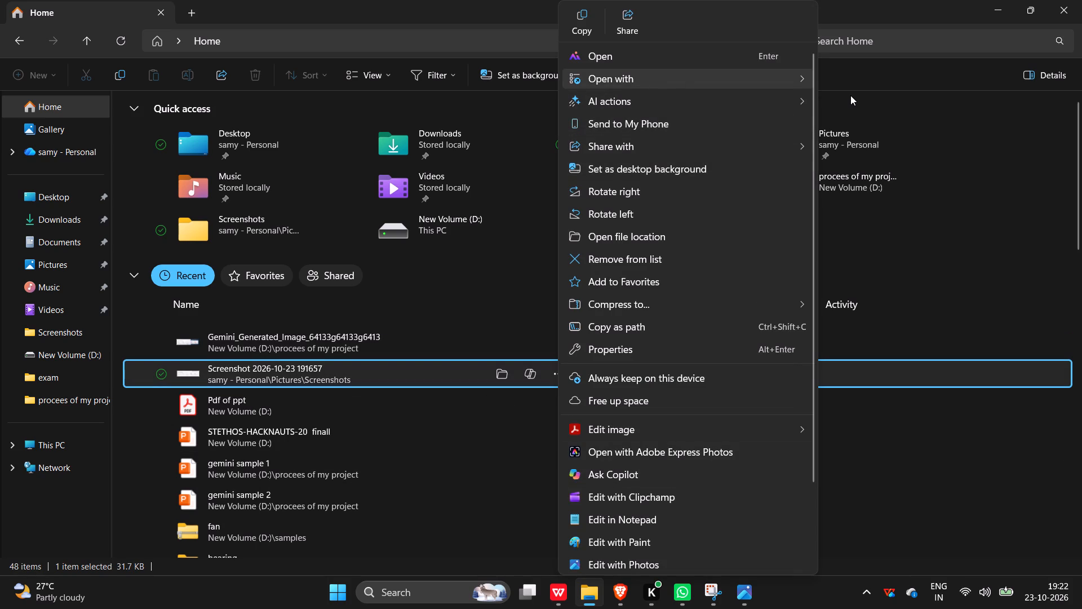
pyautogui.click(797, 82)
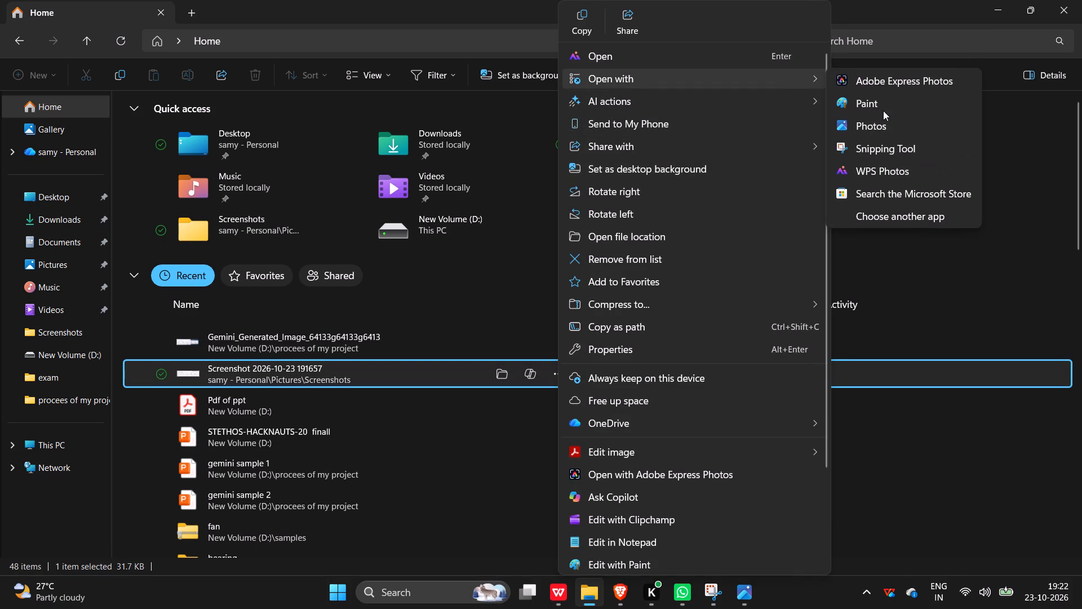
pyautogui.click(884, 130)
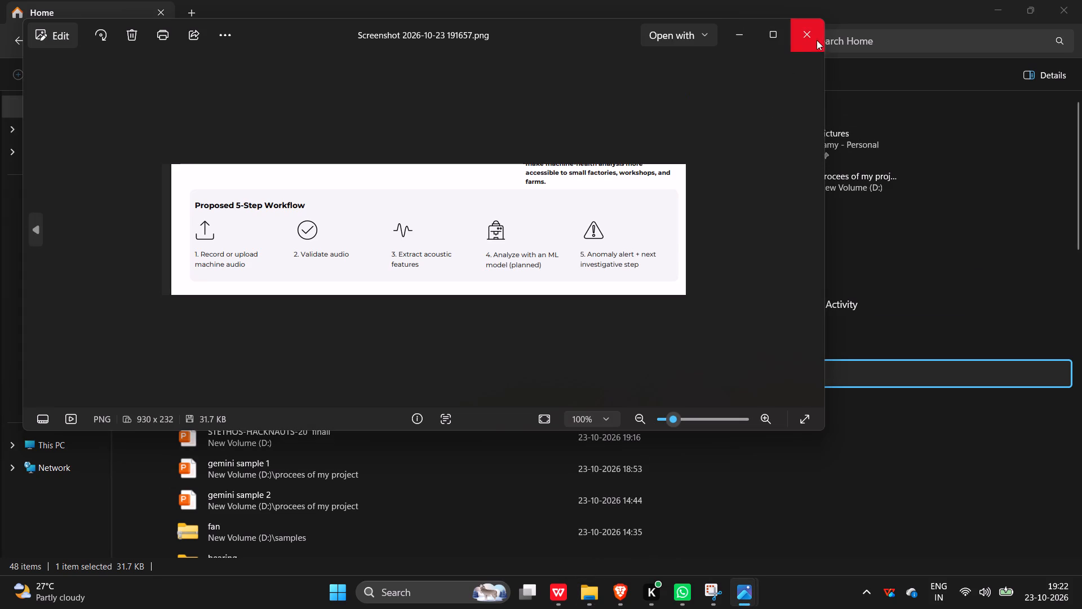
pyautogui.click(817, 37)
# In the open Photos editor, crop the Gemini image to the Proposed 5-Step Workflow card, about 1867 x 316 pixels, and save over the original.
pyautogui.click(735, 608)
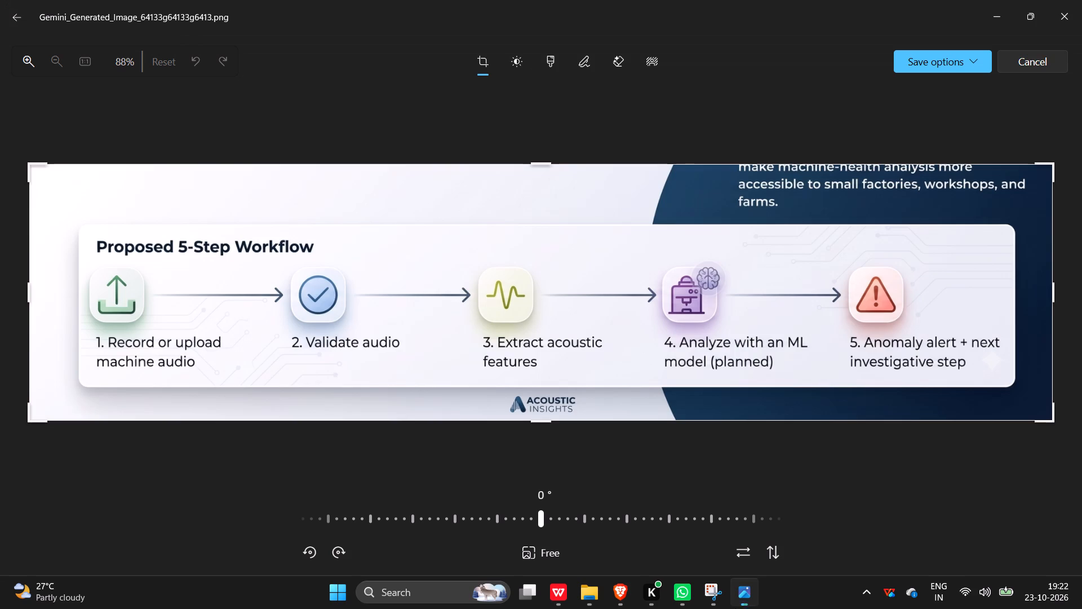
pyautogui.moveTo(535, 167); pyautogui.dragTo(536, 221)
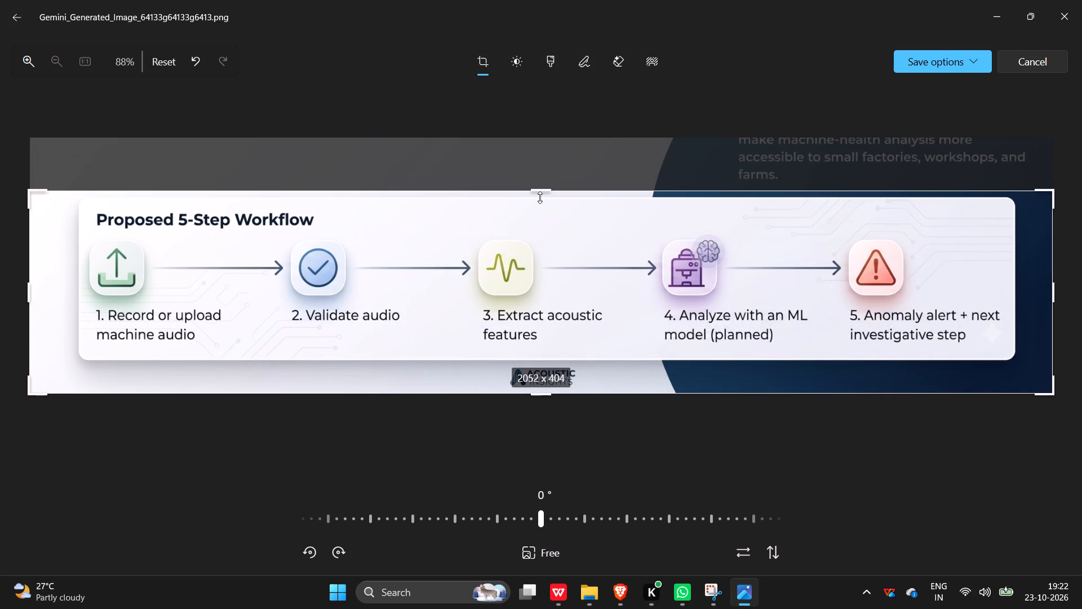
pyautogui.moveTo(540, 192); pyautogui.dragTo(540, 193)
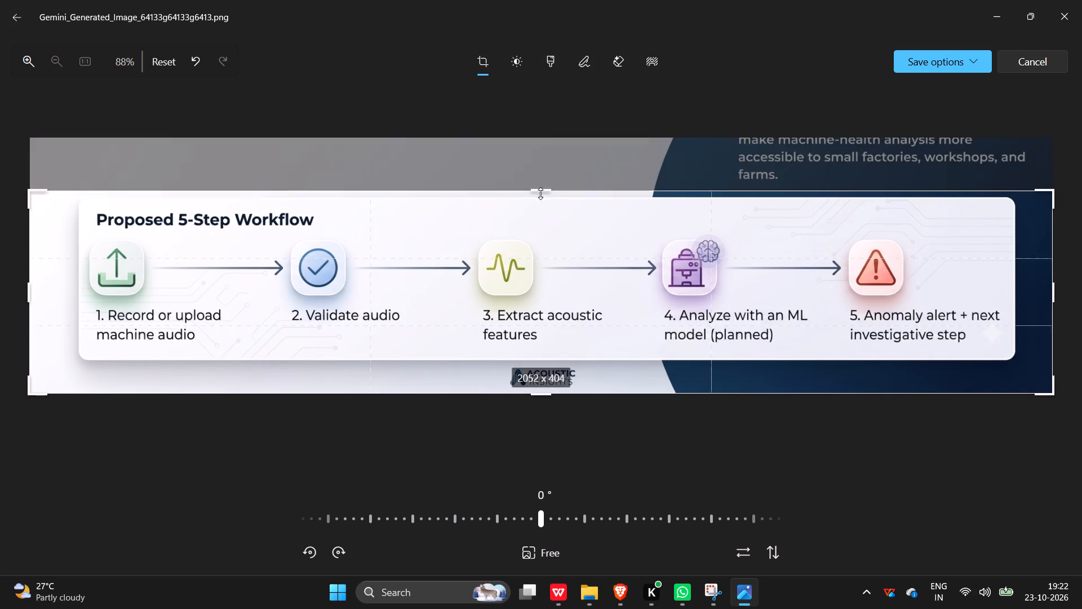
pyautogui.moveTo(540, 193); pyautogui.dragTo(545, 197)
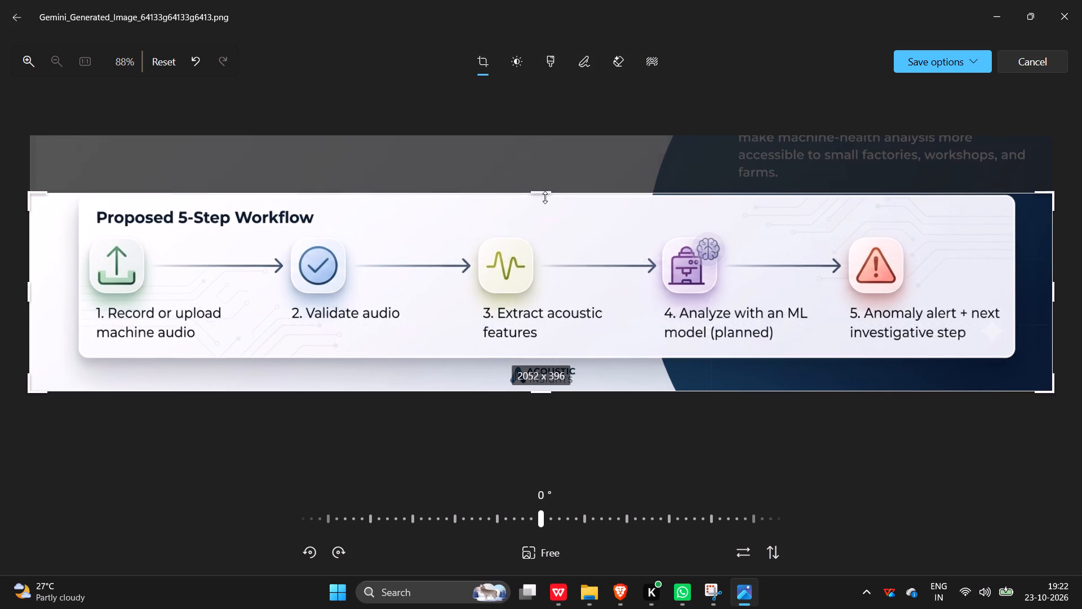
pyautogui.moveTo(32, 282); pyautogui.dragTo(86, 282)
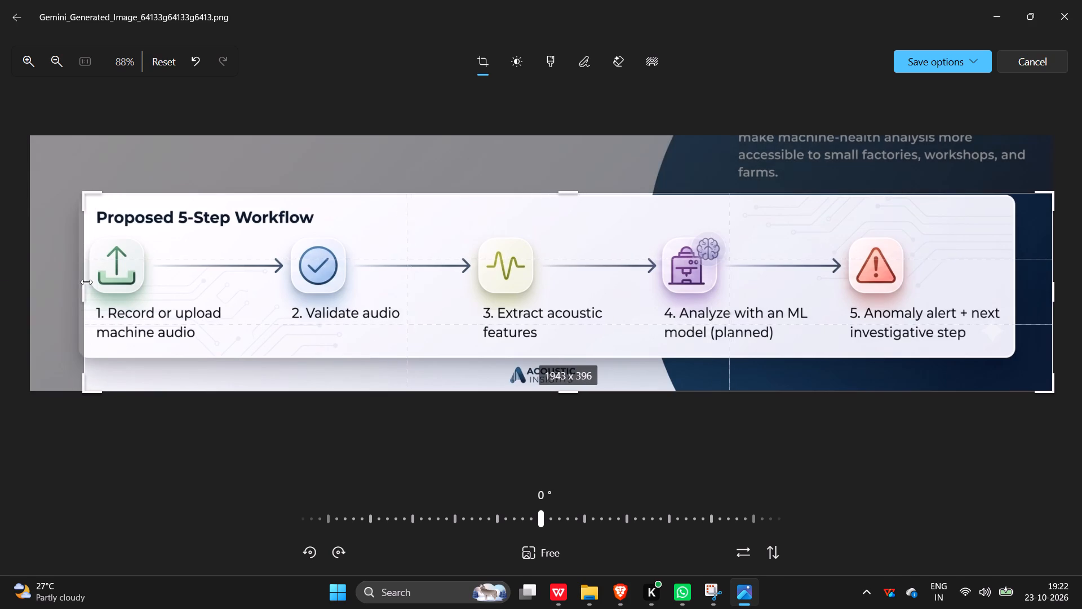
pyautogui.moveTo(86, 282); pyautogui.dragTo(82, 279)
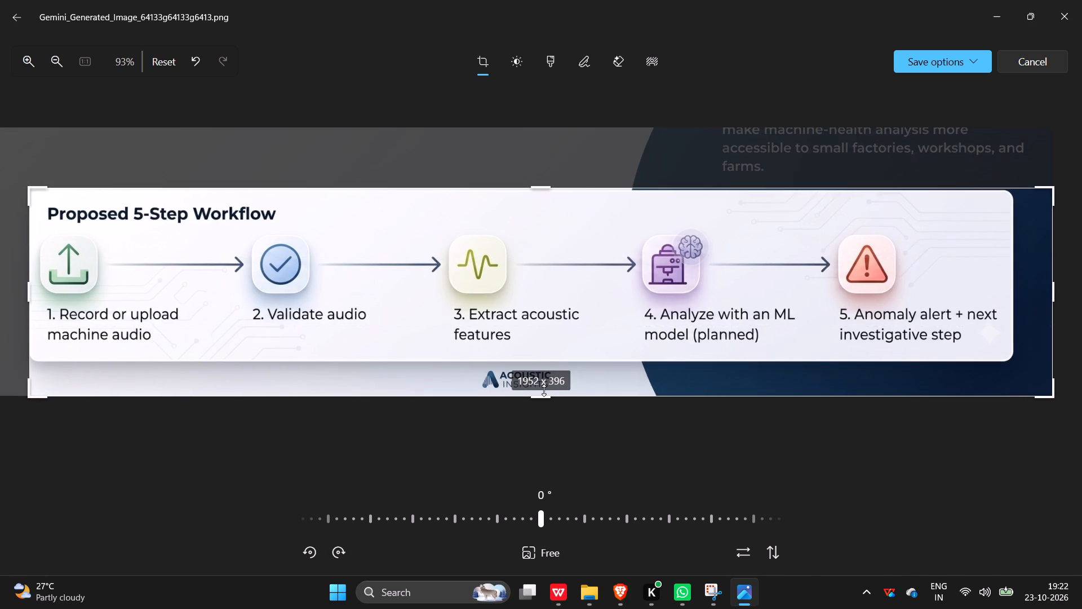
pyautogui.moveTo(540, 394); pyautogui.dragTo(545, 357)
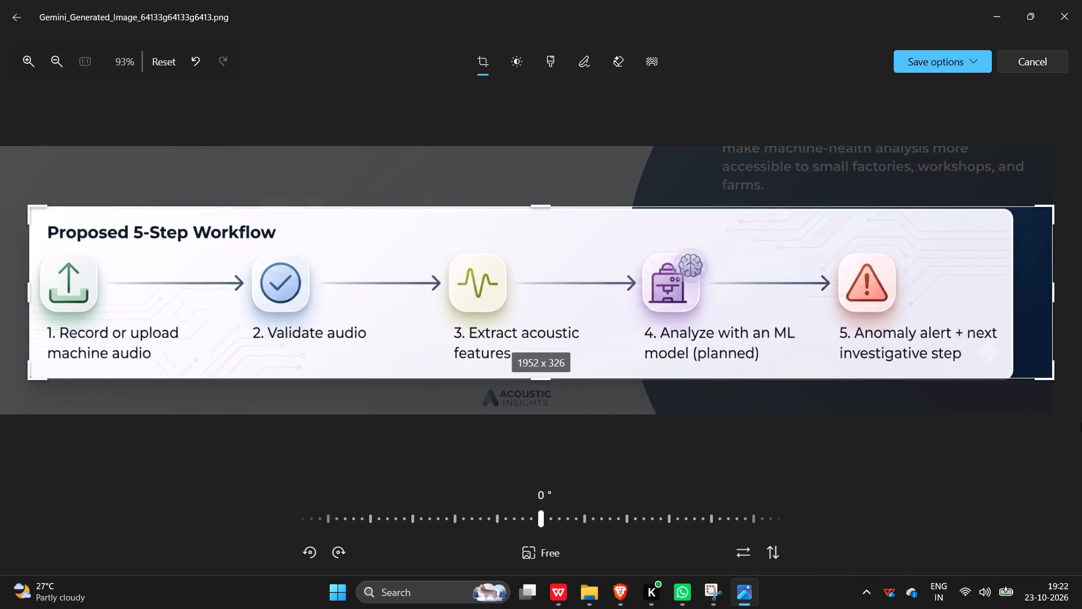
pyautogui.moveTo(1053, 297); pyautogui.dragTo(1007, 301)
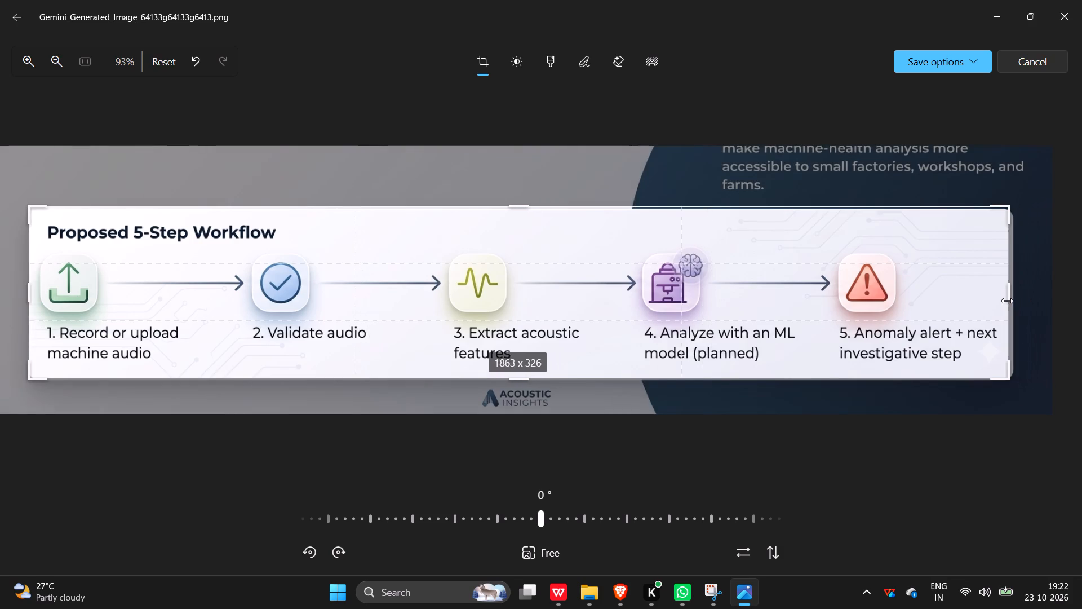
pyautogui.moveTo(1007, 301); pyautogui.dragTo(1009, 301)
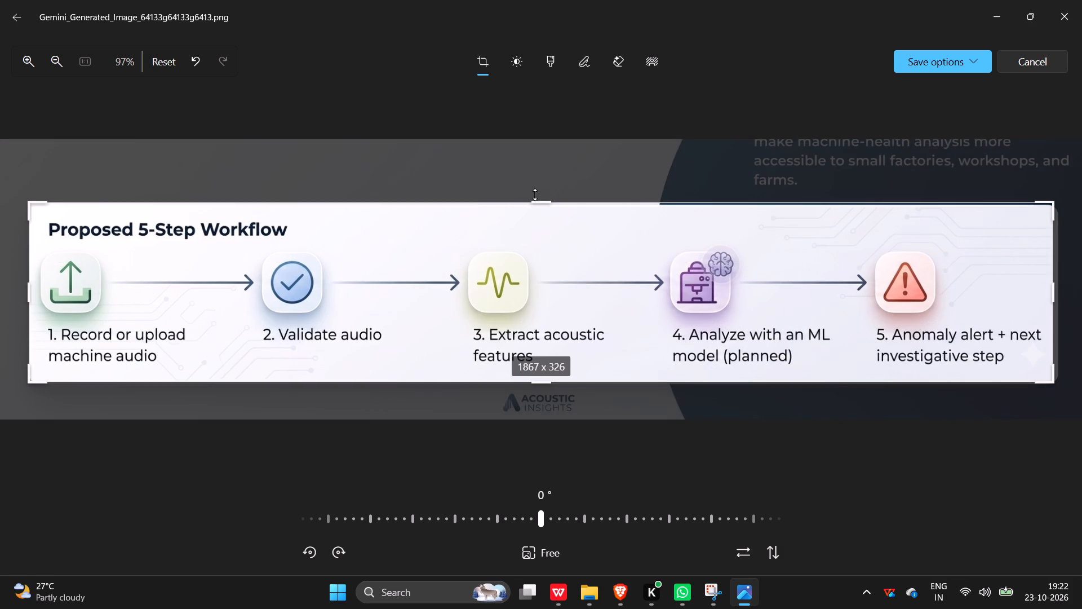
pyautogui.moveTo(535, 195); pyautogui.dragTo(535, 200)
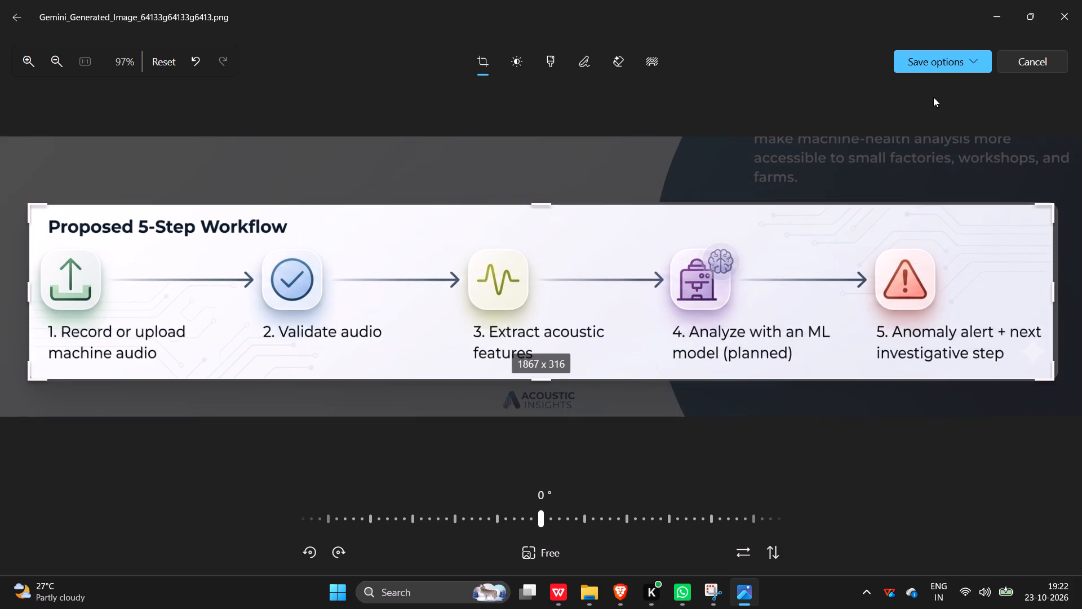
pyautogui.click(964, 72)
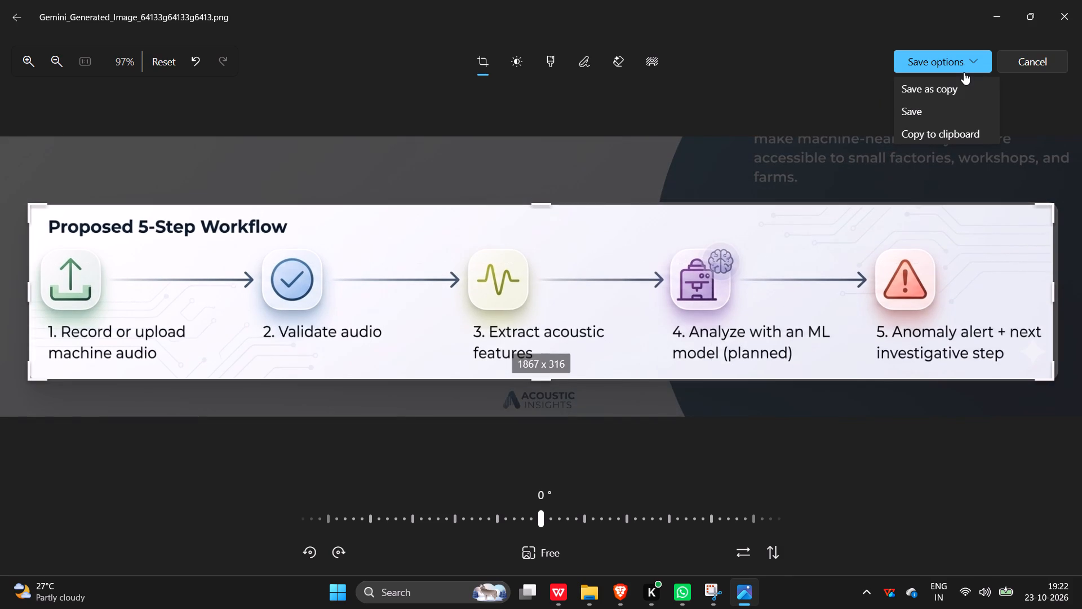
pyautogui.click(956, 111)
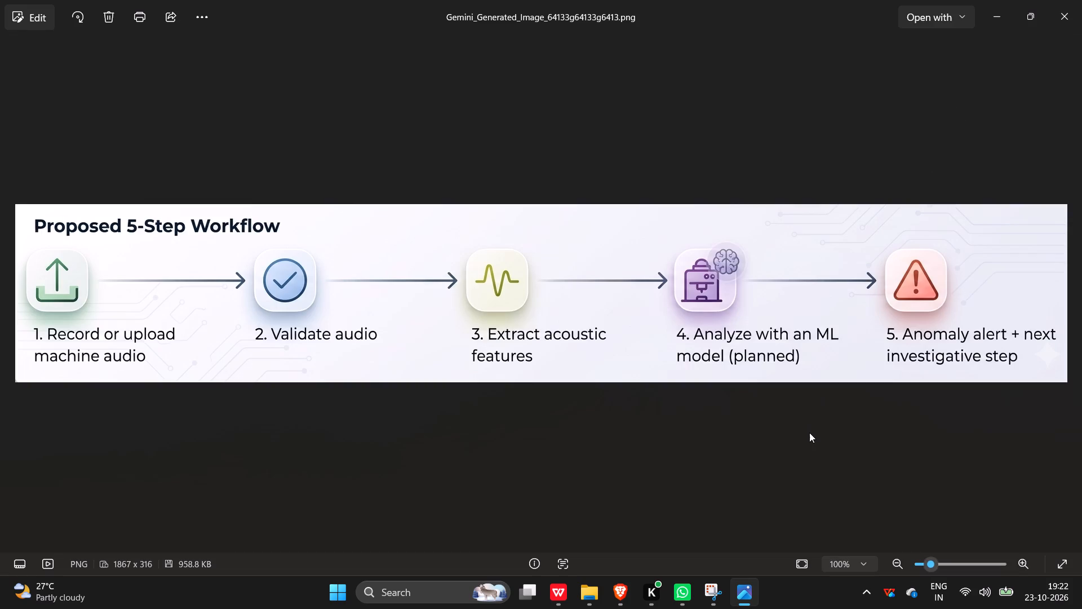
# Switch to the gemini sample 2.pptx design in Brave and delete slide 3's five-box workflow group and its "Proposed 5-Step Workflow" heading.
pyautogui.click(616, 592)
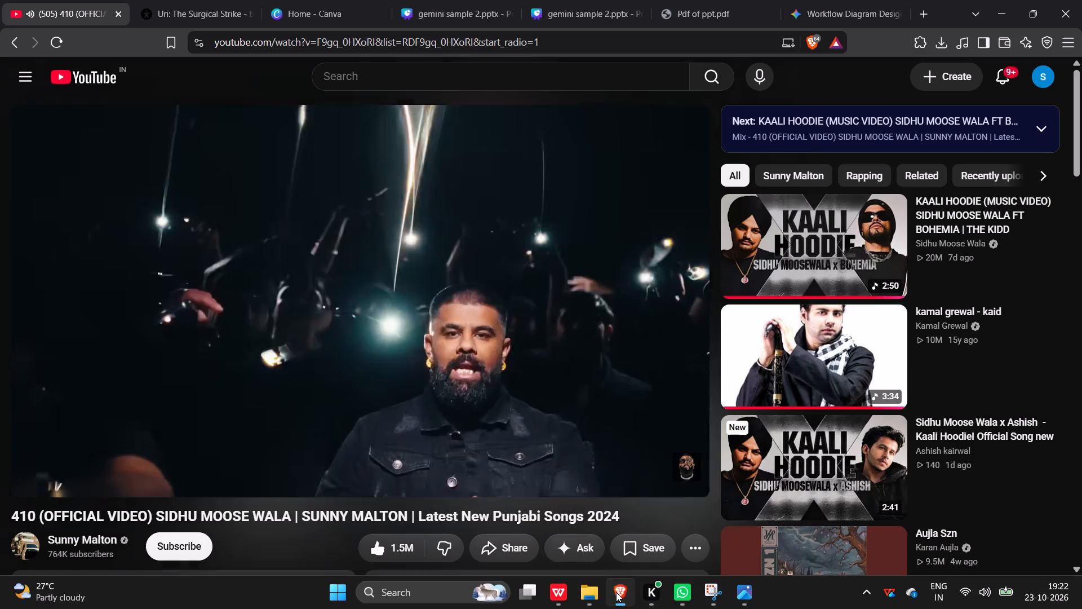
pyautogui.click(429, 0)
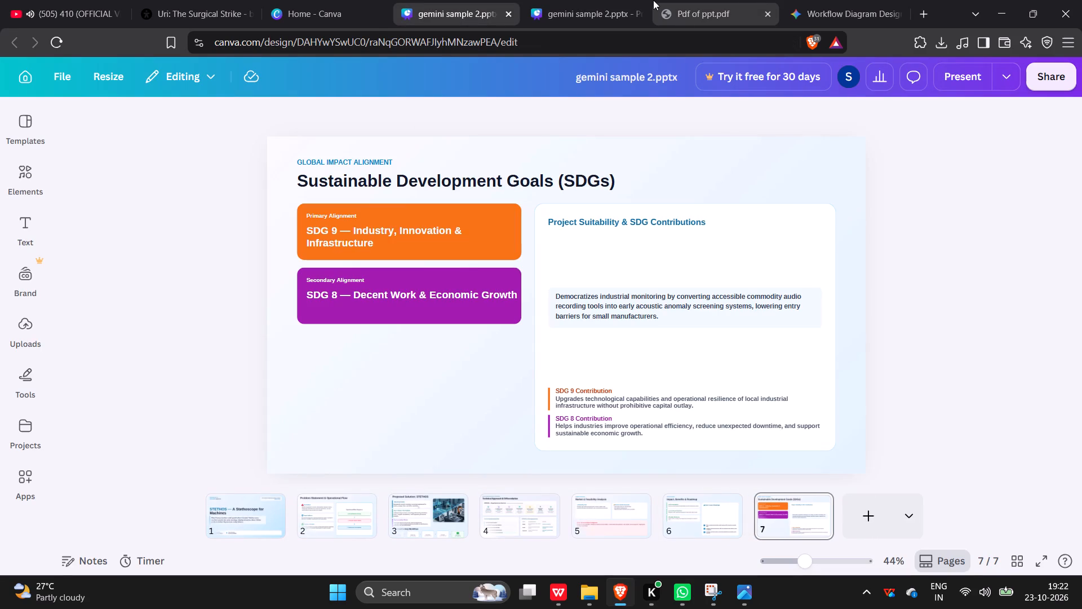
pyautogui.click(445, 519)
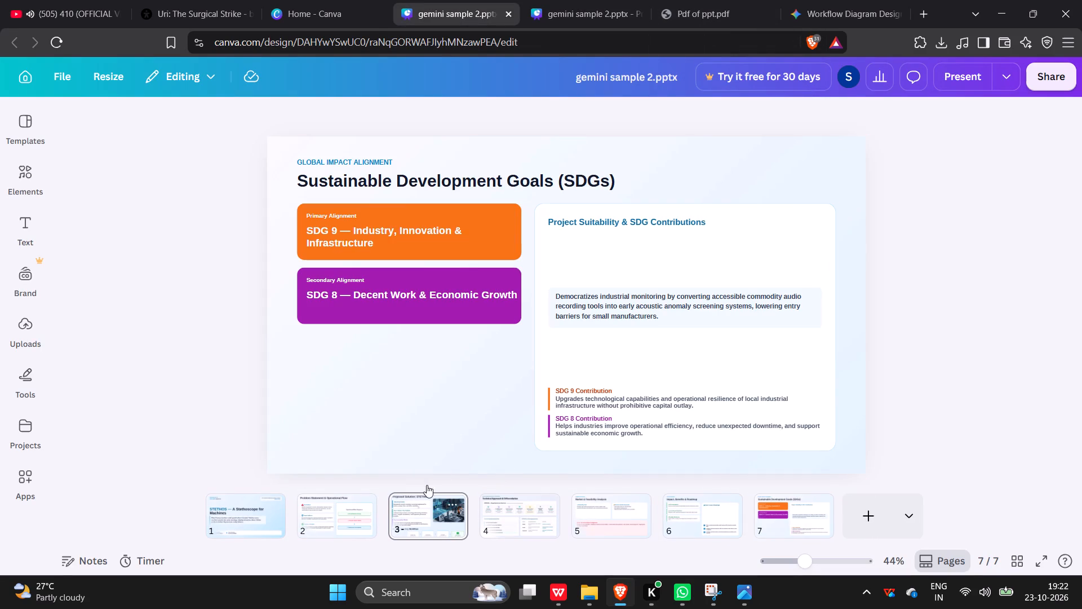
pyautogui.click(472, 443)
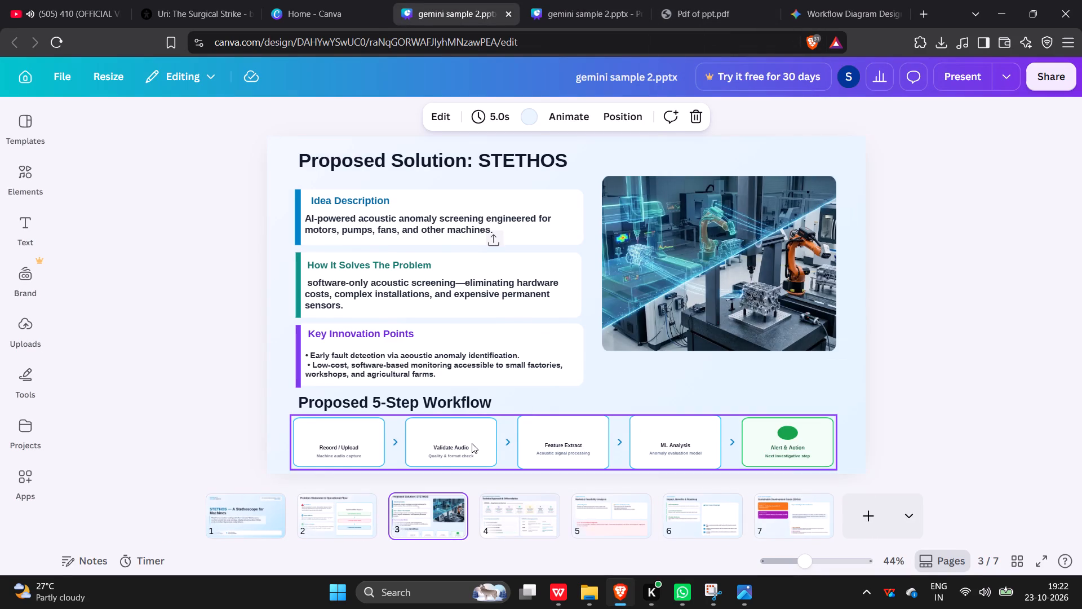
pyautogui.rightClick(472, 443)
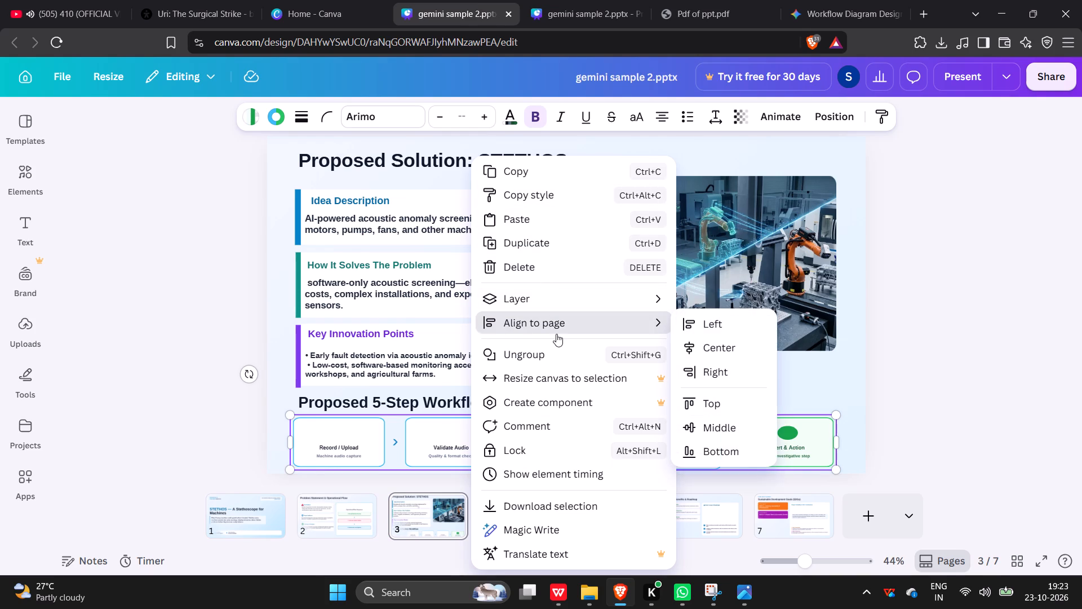
pyautogui.press('Delete')
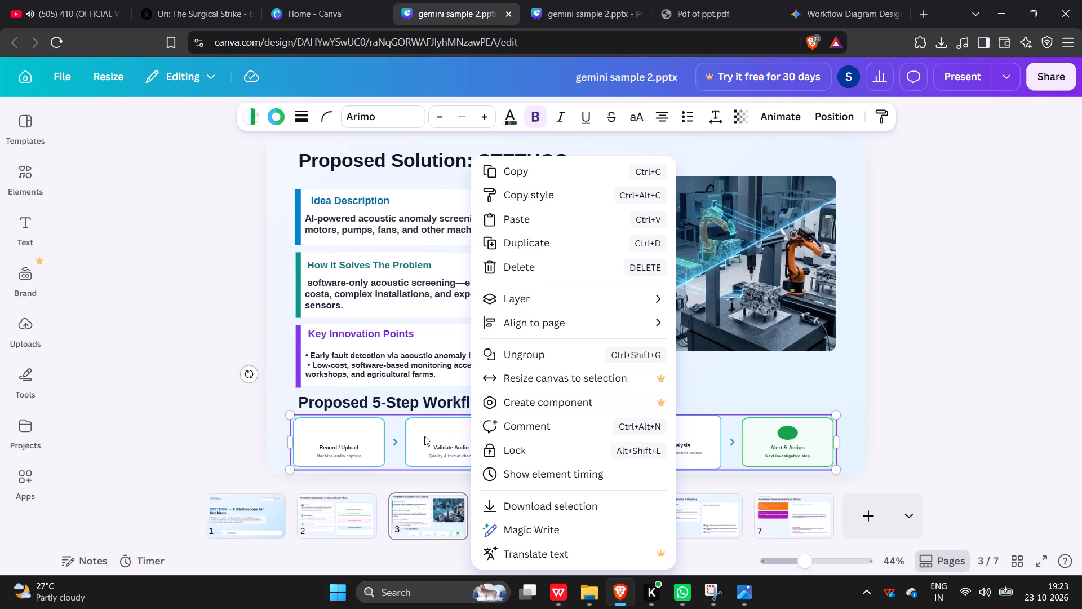
pyautogui.click(570, 264)
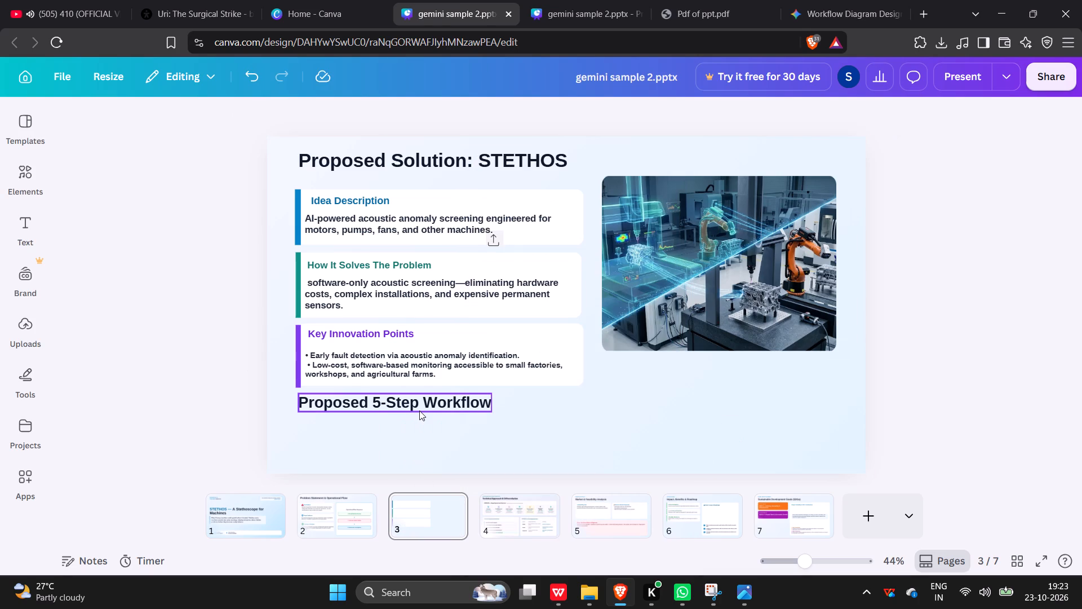
pyautogui.click(419, 411)
pyautogui.press('Delete')
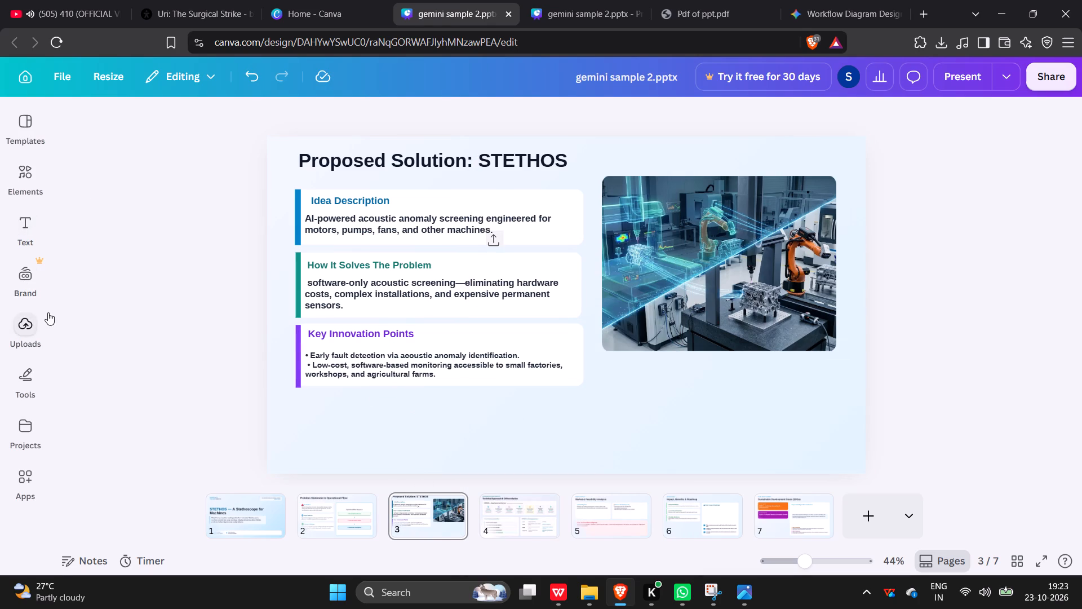
# Add the recently used landscape placeholder frame to slide 3 and stretch it into a wide, short strip.
pyautogui.click(36, 182)
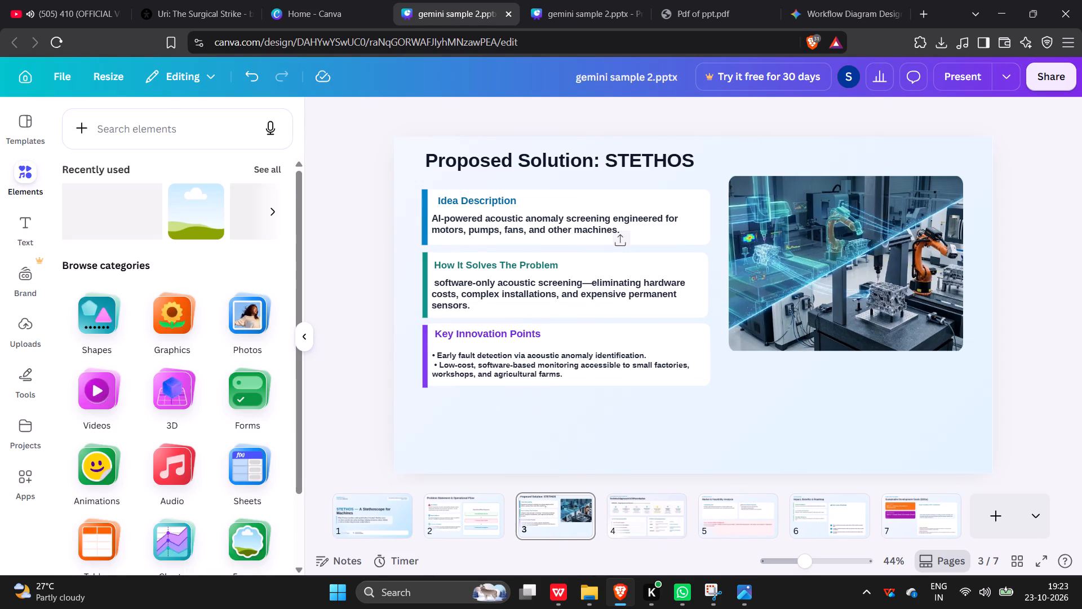
pyautogui.click(197, 230)
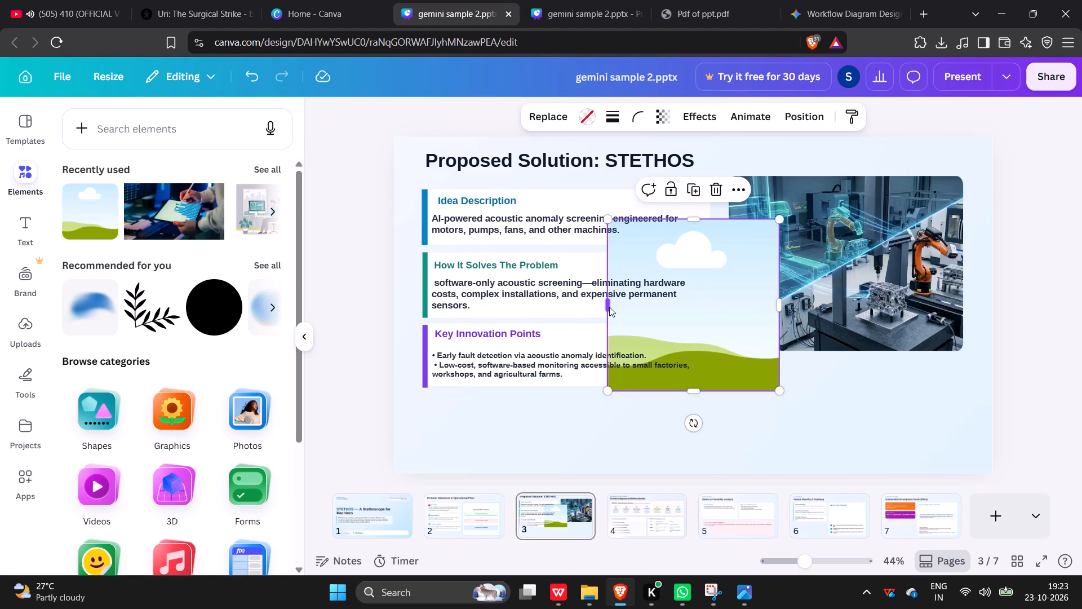
pyautogui.moveTo(609, 307); pyautogui.dragTo(462, 307)
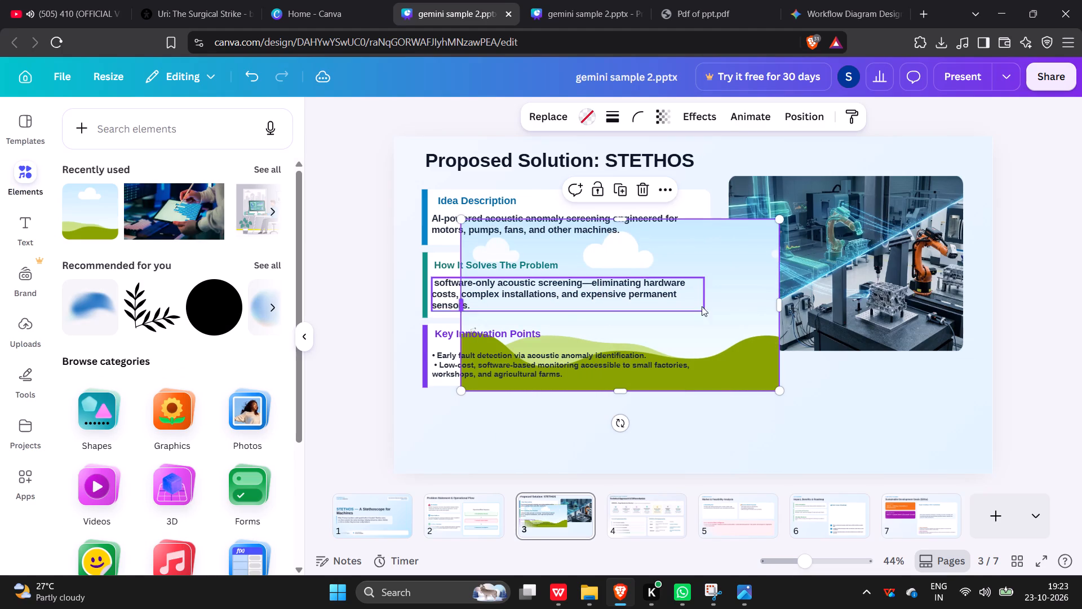
pyautogui.moveTo(753, 387); pyautogui.dragTo(756, 419)
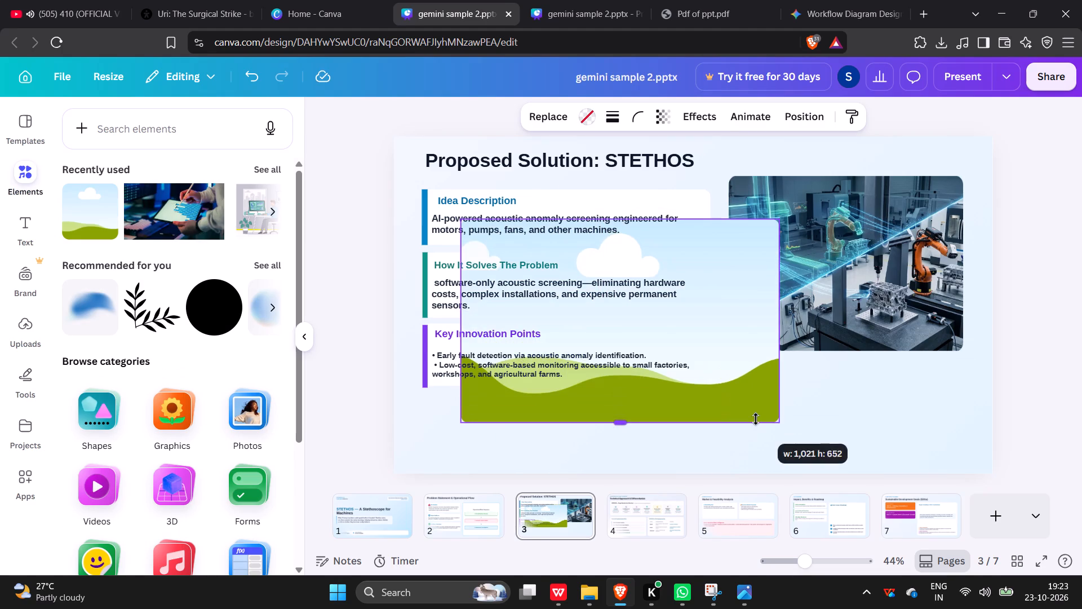
pyautogui.moveTo(756, 419); pyautogui.dragTo(735, 303)
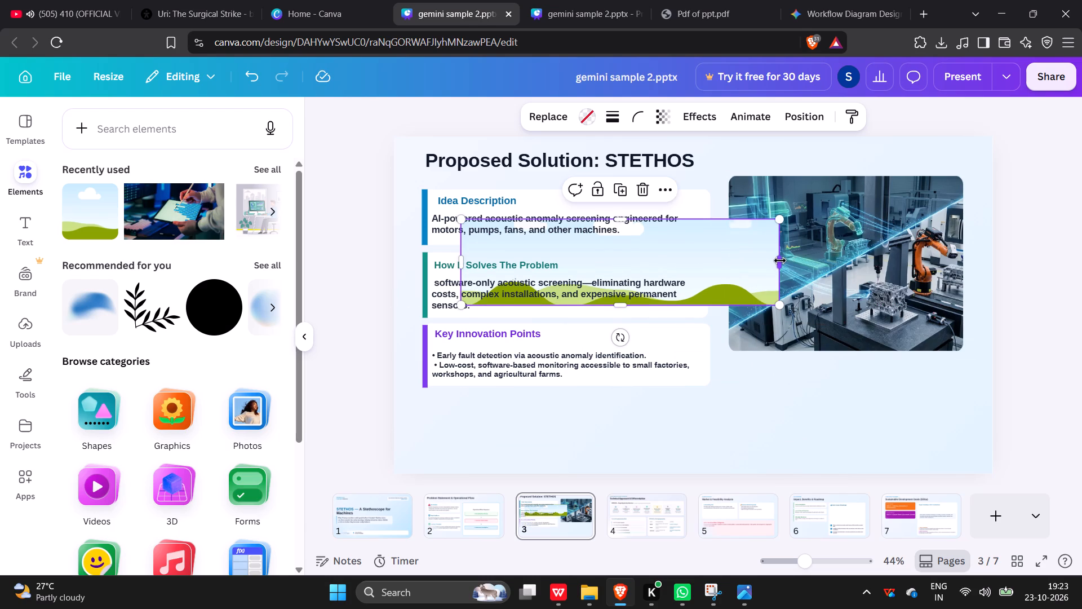
pyautogui.moveTo(780, 261); pyautogui.dragTo(973, 261)
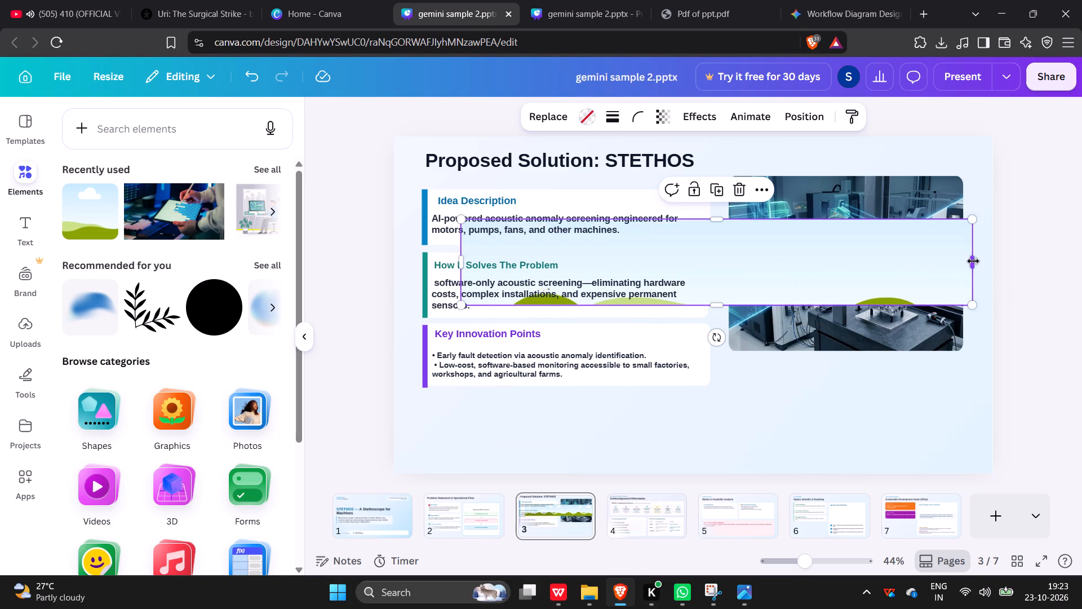
# Place the frame below the Key Innovation Points card and fit it between the cards' outer edge and the robot photo's outer edge.
pyautogui.moveTo(759, 264); pyautogui.dragTo(715, 436)
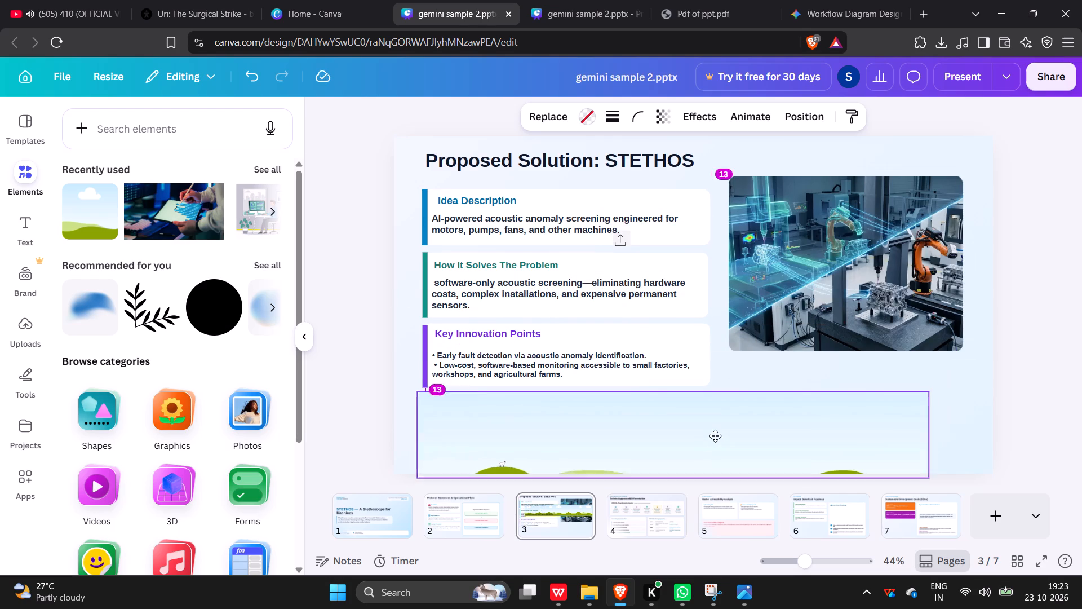
pyautogui.moveTo(715, 436); pyautogui.dragTo(717, 435)
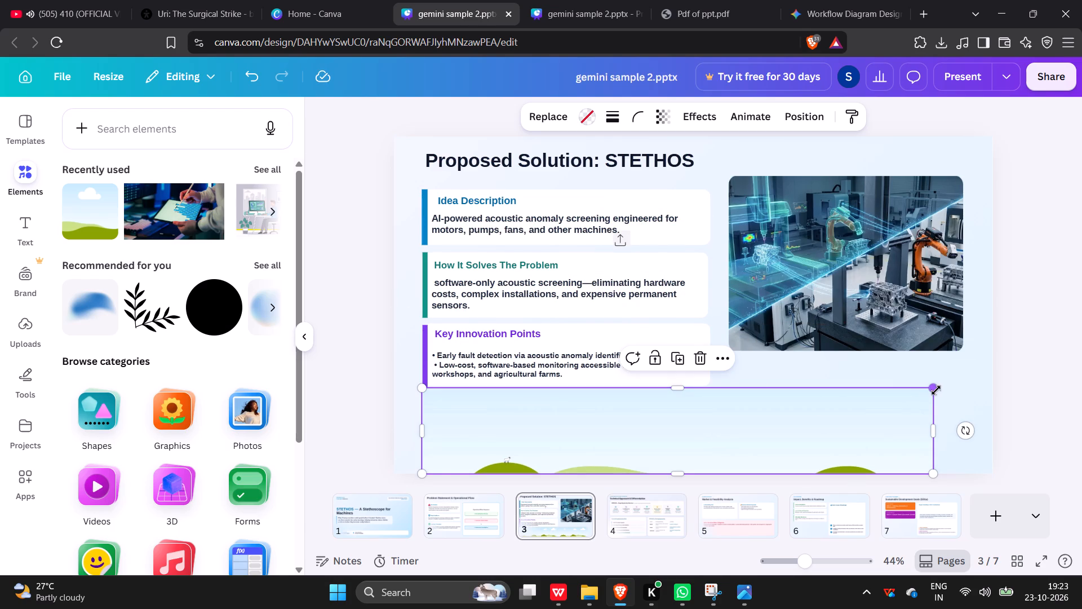
pyautogui.moveTo(935, 427); pyautogui.dragTo(964, 429)
pyautogui.moveTo(425, 391); pyautogui.dragTo(422, 399)
pyautogui.moveTo(424, 390); pyautogui.dragTo(421, 395)
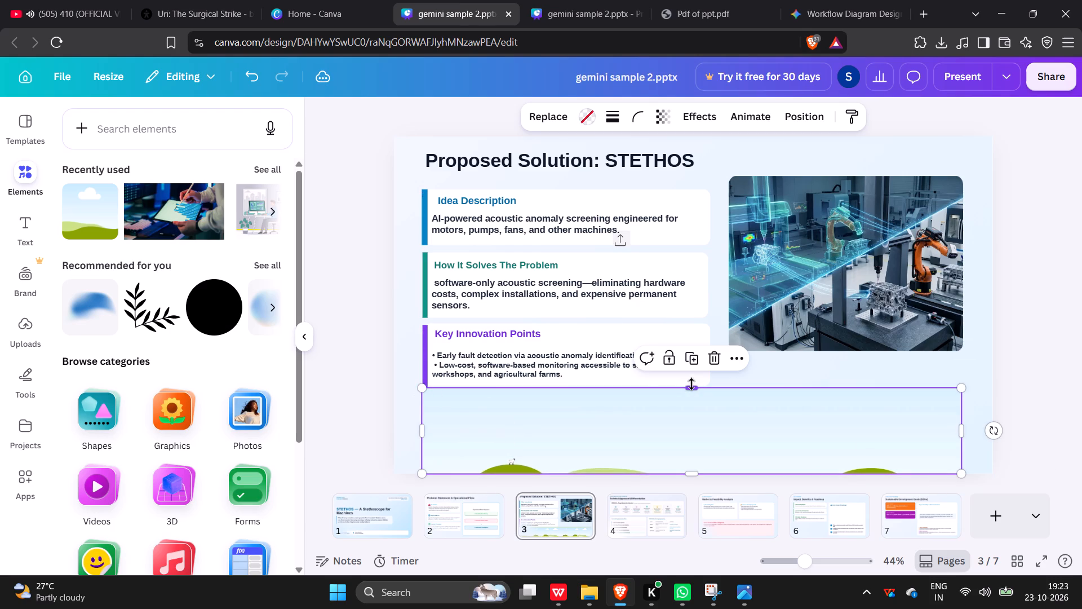
pyautogui.moveTo(691, 384); pyautogui.dragTo(692, 392)
# Open the frame's image replacement and move both Target System Architecture uploads and the "1. Frontend" upload to Trash.
pyautogui.click(674, 420)
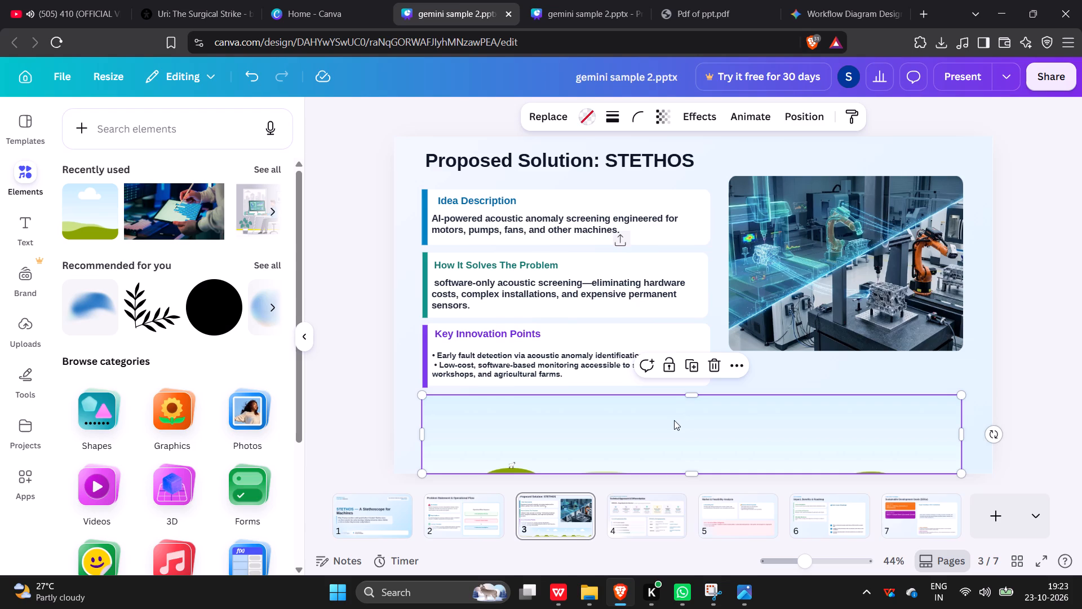
pyautogui.click(619, 436)
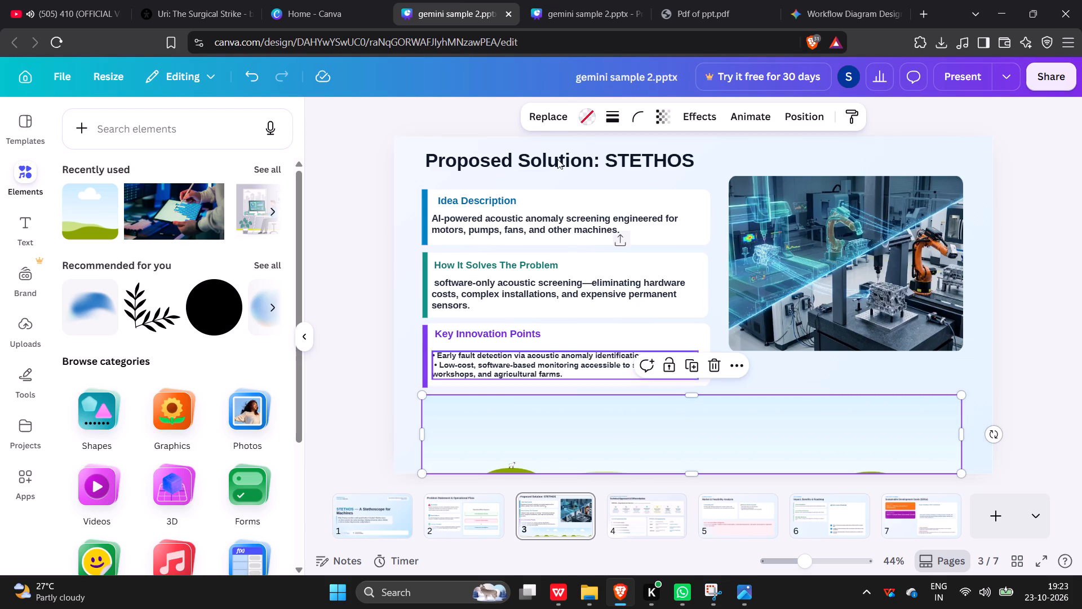
pyautogui.click(547, 122)
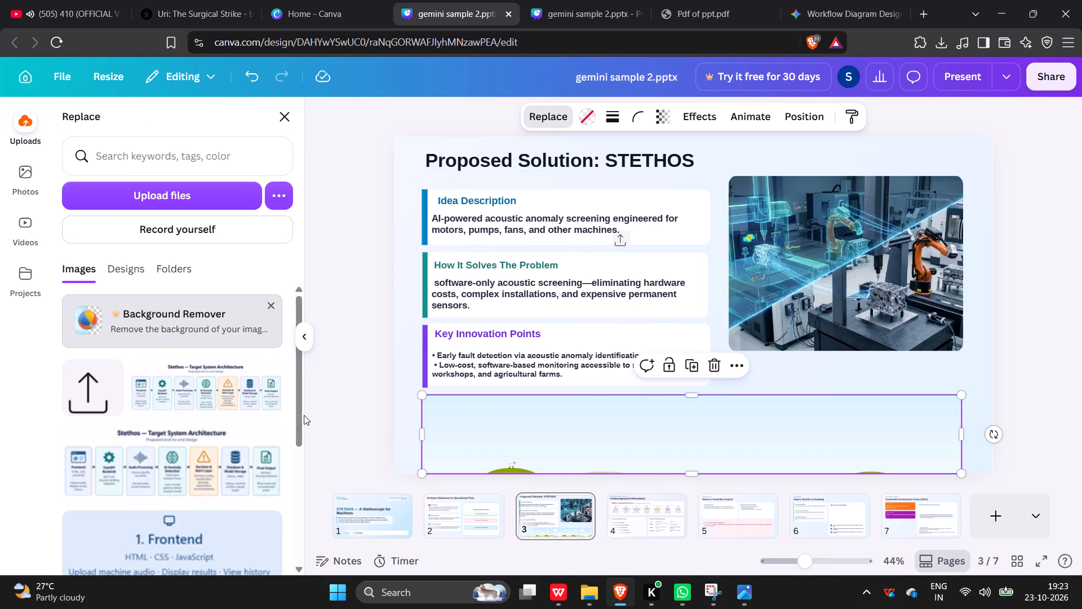
pyautogui.click(268, 373)
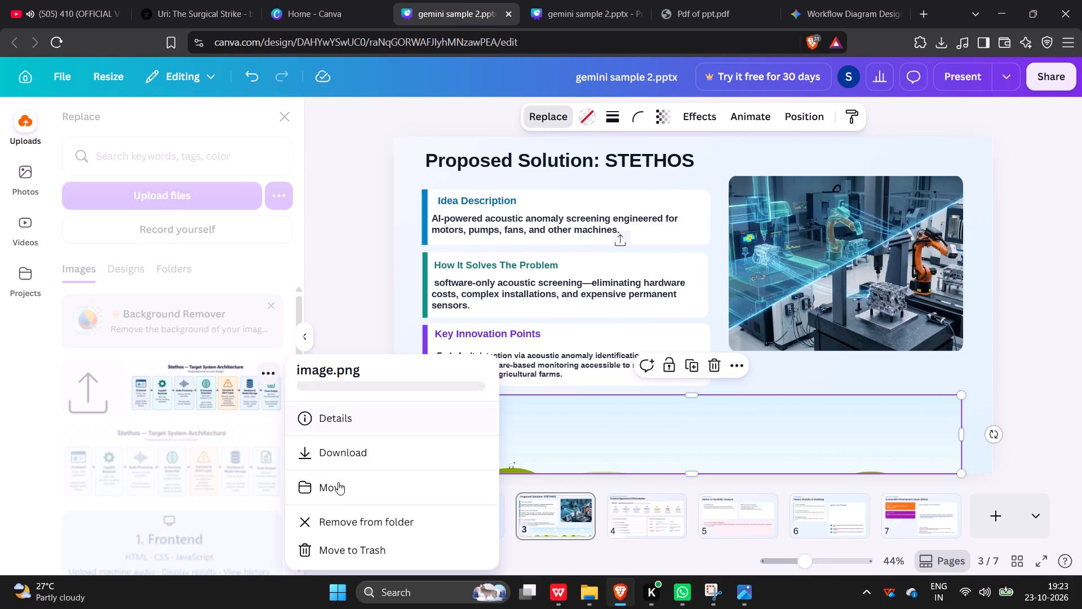
pyautogui.click(349, 542)
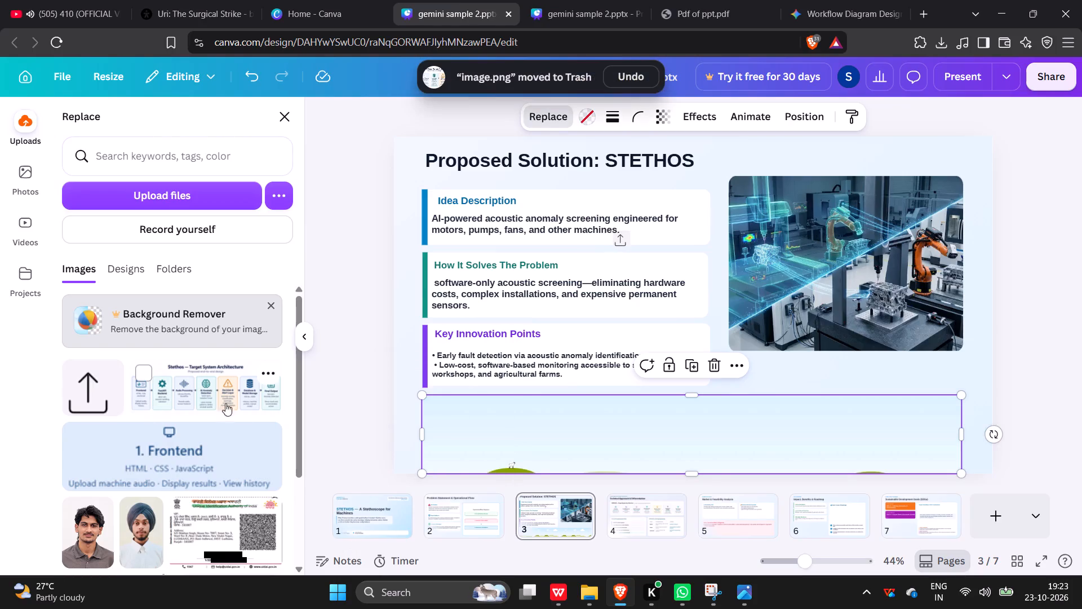
pyautogui.click(267, 379)
pyautogui.click(373, 557)
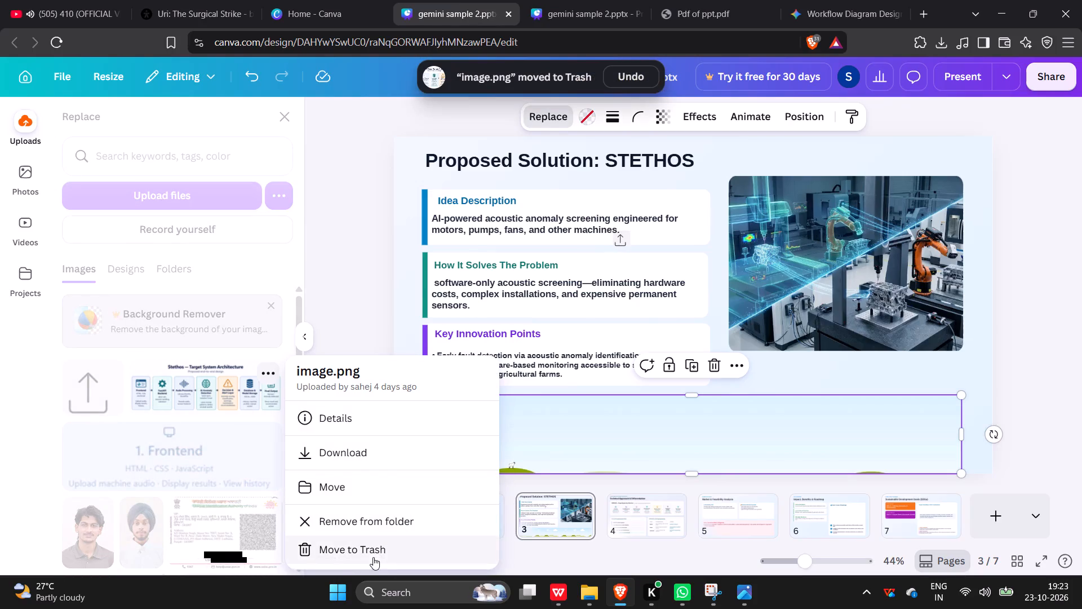
pyautogui.click(268, 376)
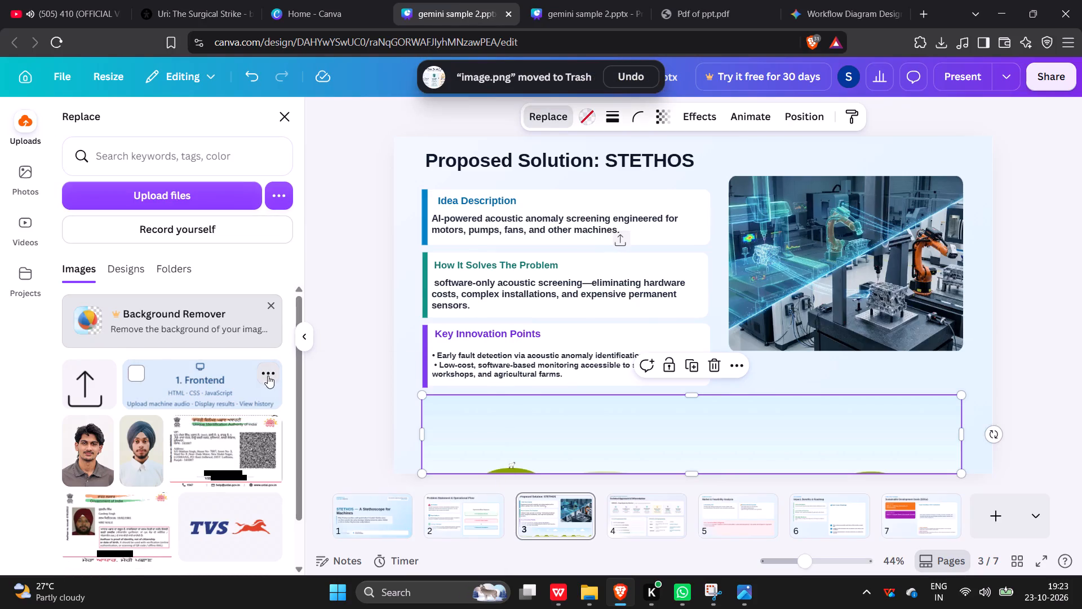
pyautogui.click(367, 546)
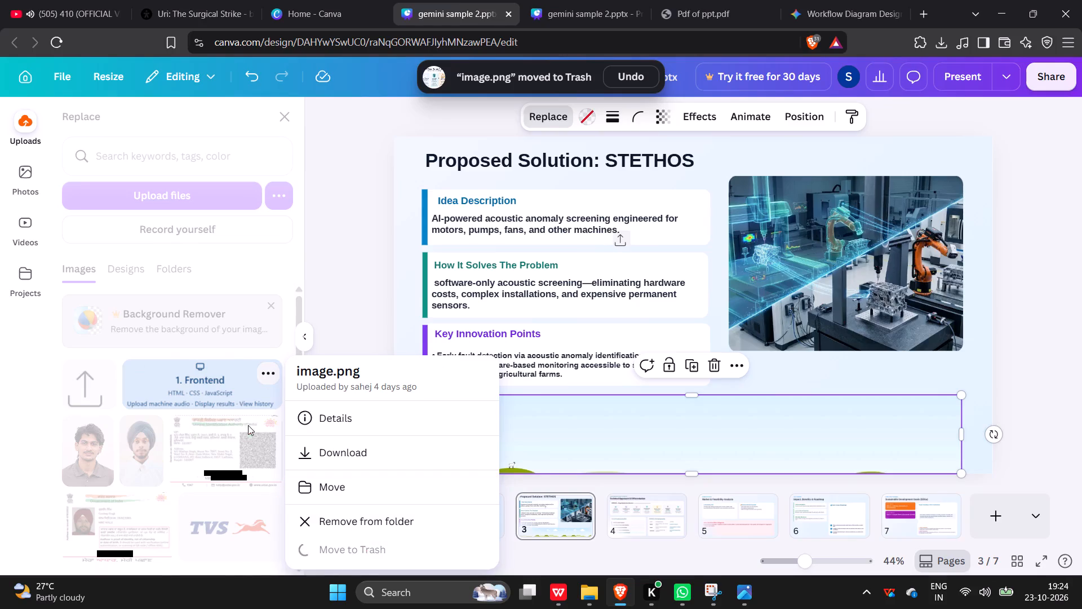
pyautogui.click(271, 461)
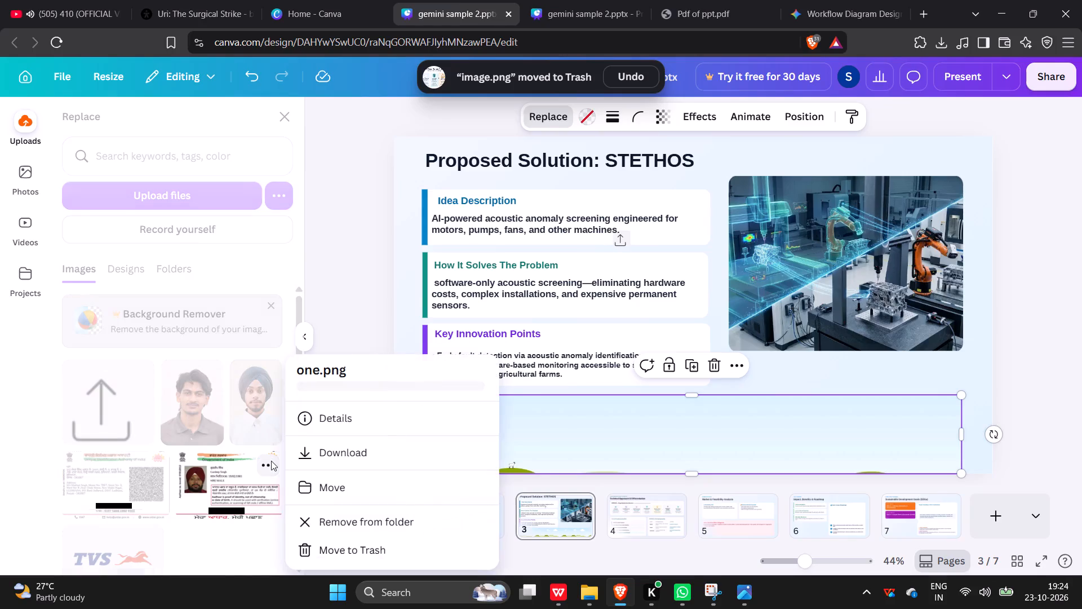
pyautogui.click(264, 254)
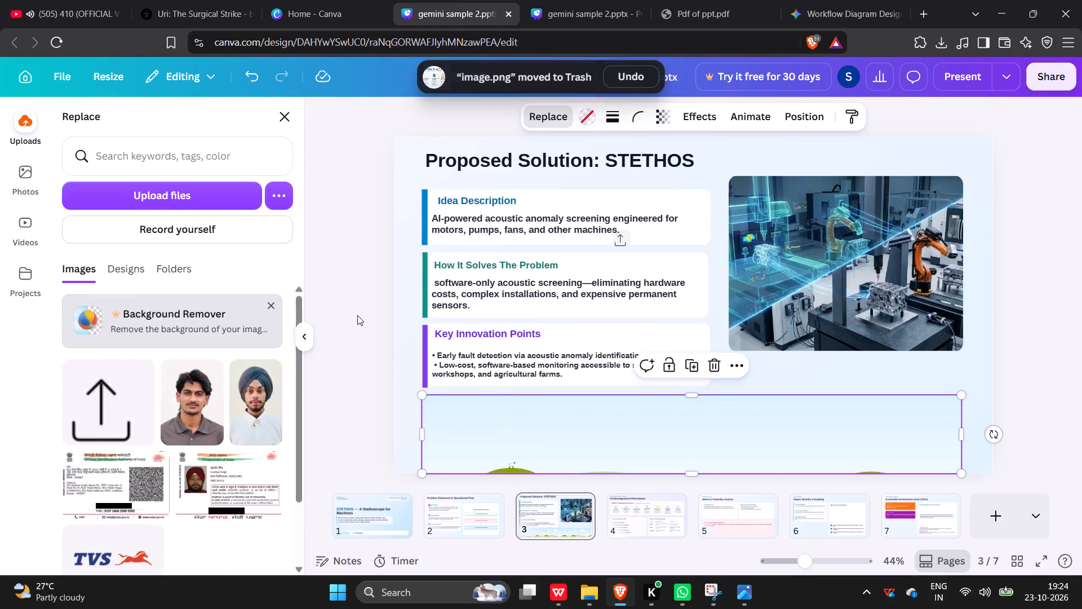
# Switch to File Explorer to find the cropped Gemini workflow image.
pyautogui.click(576, 598)
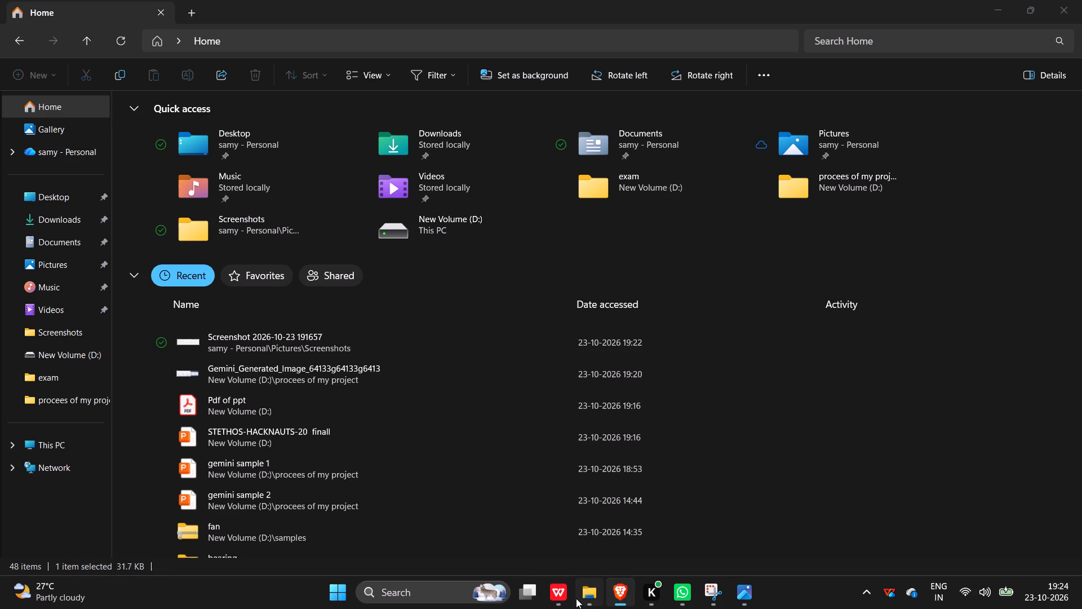
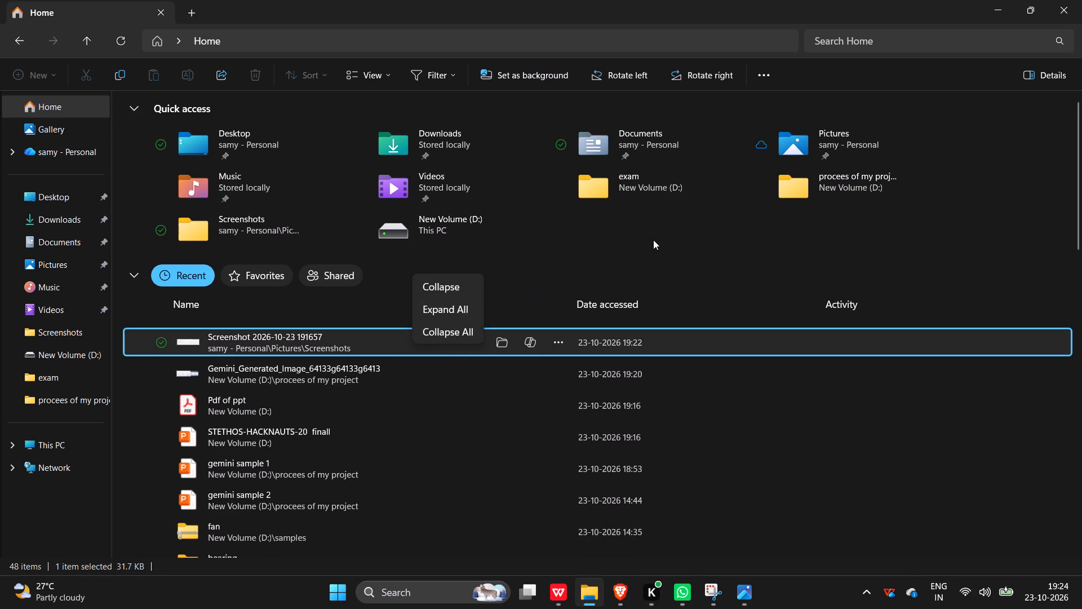
pyautogui.click(653, 240)
pyautogui.rightClick(653, 240)
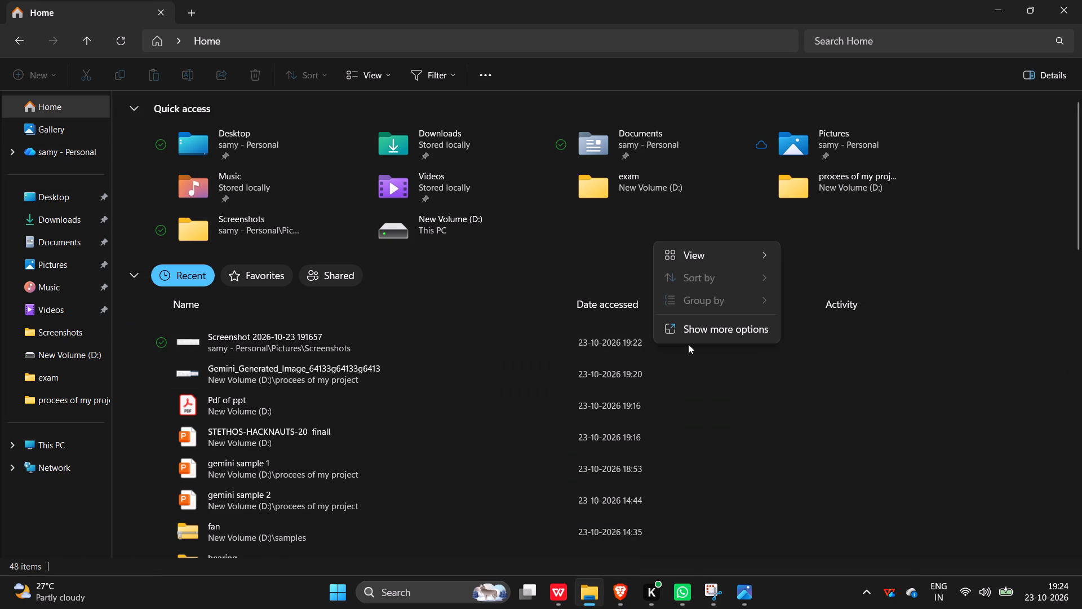
pyautogui.click(689, 332)
pyautogui.click(688, 304)
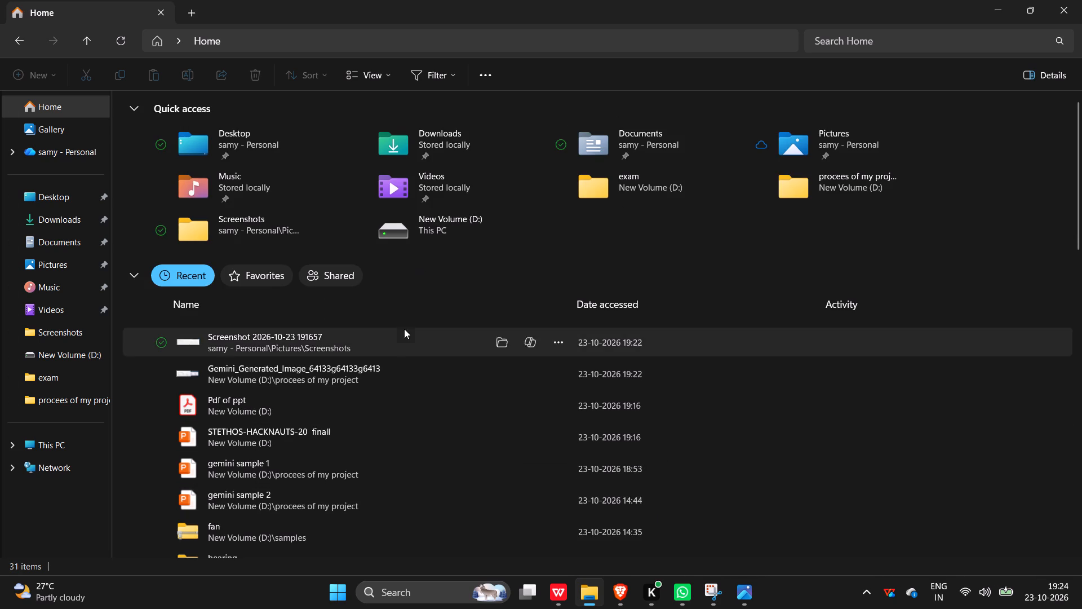
pyautogui.doubleClick(433, 219)
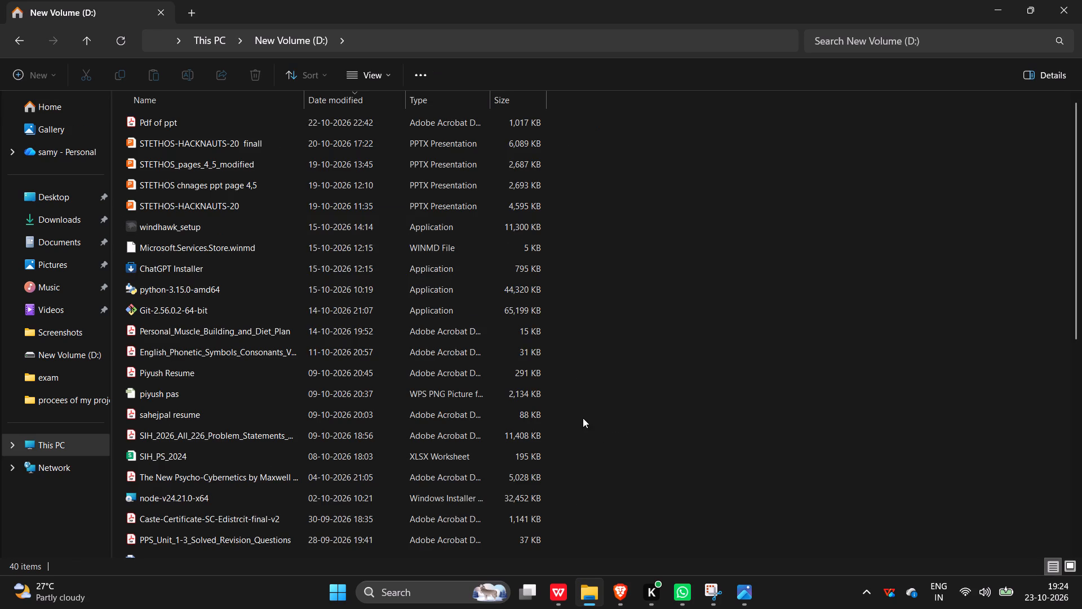
pyautogui.scroll(-4, 397, 372)
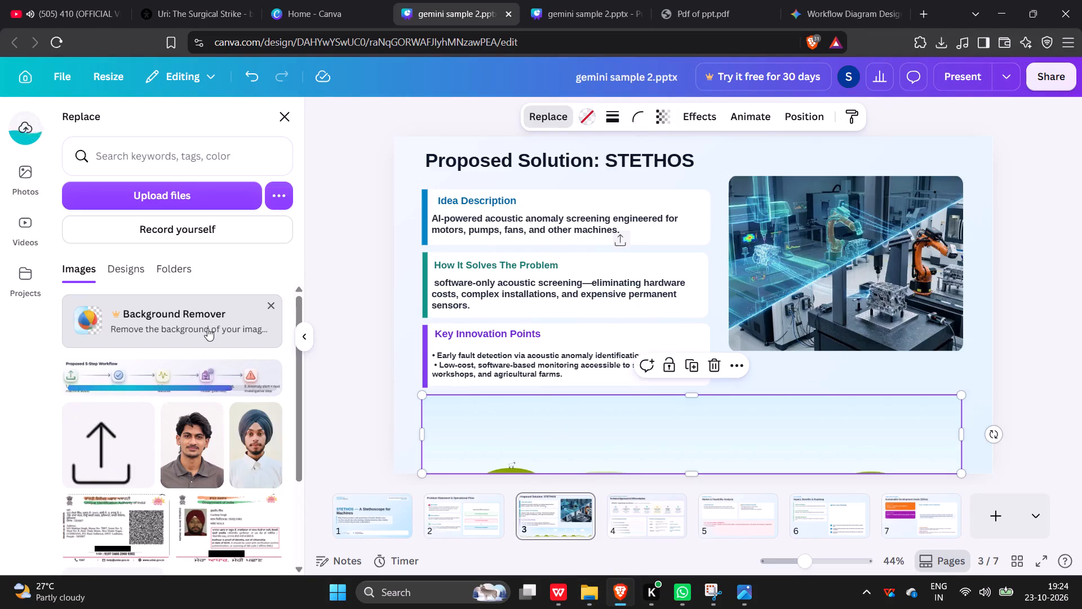
pyautogui.click(218, 382)
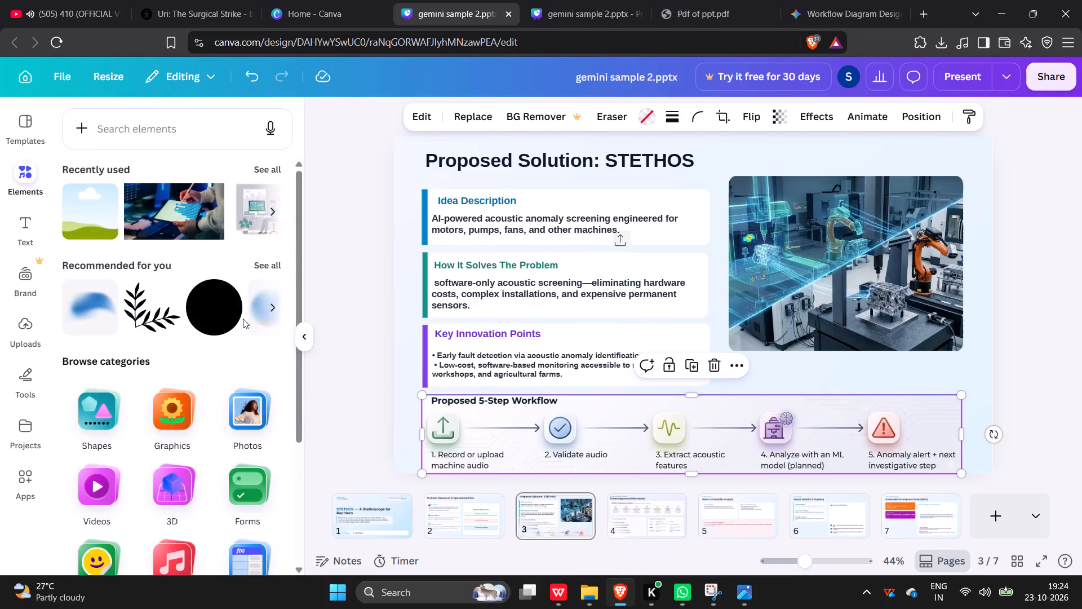
pyautogui.click(329, 336)
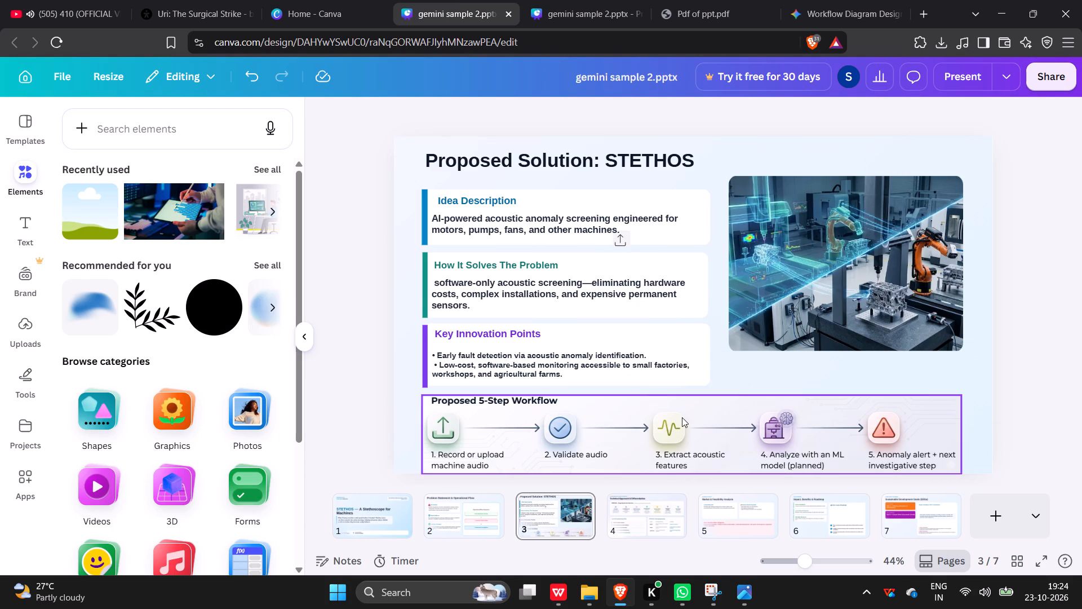
# Open slide 4, Technical Approach & Differentiation, for viewing.
pyautogui.click(654, 517)
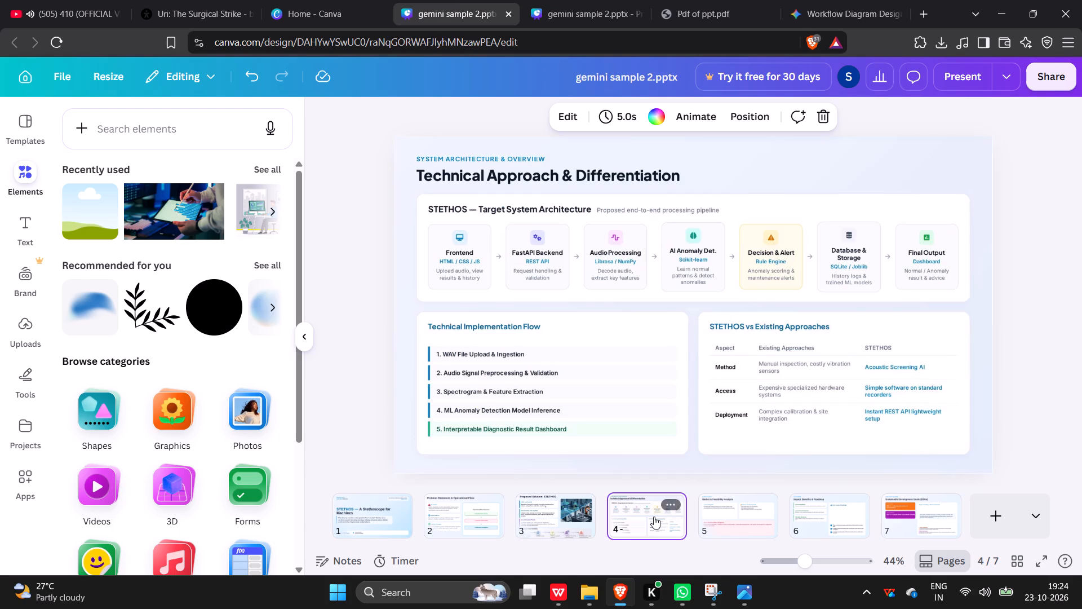
# Switch to YouTube and play "Warning Shots" from the recommended videos.
pyautogui.click(120, 0)
pyautogui.click(423, 210)
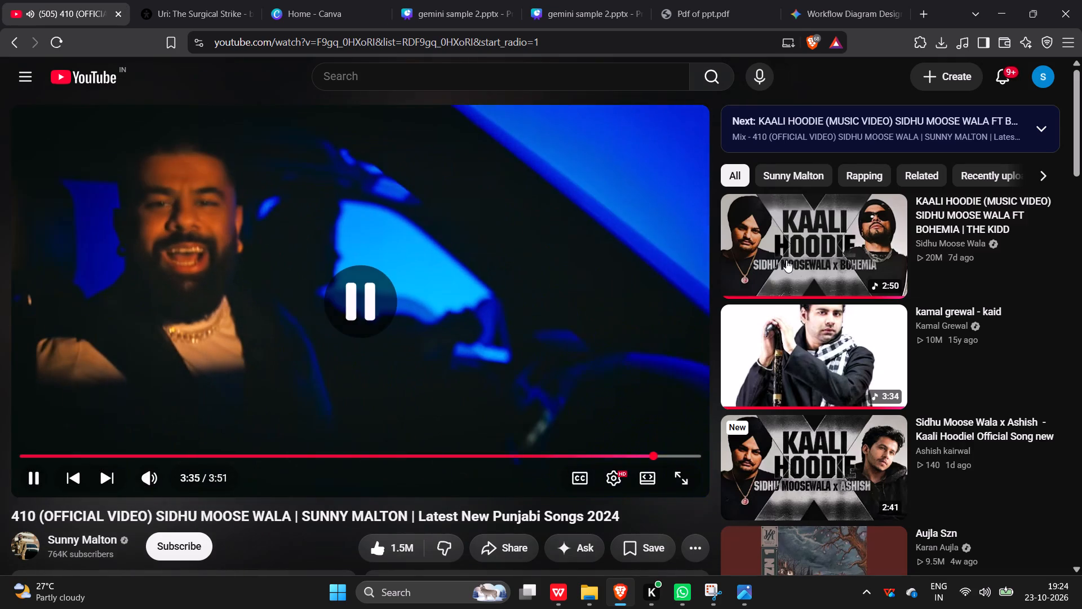
pyautogui.scroll(-2, 795, 262)
pyautogui.scroll(-1, 864, 457)
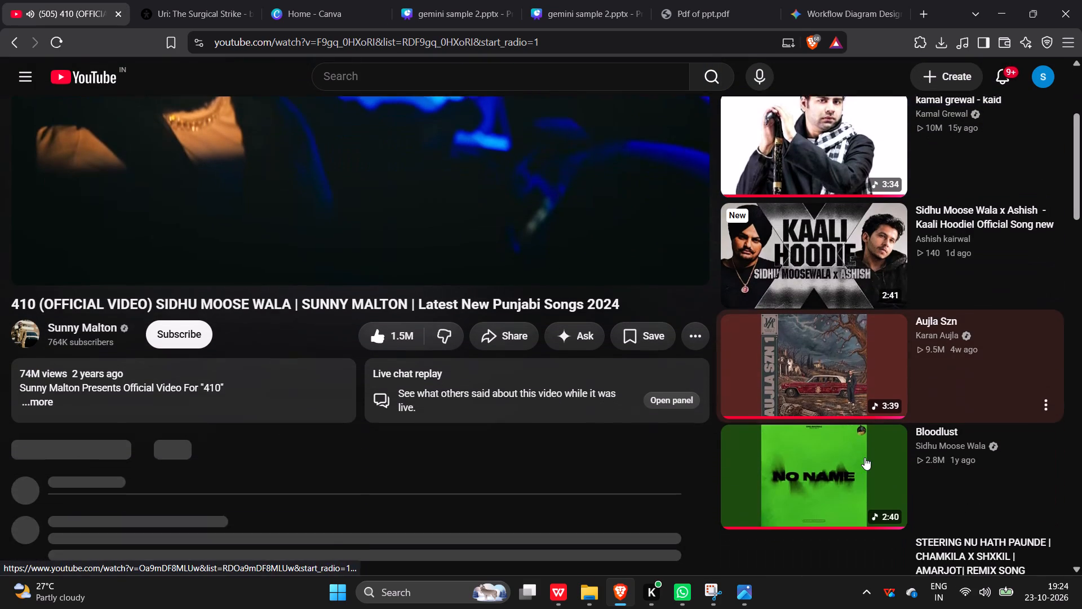
pyautogui.scroll(-4, 864, 457)
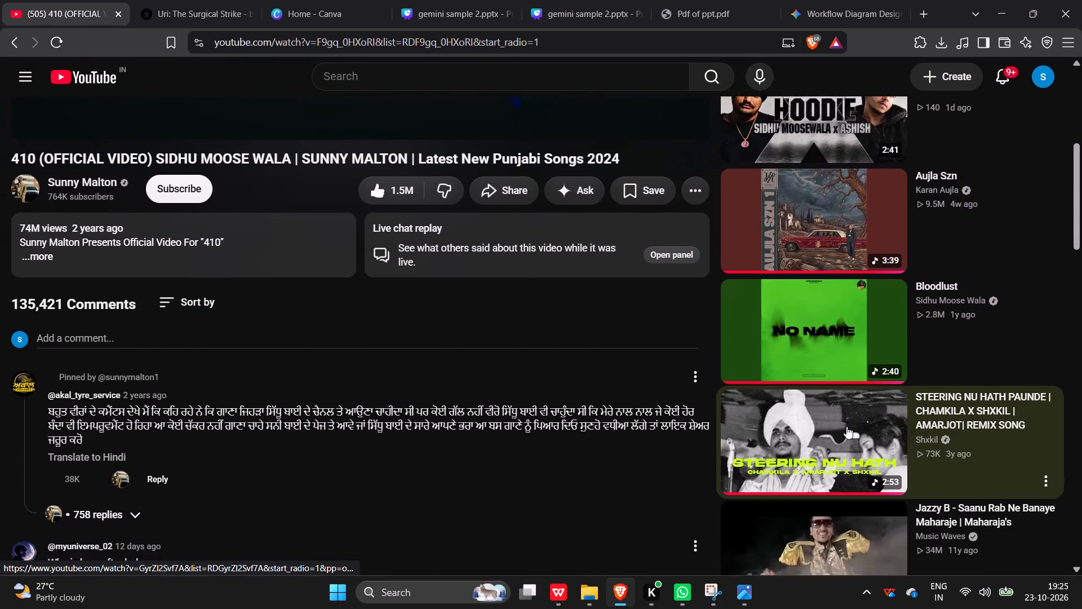
pyautogui.scroll(-5, 846, 426)
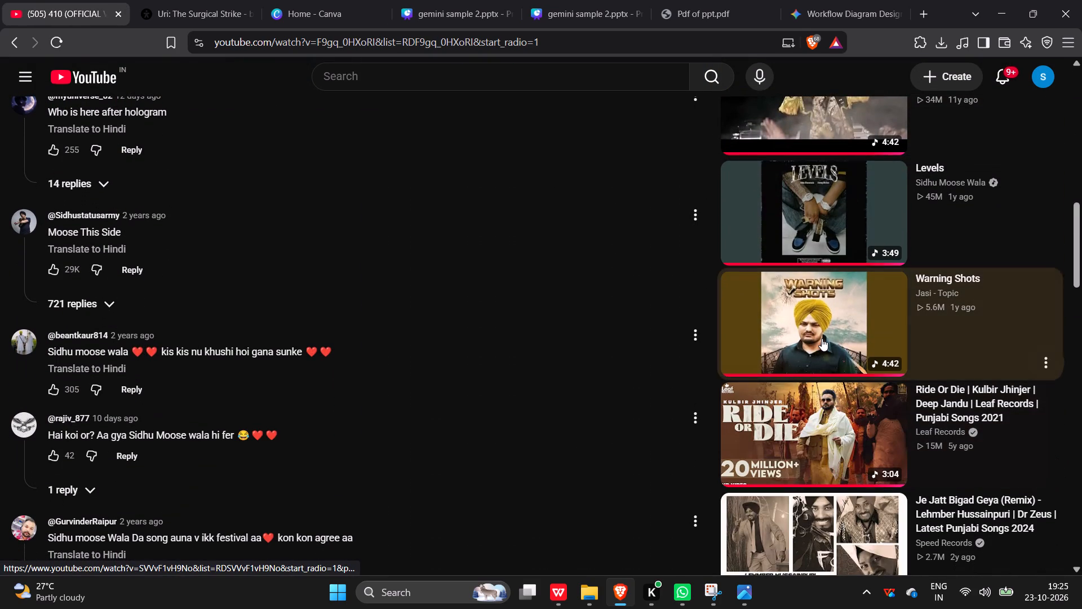
pyautogui.doubleClick(822, 338)
# Compare slides 3 and 4 of the Canva deck with the Proposed Solution and Market and Feasibility pages in Pdf of ppt.pdf.
pyautogui.click(655, 0)
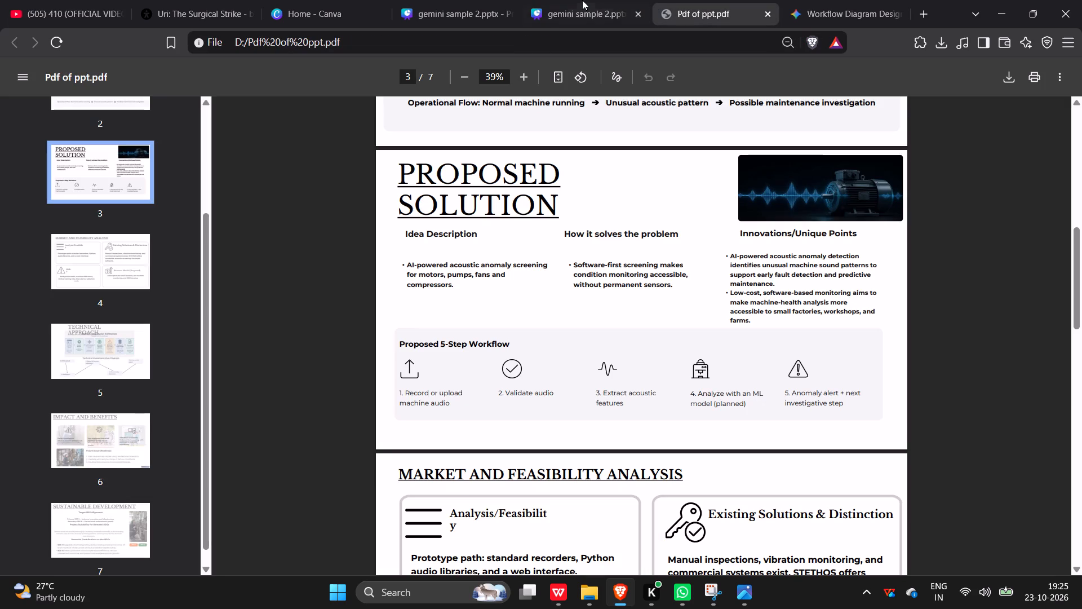
pyautogui.click(582, 0)
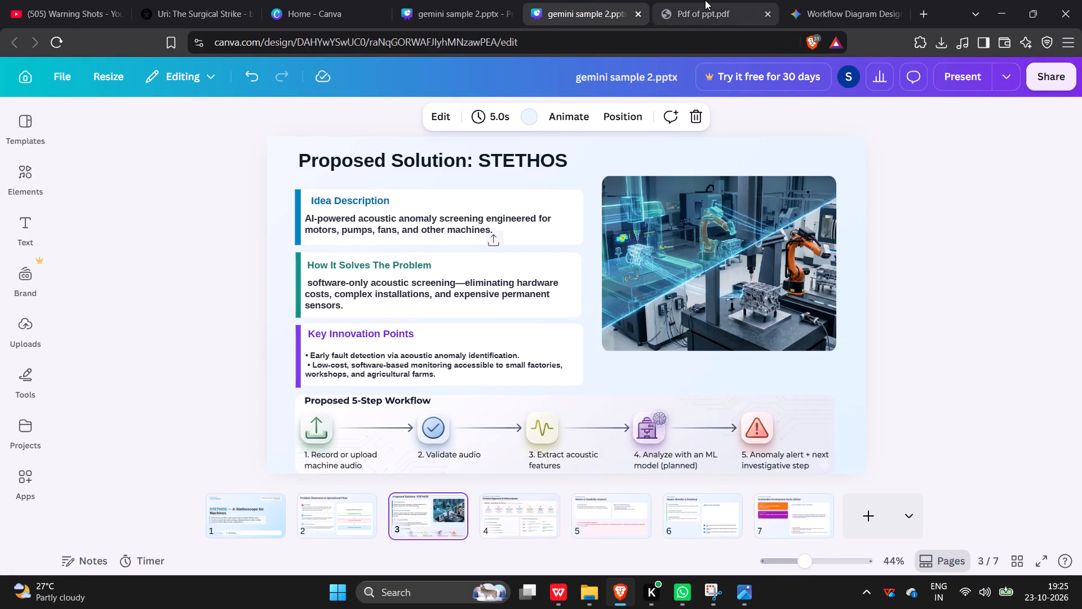
pyautogui.click(705, 0)
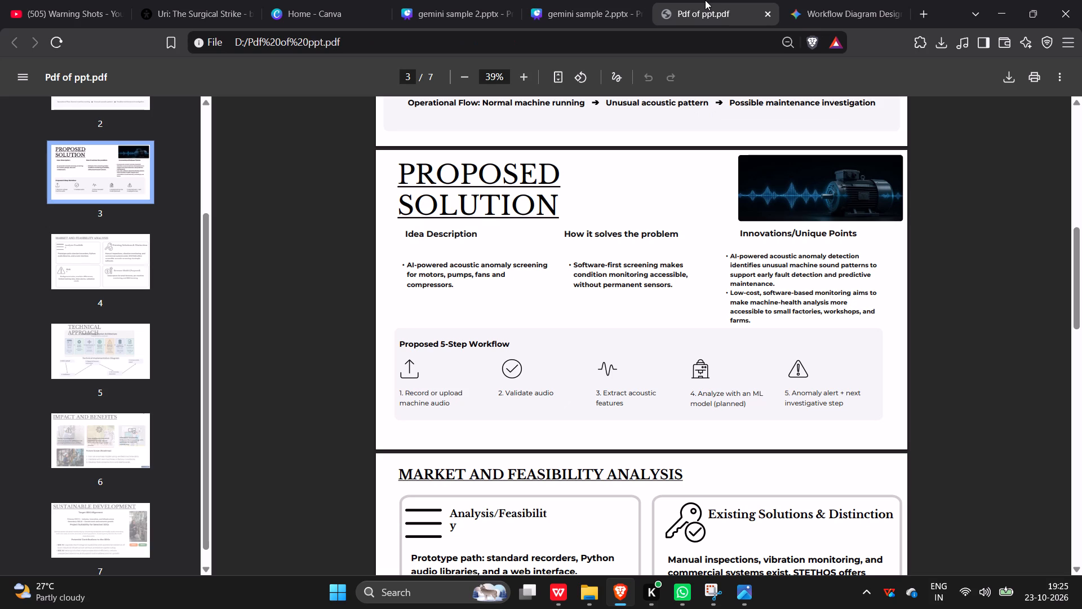
pyautogui.click(603, 0)
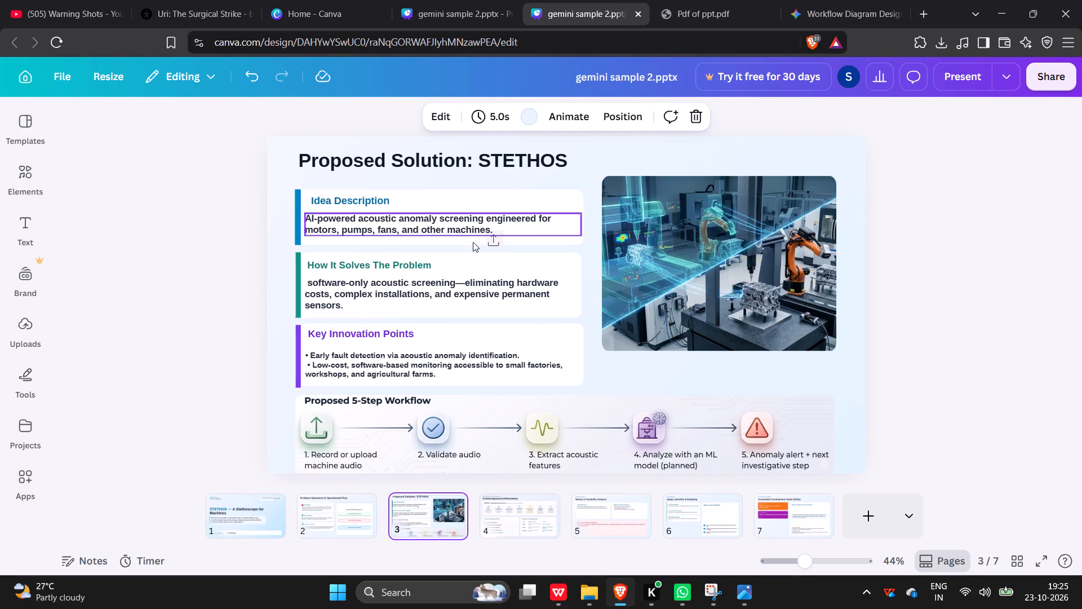
pyautogui.scroll(-1, 473, 242)
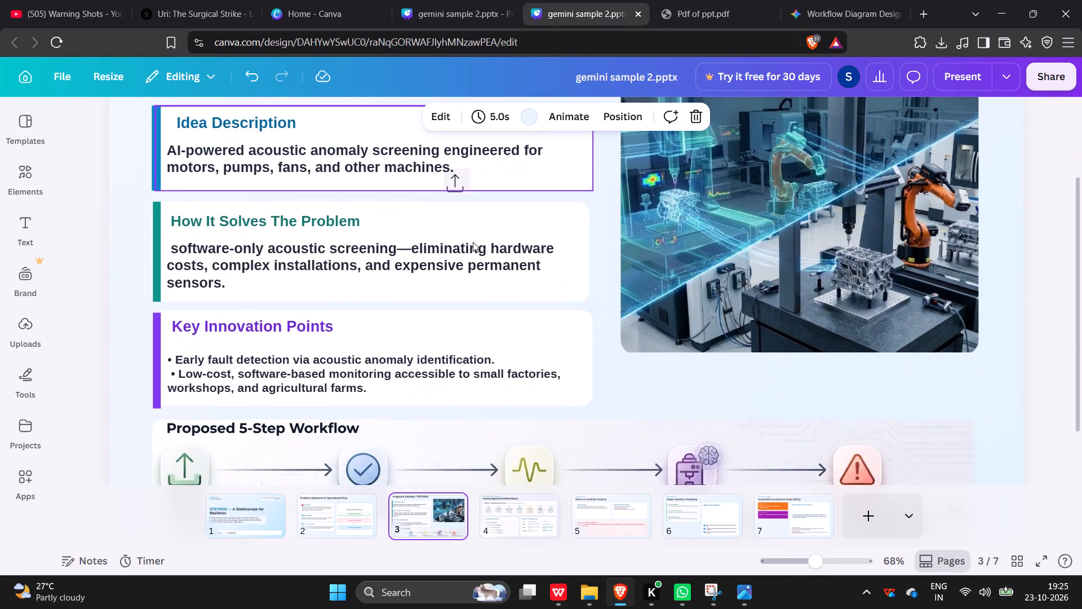
pyautogui.scroll(-1, 473, 242)
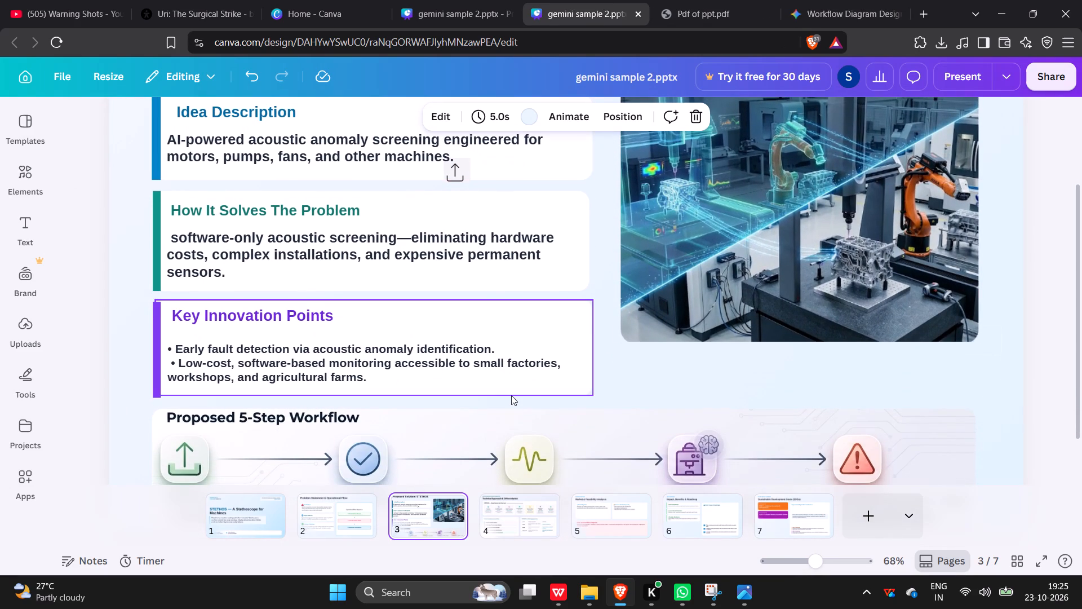
pyautogui.click(522, 506)
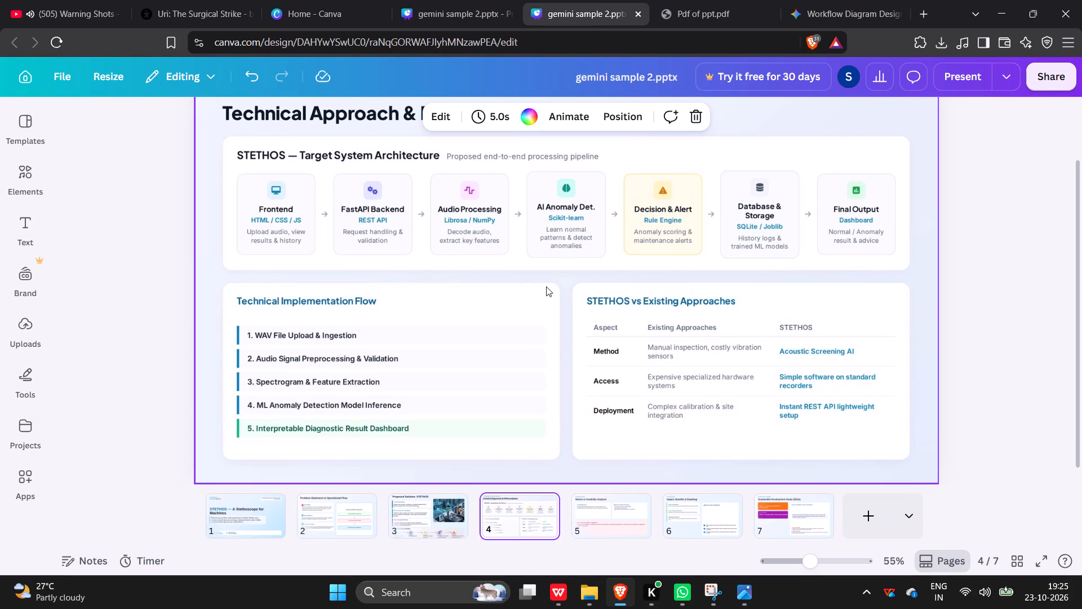
pyautogui.click(996, 223)
pyautogui.scroll(1, 996, 223)
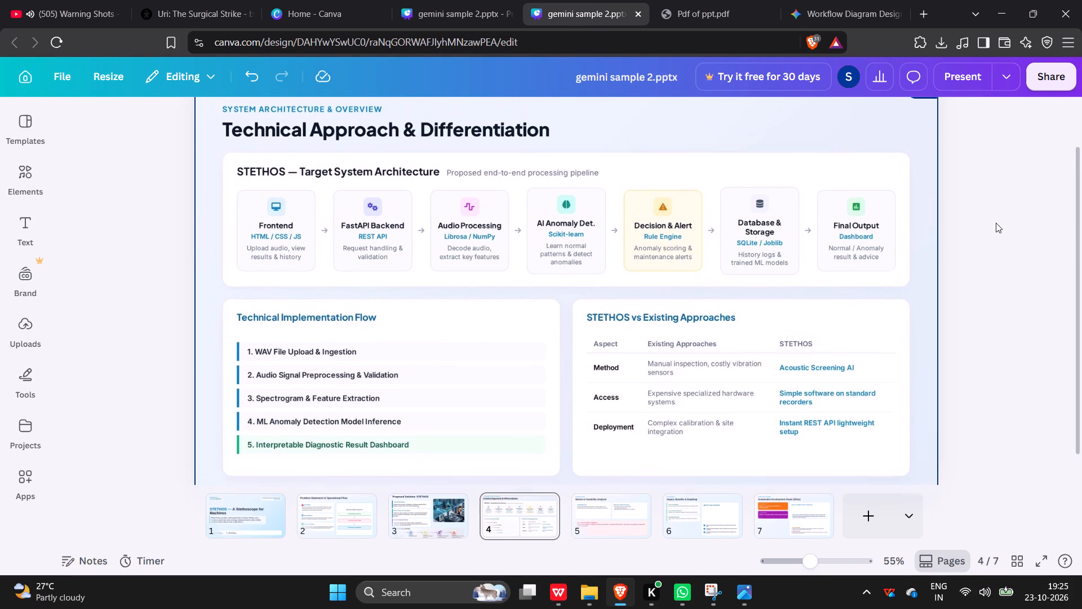
pyautogui.scroll(1, 996, 223)
pyautogui.click(692, 0)
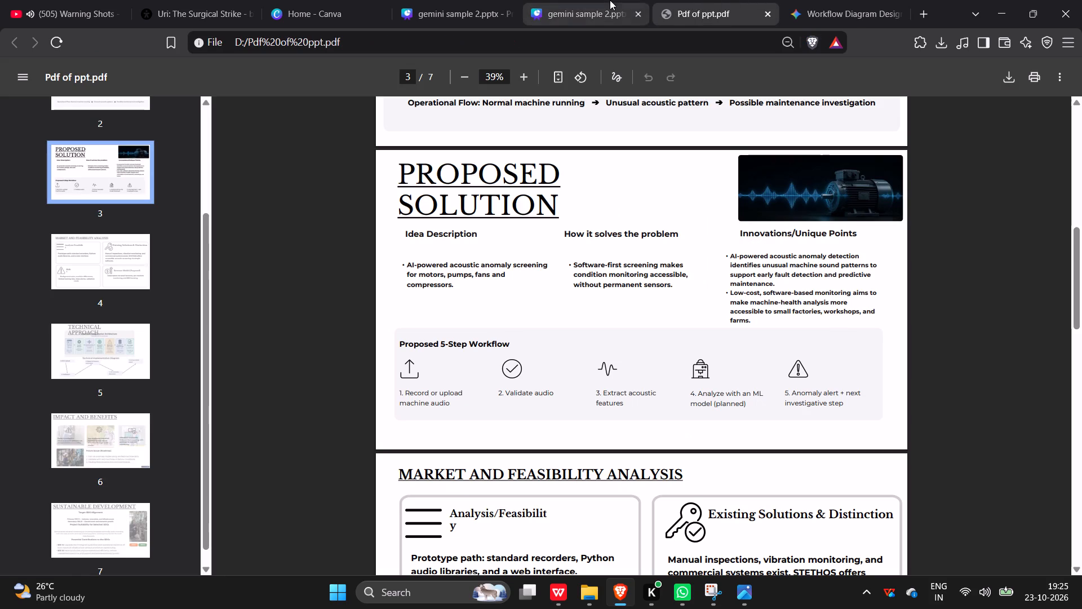
pyautogui.scroll(-1, 722, 370)
pyautogui.click(628, 0)
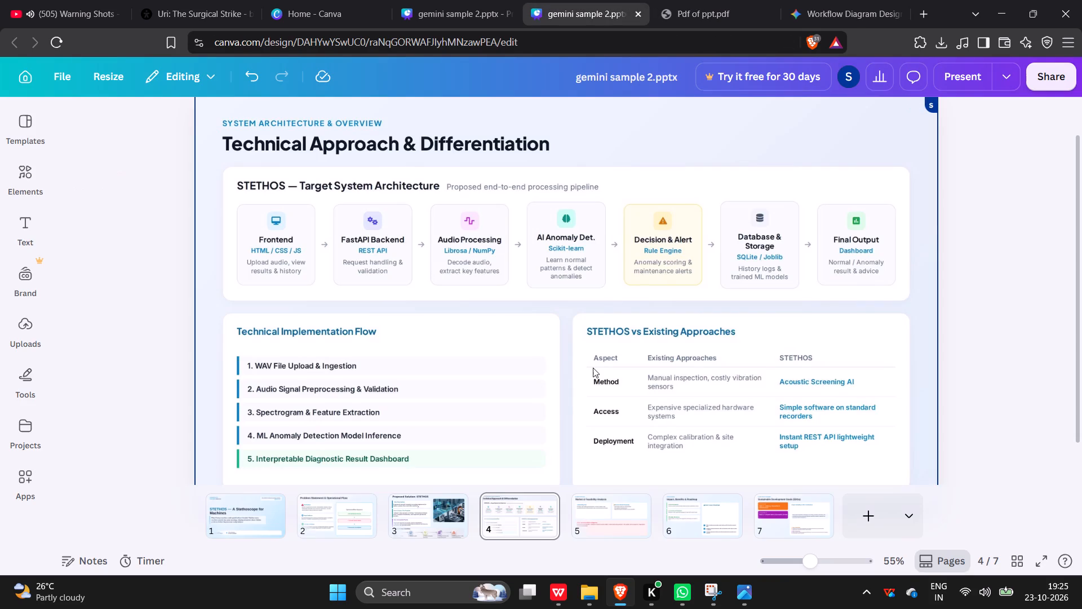
# Move the Market & Feasibility Analysis slide ahead of Technical Approach & Differentiation, into position 4.
pyautogui.click(591, 511)
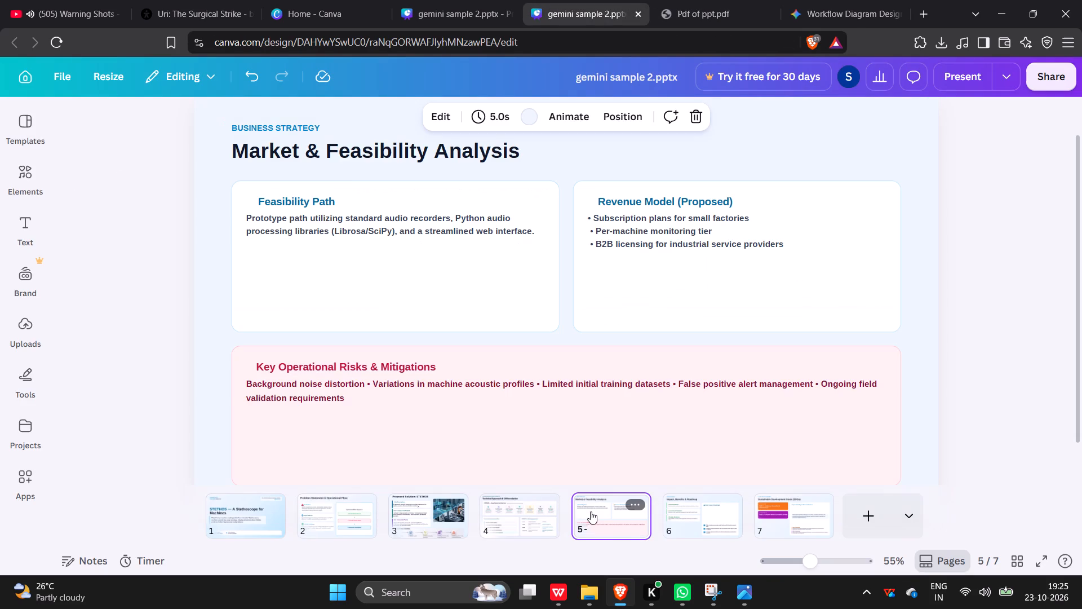
pyautogui.moveTo(594, 513); pyautogui.dragTo(490, 515)
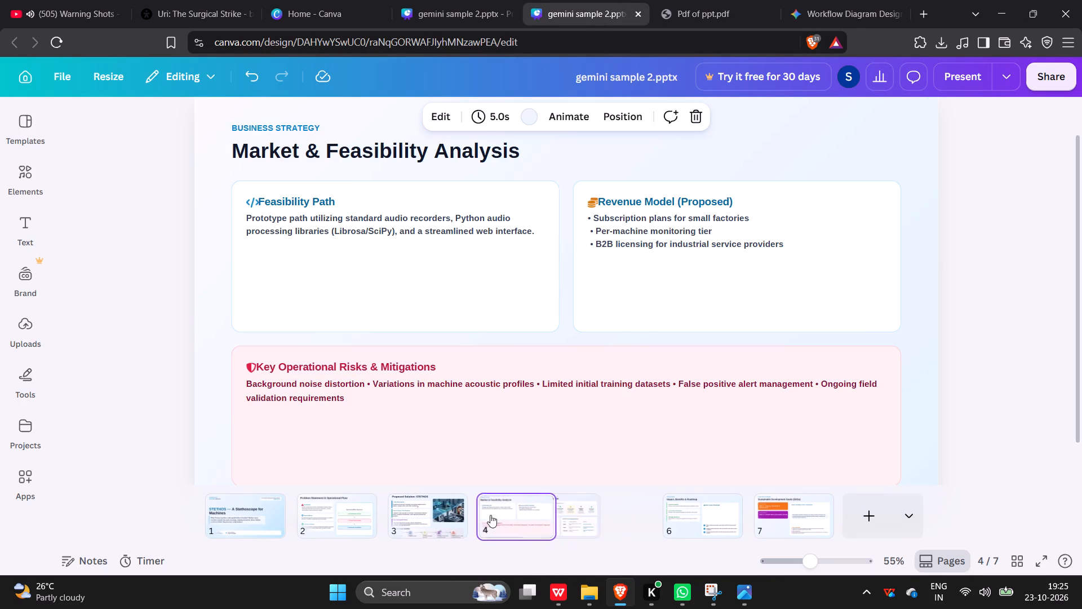
# Switch to File Explorer and look through New Volume (D:) for the Hacknauts presentation template PDF.
pyautogui.click(716, 0)
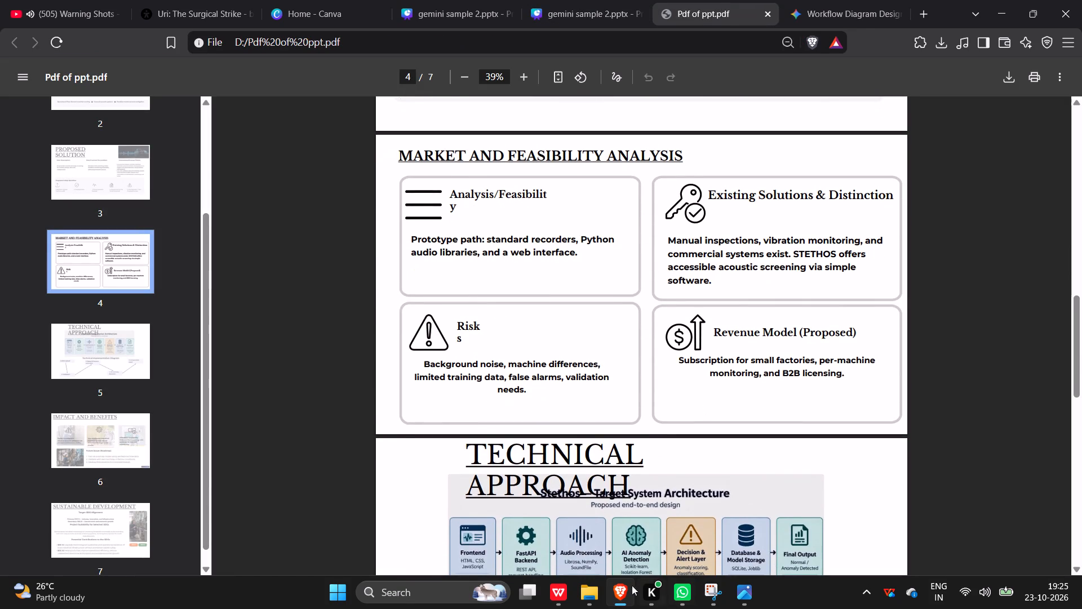
pyautogui.click(579, 604)
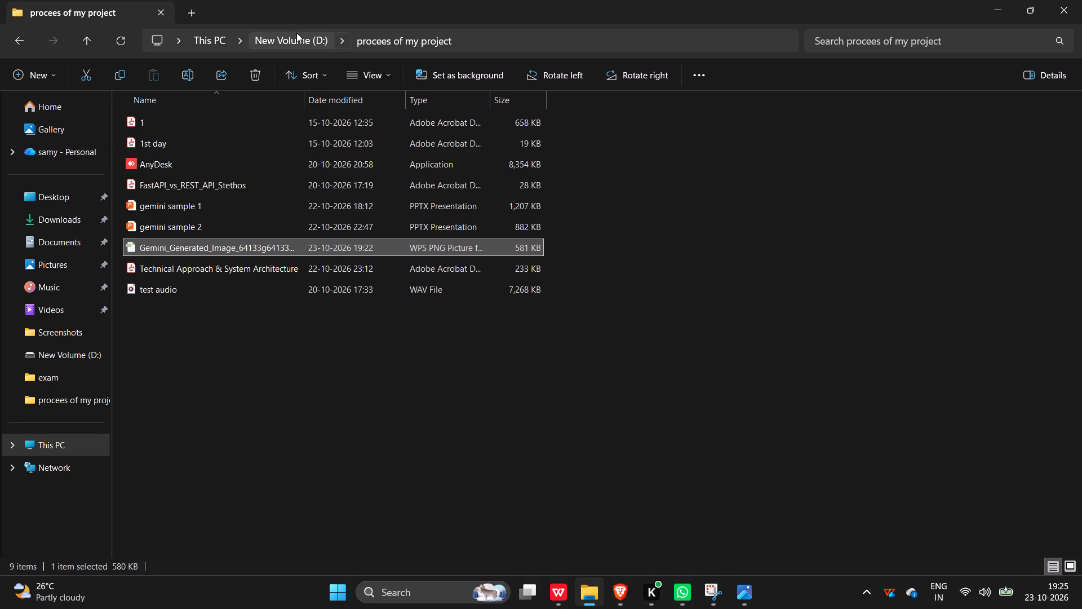
pyautogui.click(308, 38)
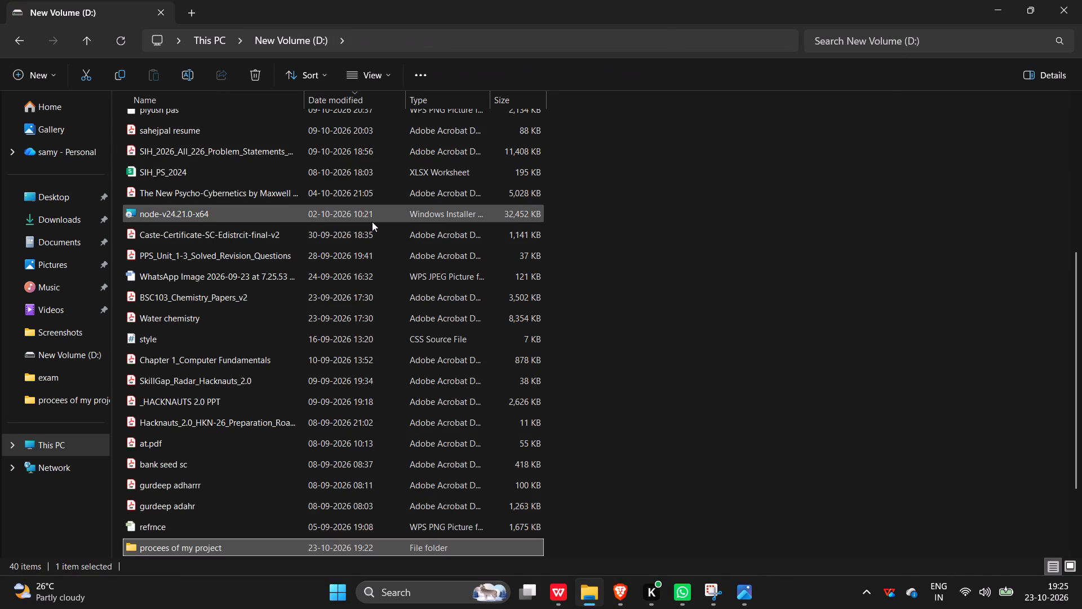
pyautogui.scroll(11, 366, 300)
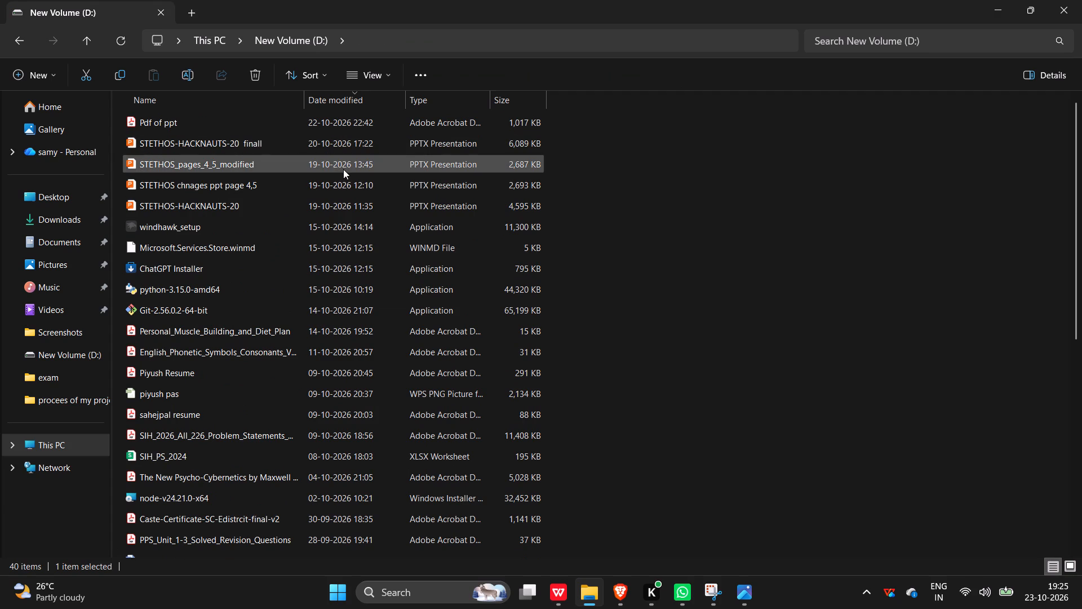
pyautogui.scroll(-6, 373, 284)
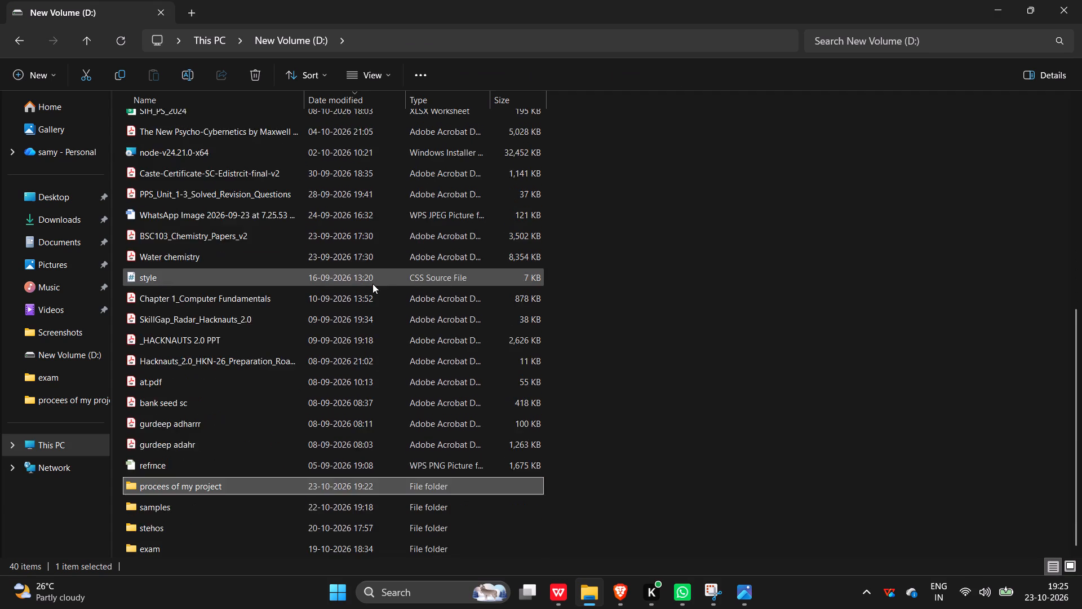
pyautogui.scroll(2, 373, 284)
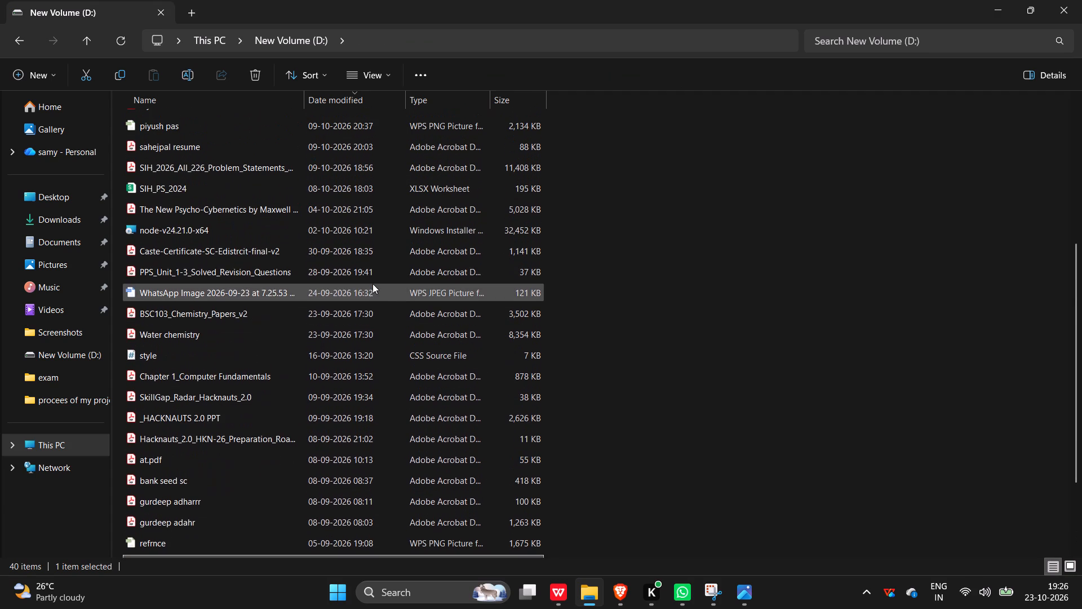
pyautogui.scroll(1, 373, 284)
pyautogui.scroll(2, 356, 213)
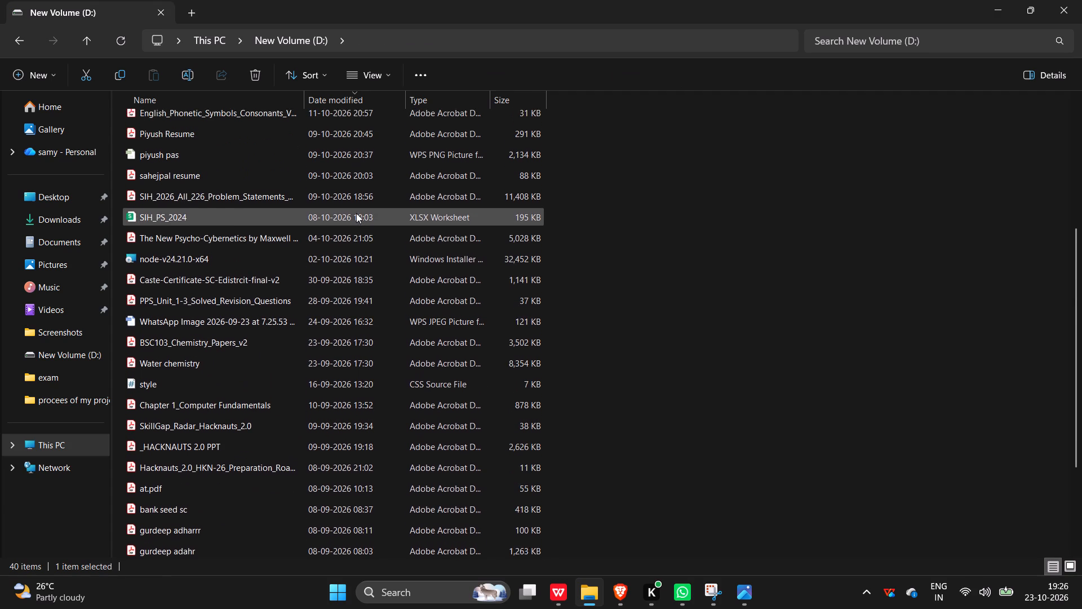
pyautogui.scroll(2, 356, 213)
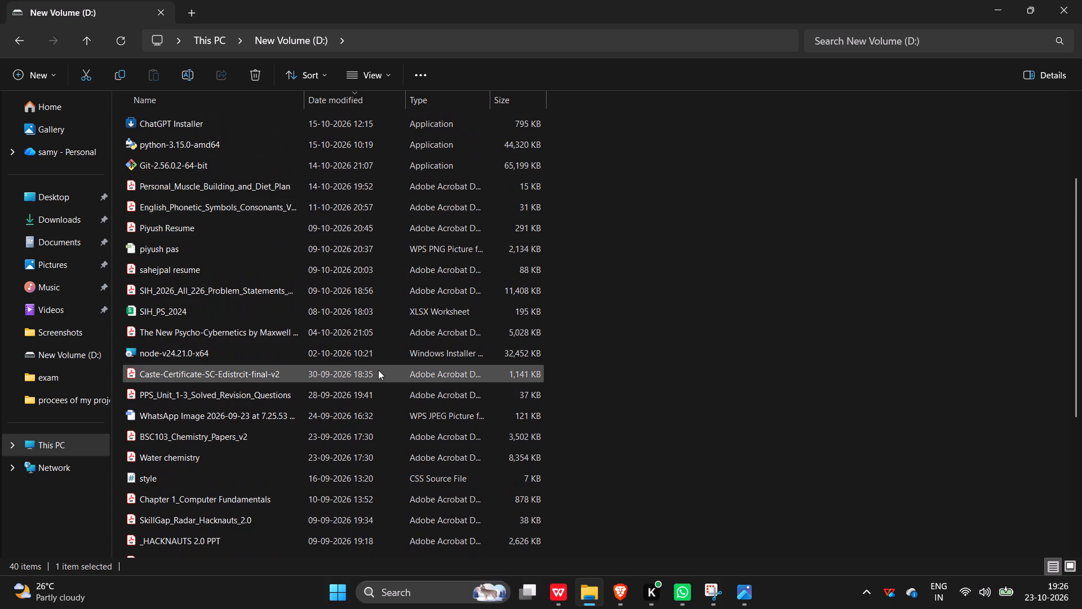
pyautogui.scroll(-4, 378, 370)
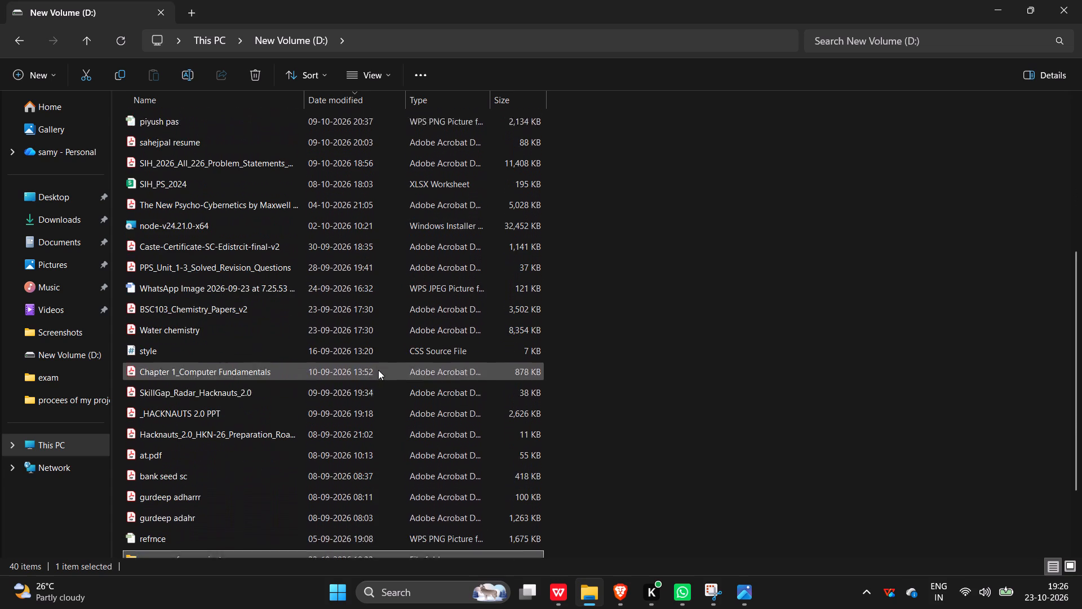
# Open the _HACKNAUTS 2.0 PPT PDF from New Volume (D:) in Brave.
pyautogui.click(379, 407)
pyautogui.rightClick(379, 407)
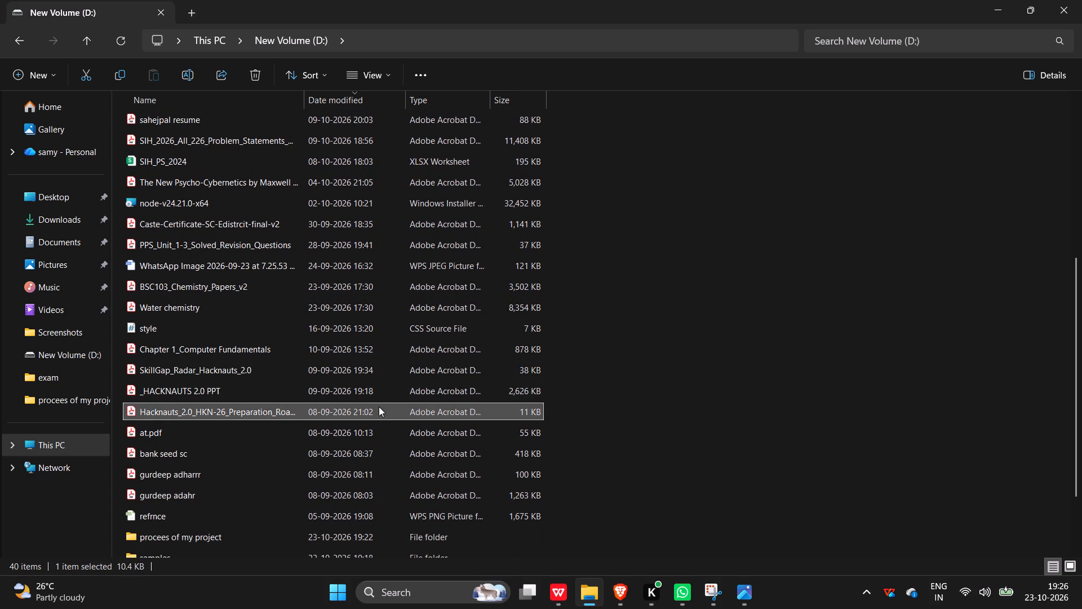
pyautogui.click(792, 427)
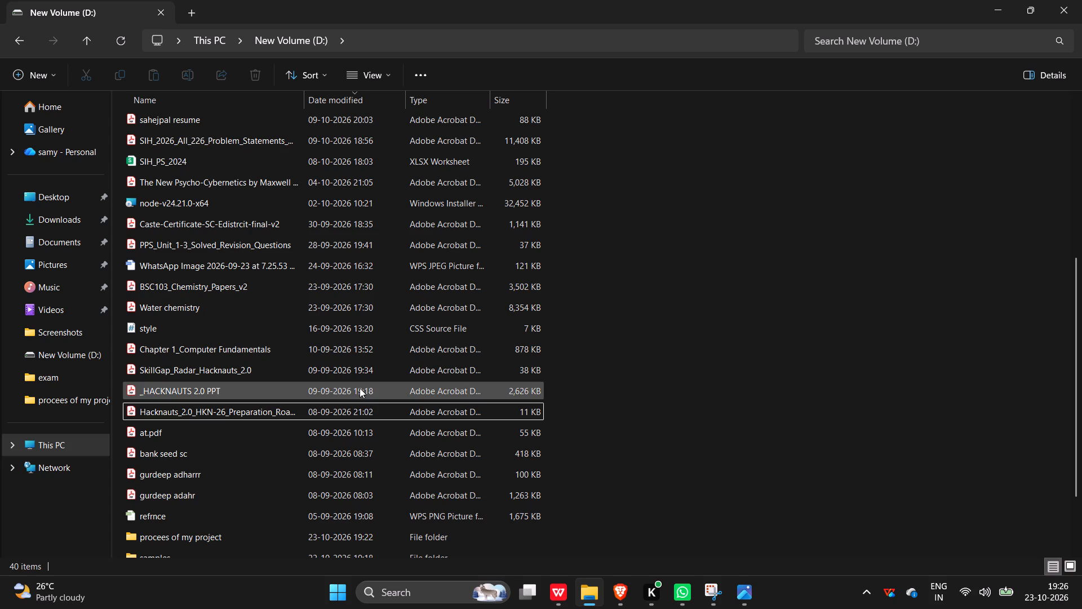
pyautogui.click(360, 388)
pyautogui.rightClick(504, 391)
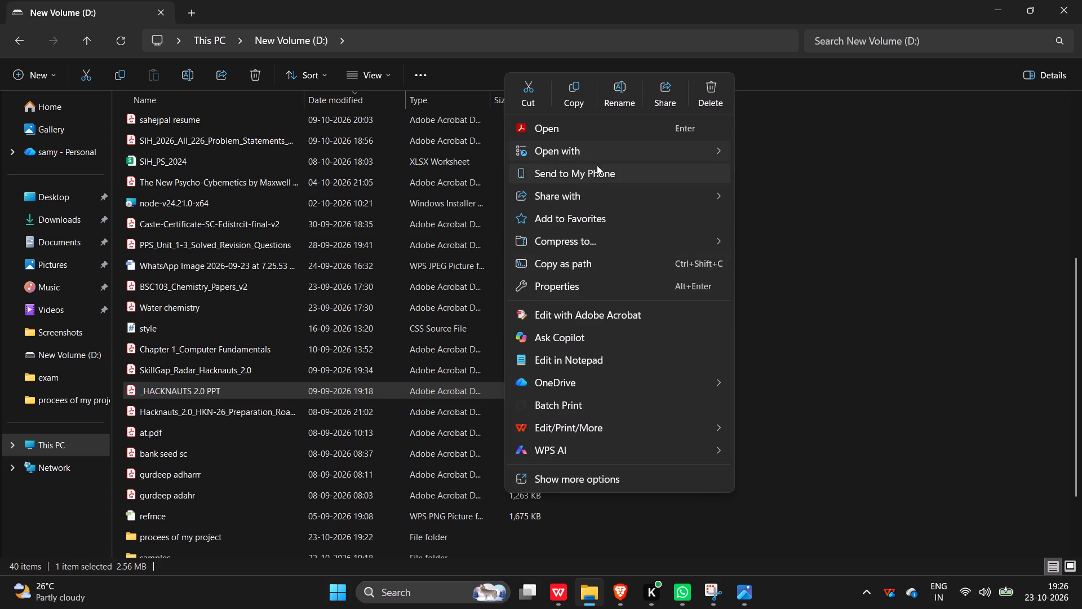
pyautogui.click(599, 157)
pyautogui.click(855, 170)
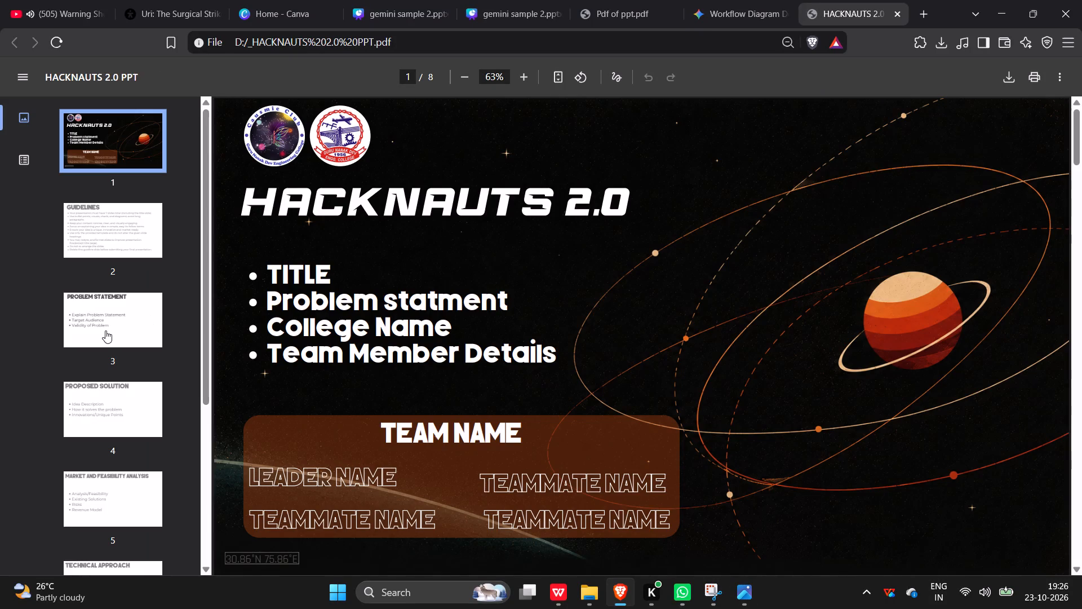
pyautogui.click(105, 330)
pyautogui.click(122, 407)
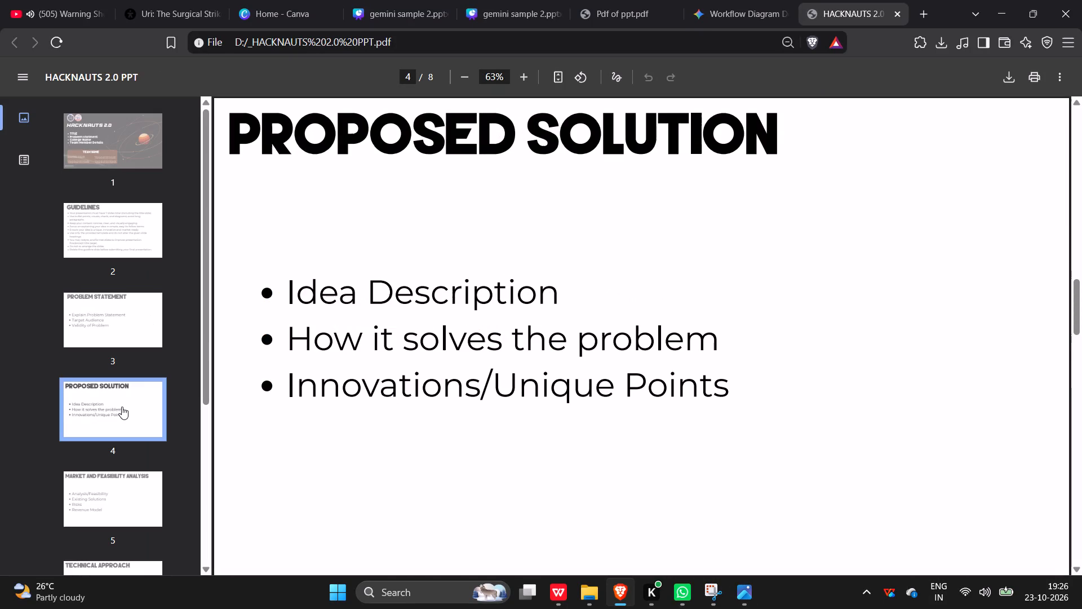
pyautogui.click(143, 481)
pyautogui.scroll(-1, 143, 481)
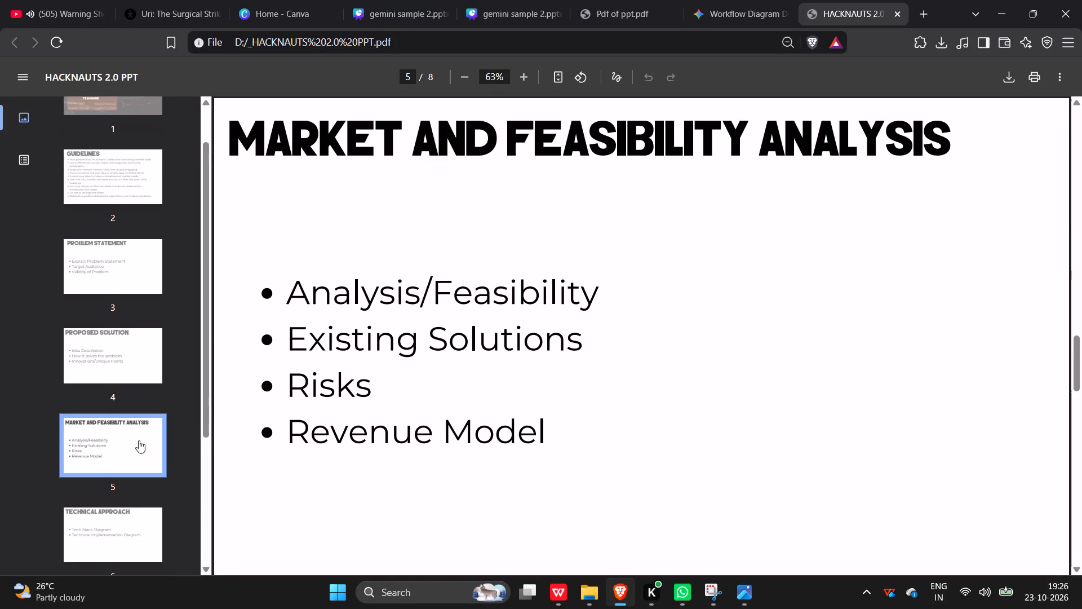
pyautogui.click(145, 340)
pyautogui.click(403, 0)
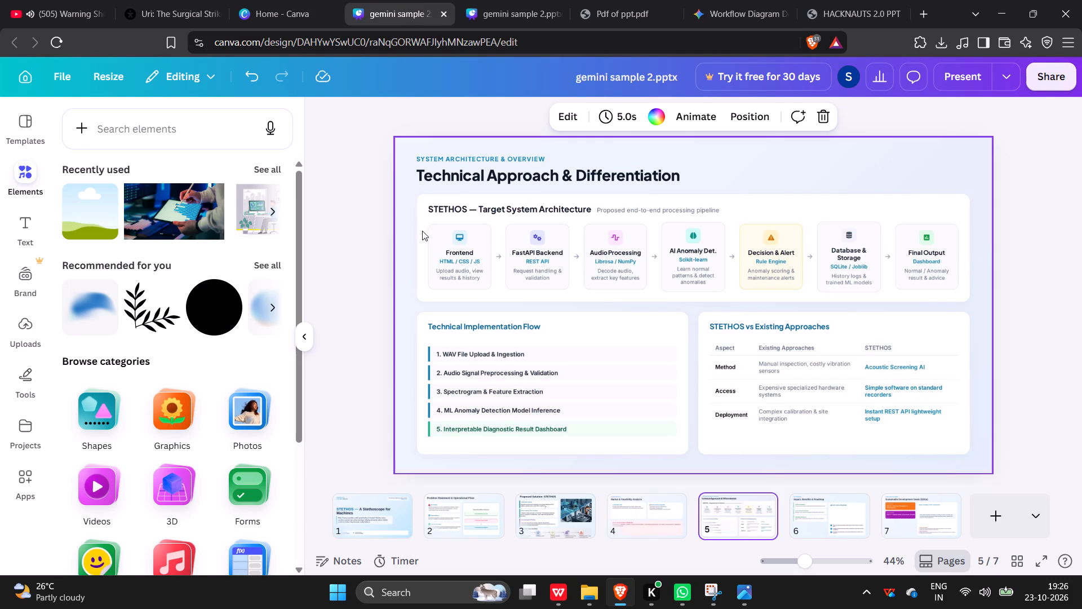
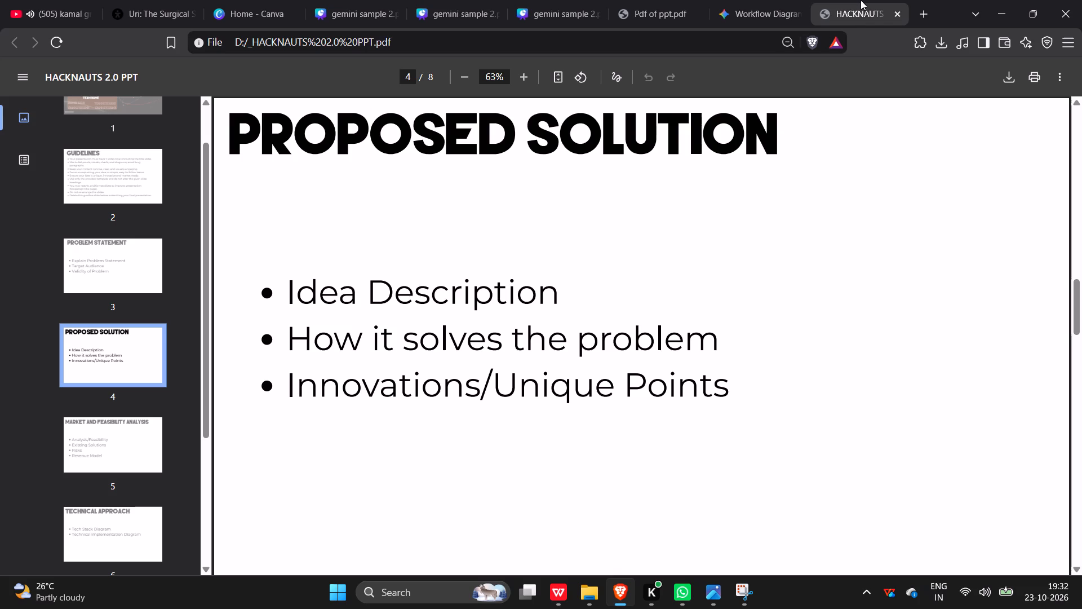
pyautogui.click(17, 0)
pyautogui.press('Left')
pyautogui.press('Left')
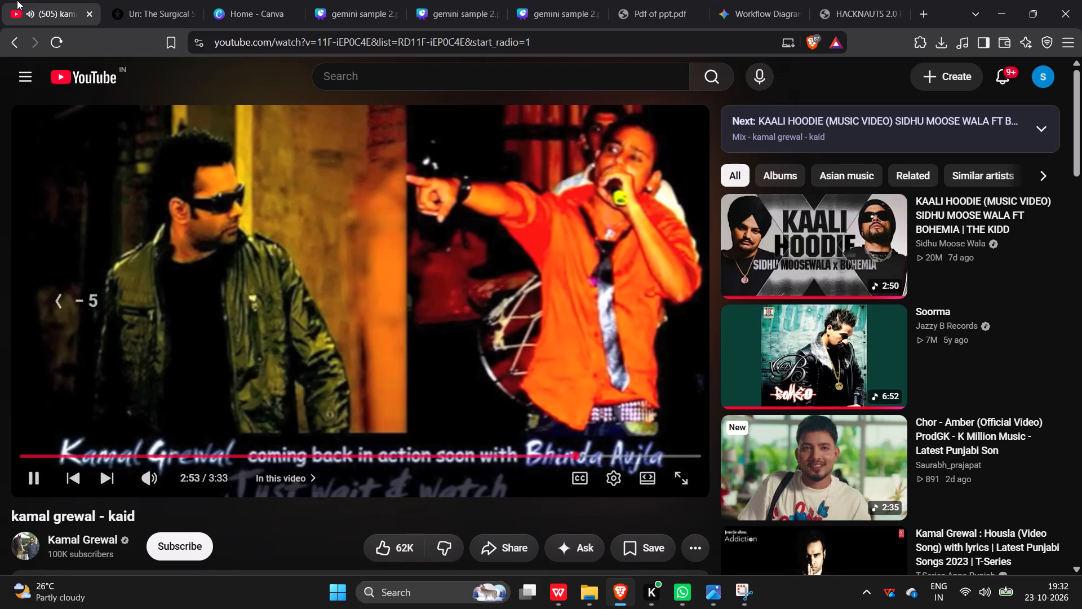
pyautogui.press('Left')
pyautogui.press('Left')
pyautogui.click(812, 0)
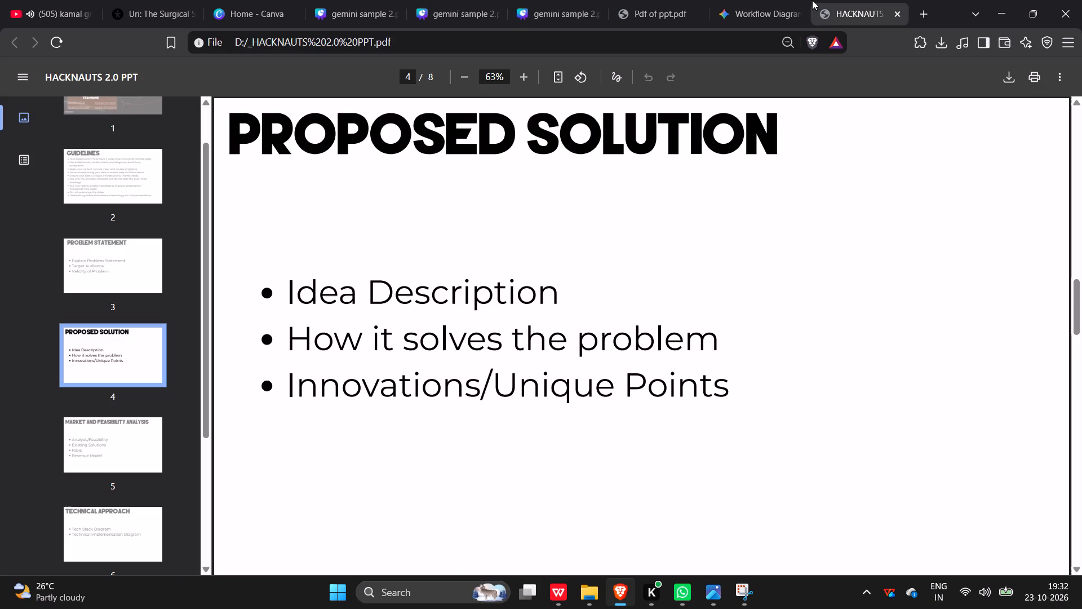
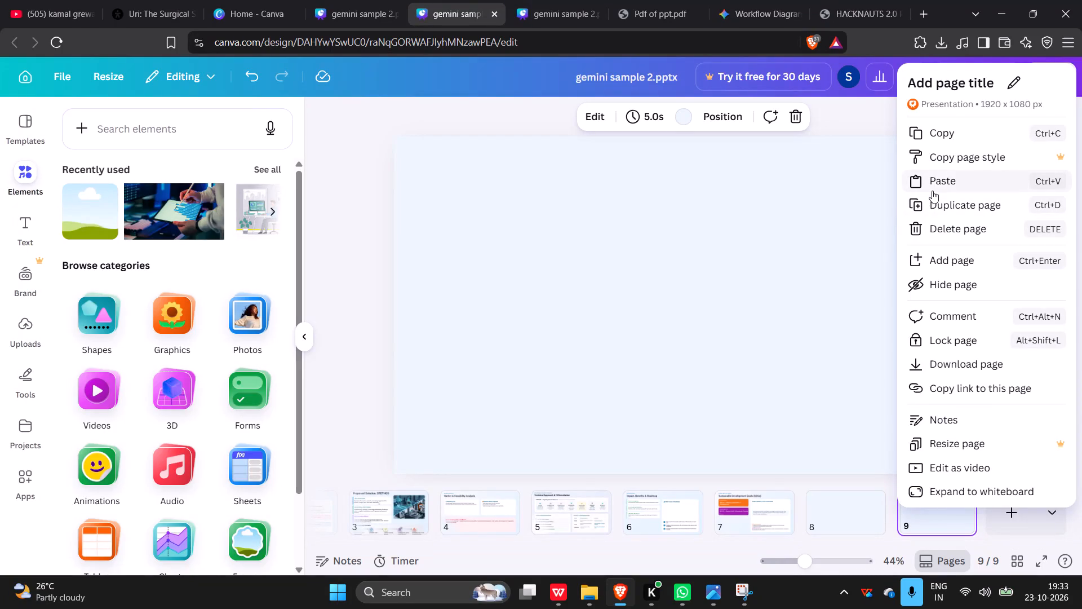
# Delete the two blank pages, 9 and 8, at the end of the deck.
pyautogui.click(836, 463)
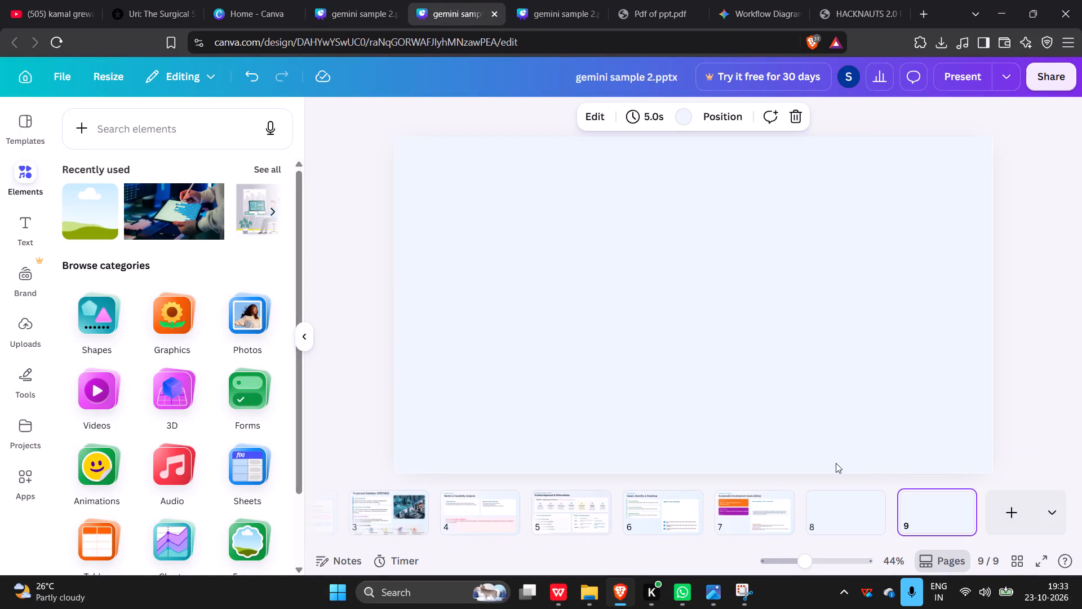
pyautogui.click(963, 498)
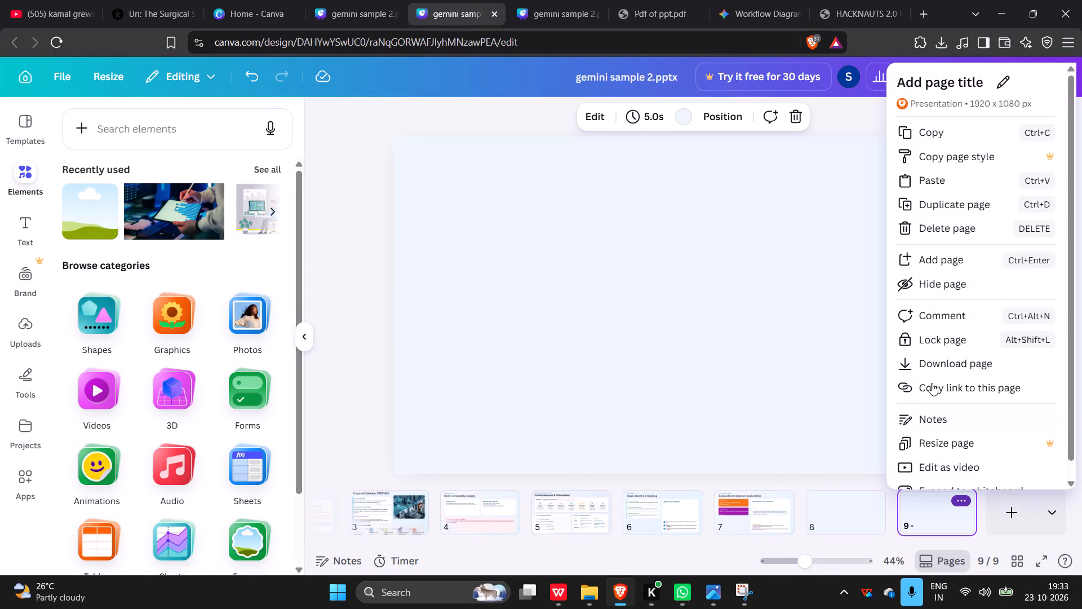
pyautogui.scroll(-3, 932, 383)
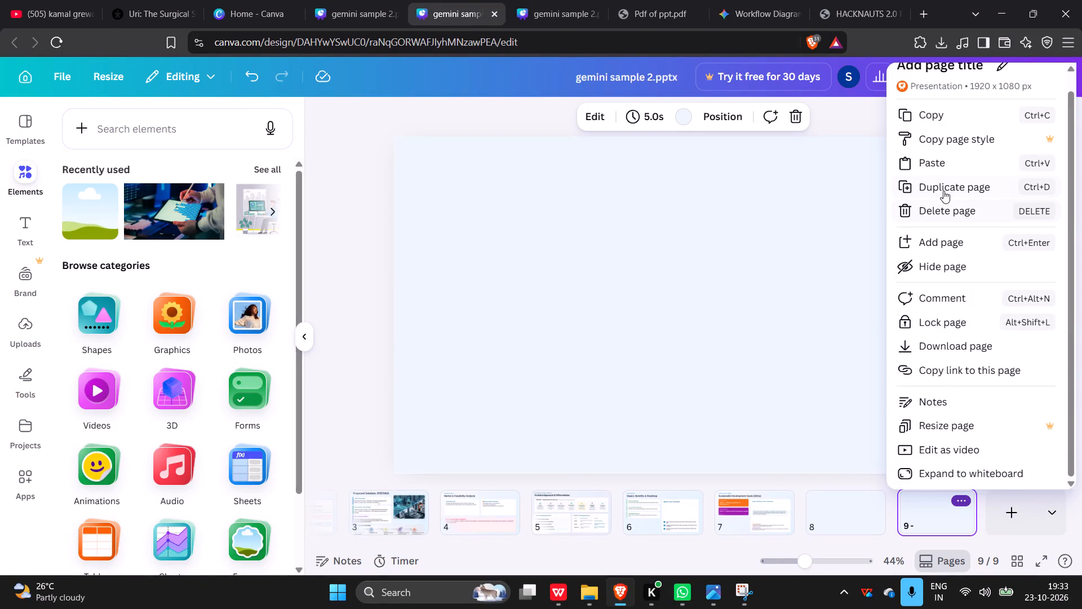
pyautogui.click(946, 220)
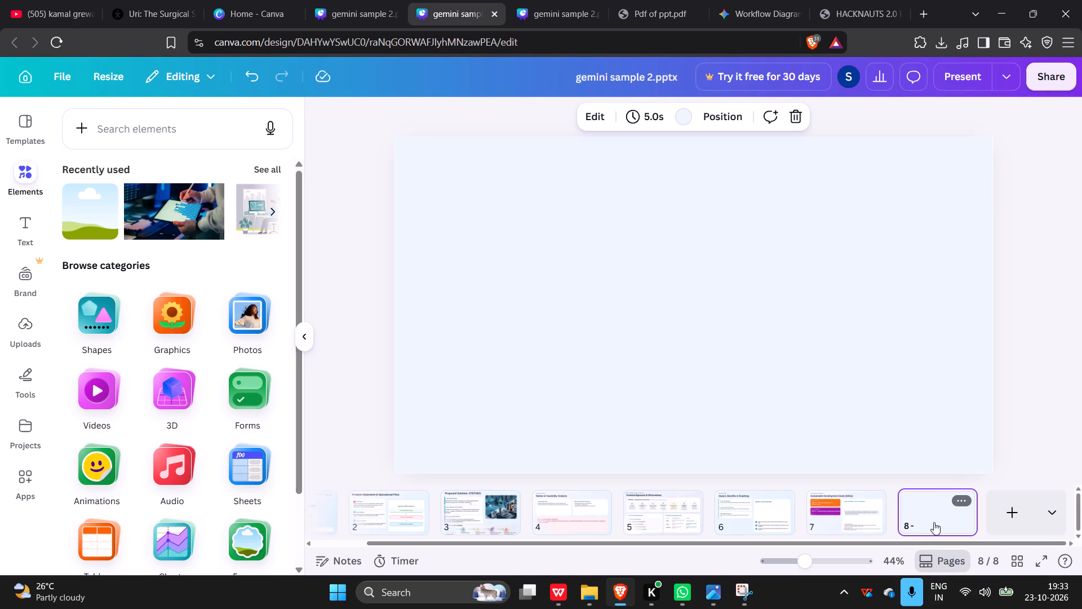
pyautogui.click(934, 522)
pyautogui.press('Delete')
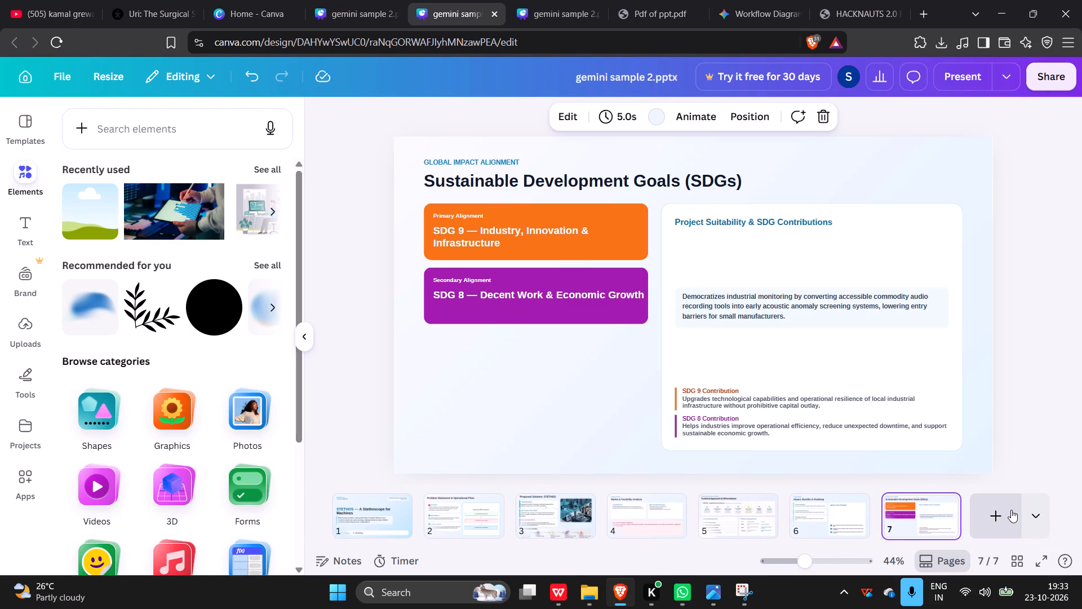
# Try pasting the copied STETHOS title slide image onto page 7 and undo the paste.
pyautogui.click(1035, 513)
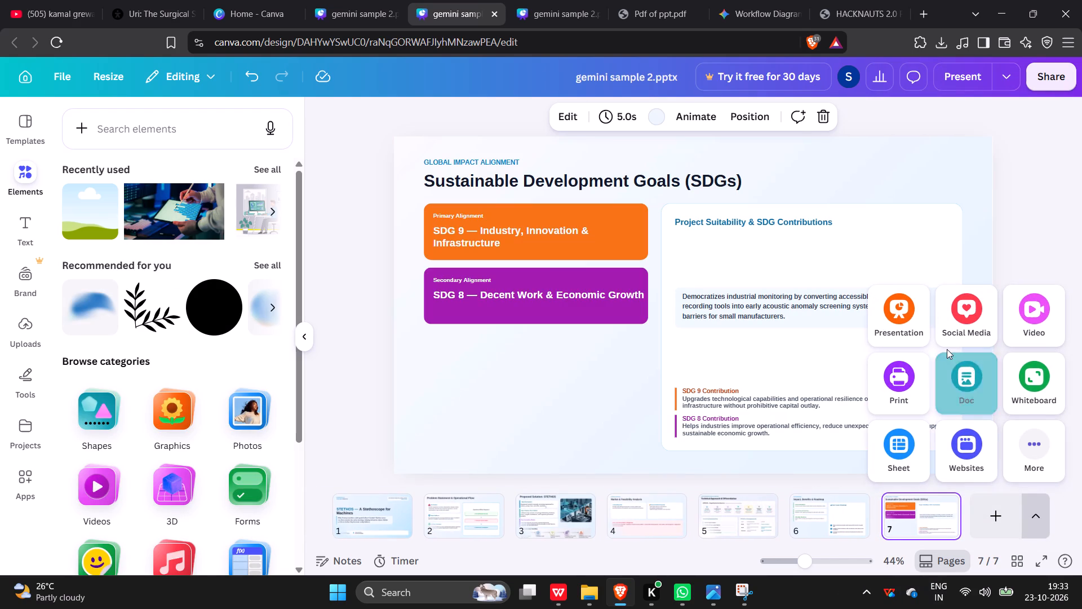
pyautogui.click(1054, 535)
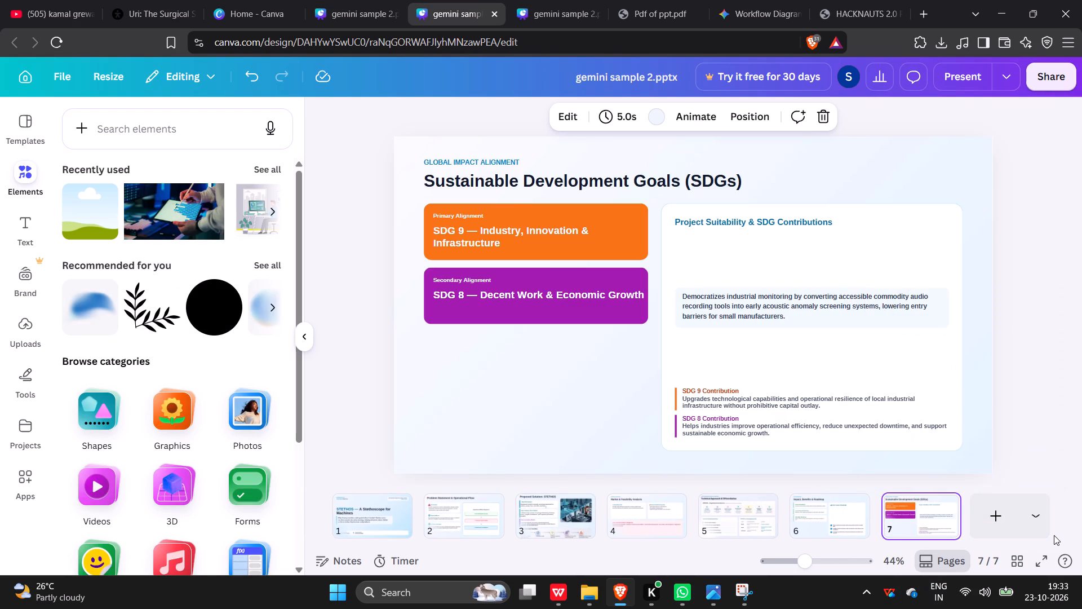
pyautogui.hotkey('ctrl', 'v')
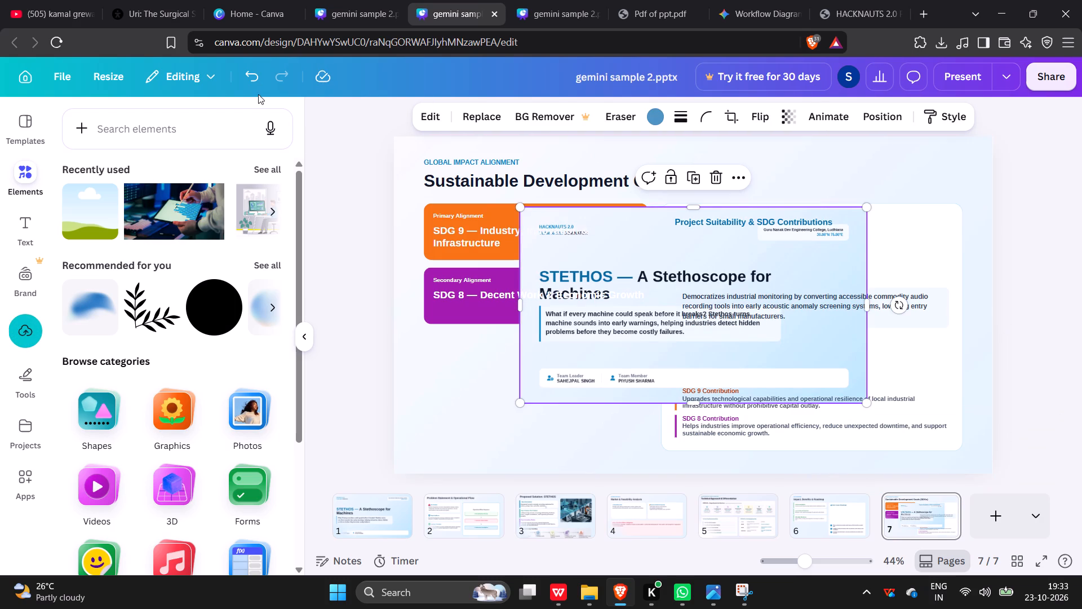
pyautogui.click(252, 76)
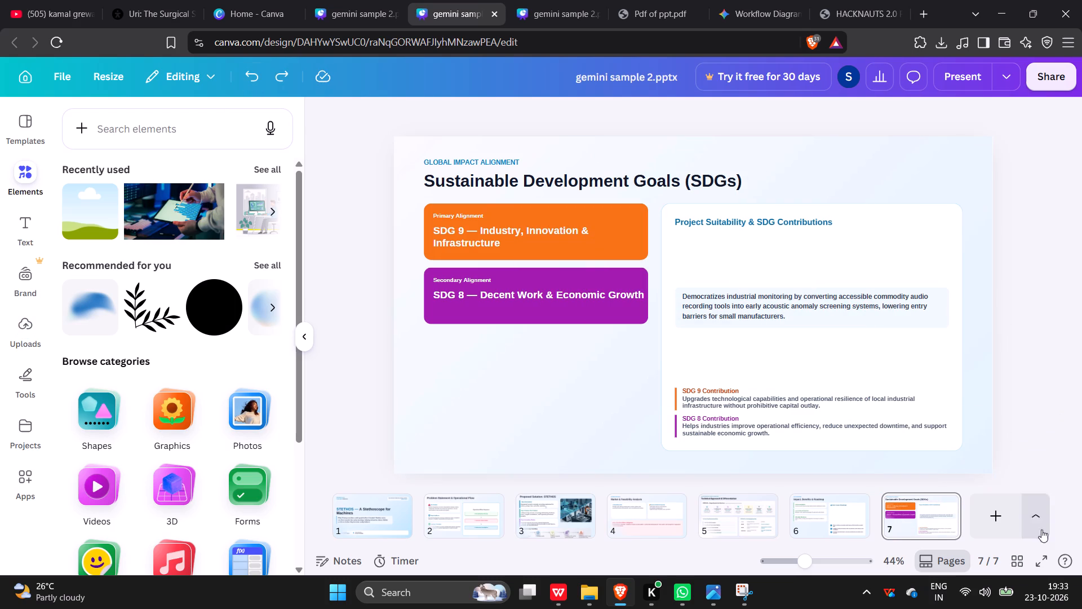
# Add a blank page 8 after the Sustainable Development Goals page.
pyautogui.click(984, 526)
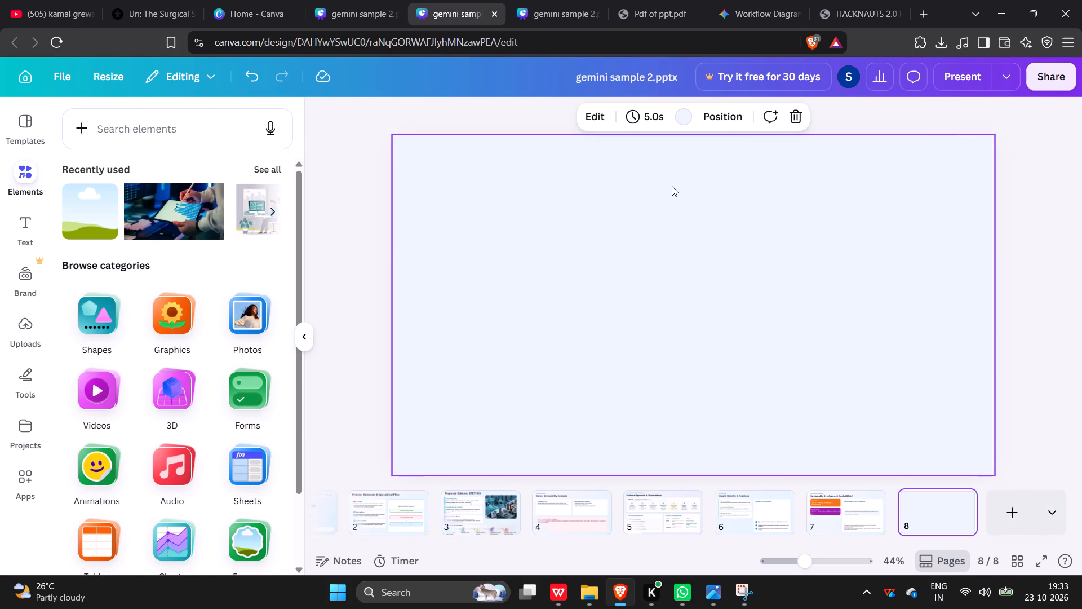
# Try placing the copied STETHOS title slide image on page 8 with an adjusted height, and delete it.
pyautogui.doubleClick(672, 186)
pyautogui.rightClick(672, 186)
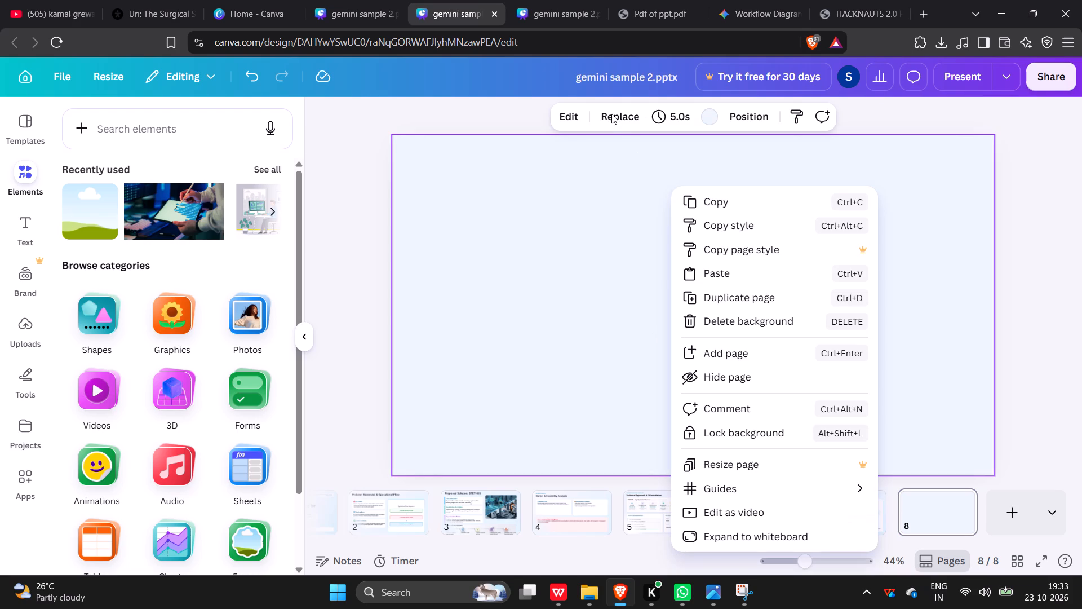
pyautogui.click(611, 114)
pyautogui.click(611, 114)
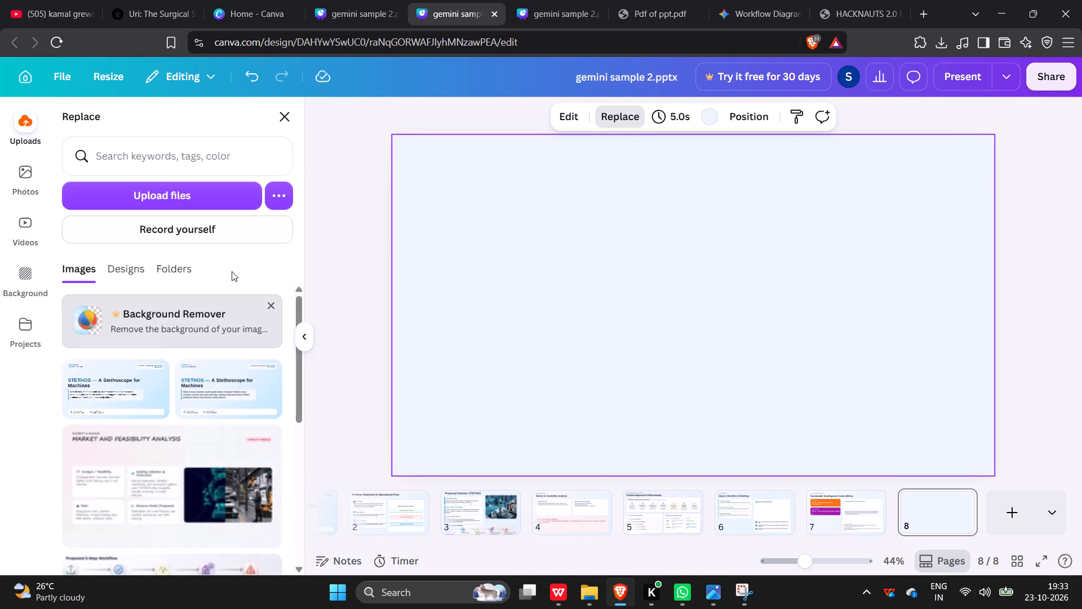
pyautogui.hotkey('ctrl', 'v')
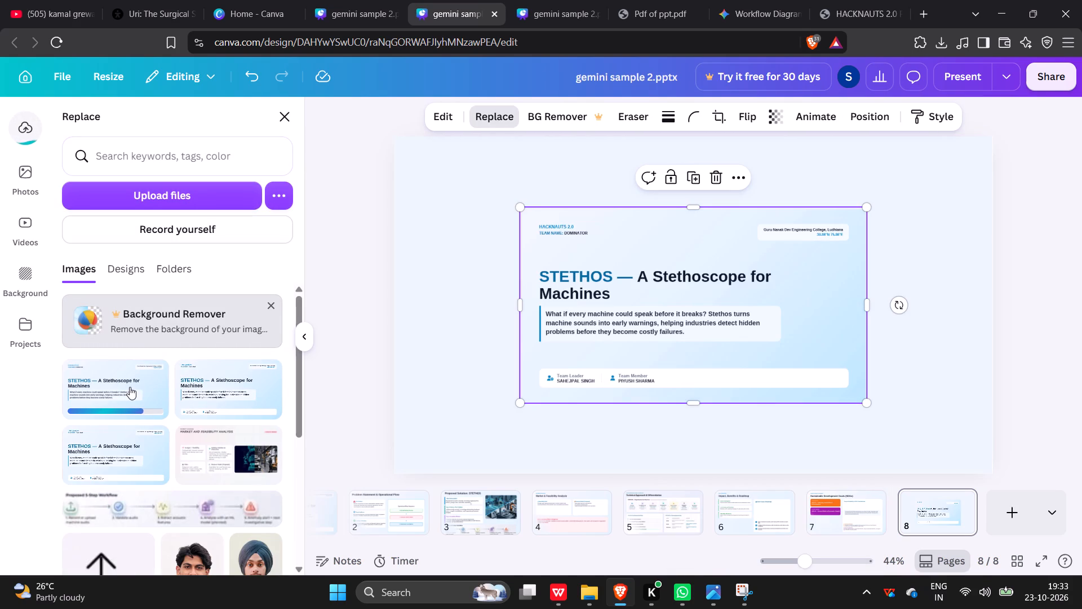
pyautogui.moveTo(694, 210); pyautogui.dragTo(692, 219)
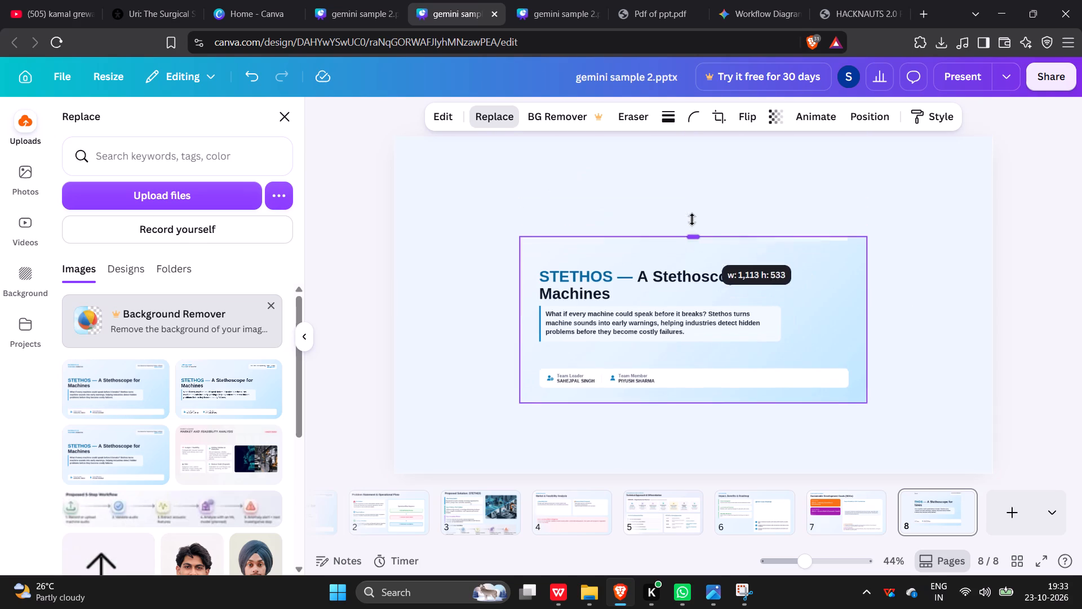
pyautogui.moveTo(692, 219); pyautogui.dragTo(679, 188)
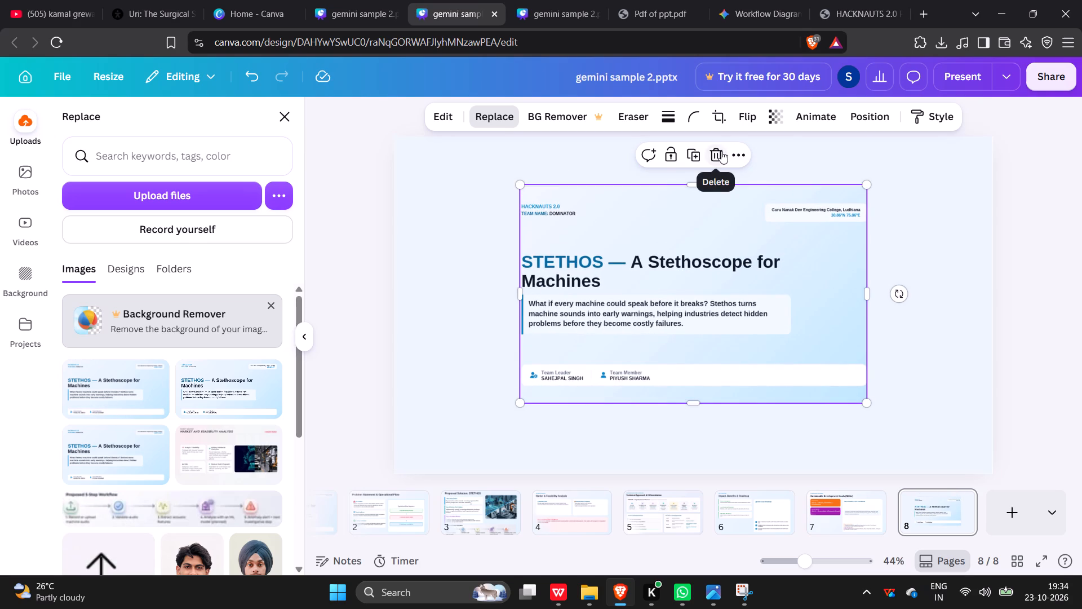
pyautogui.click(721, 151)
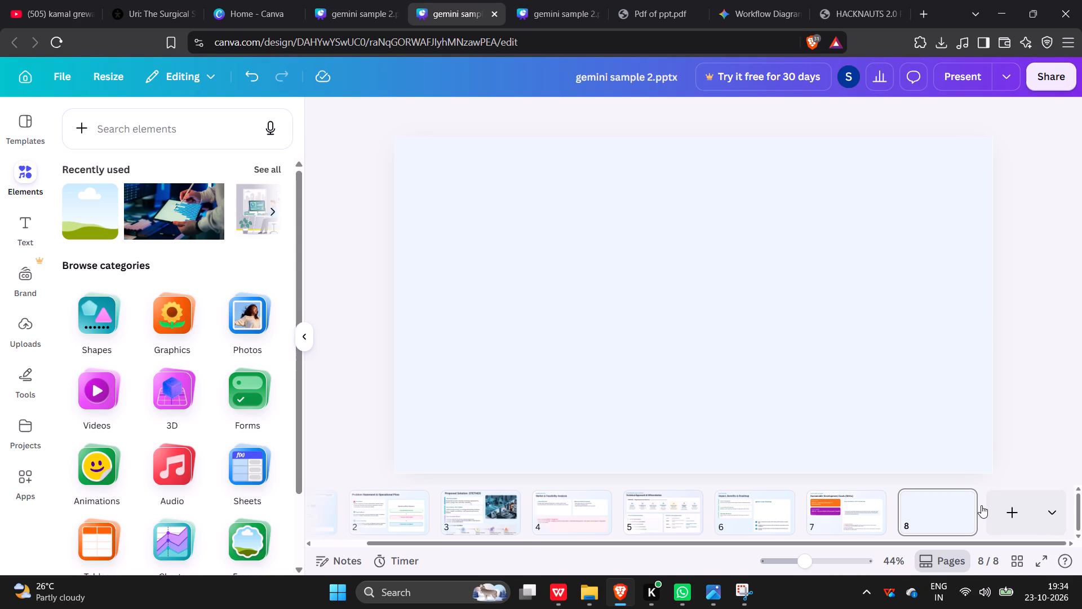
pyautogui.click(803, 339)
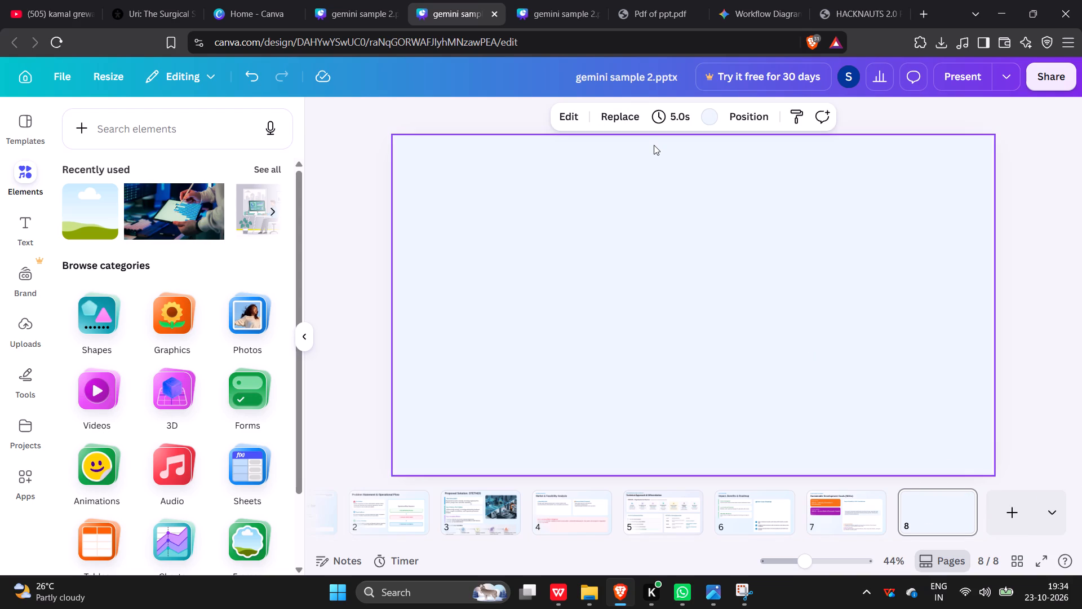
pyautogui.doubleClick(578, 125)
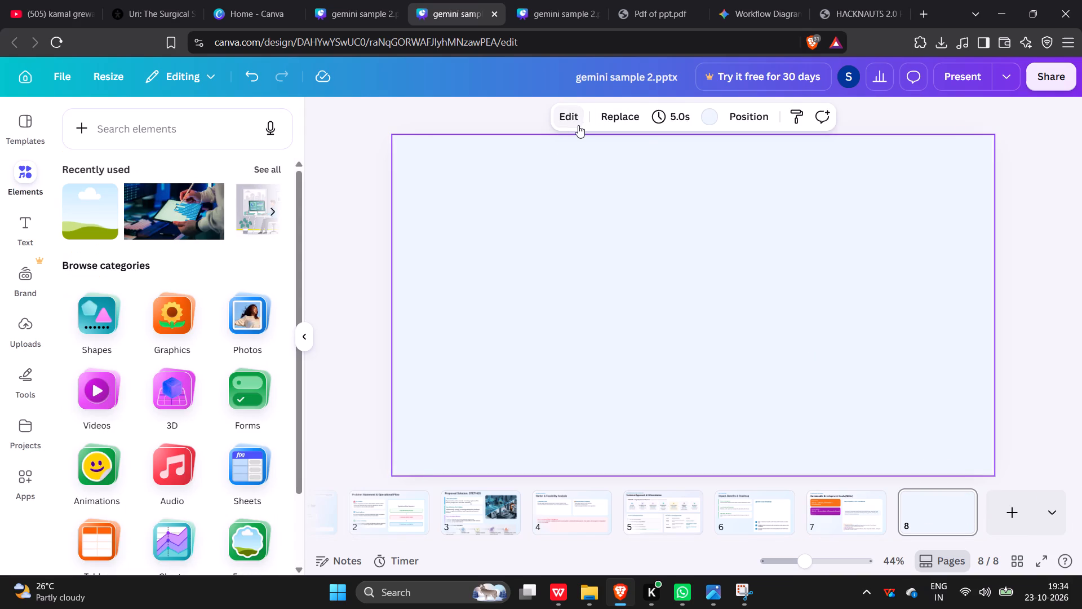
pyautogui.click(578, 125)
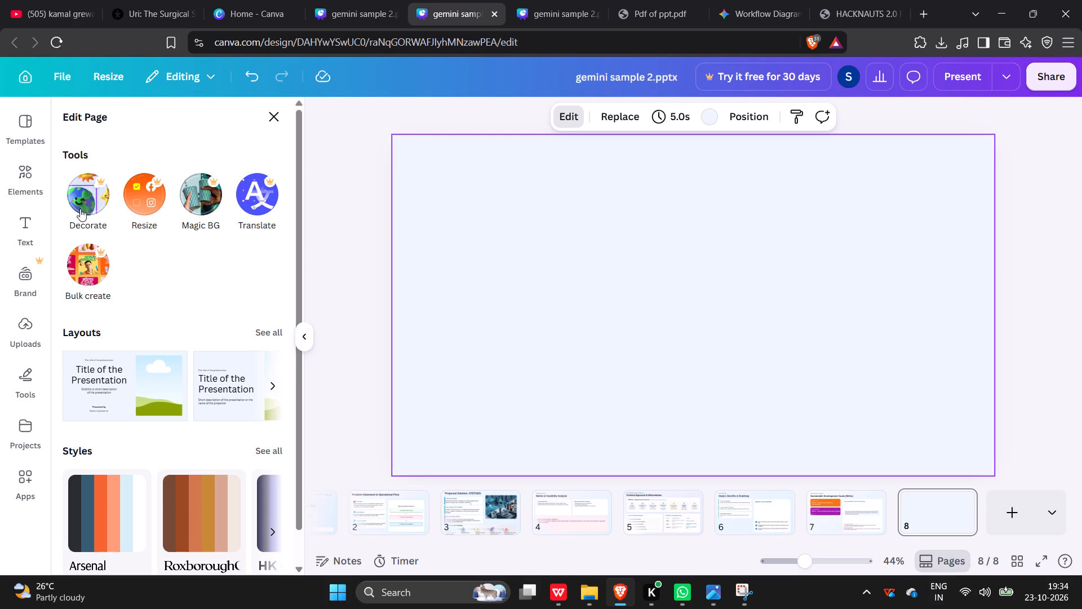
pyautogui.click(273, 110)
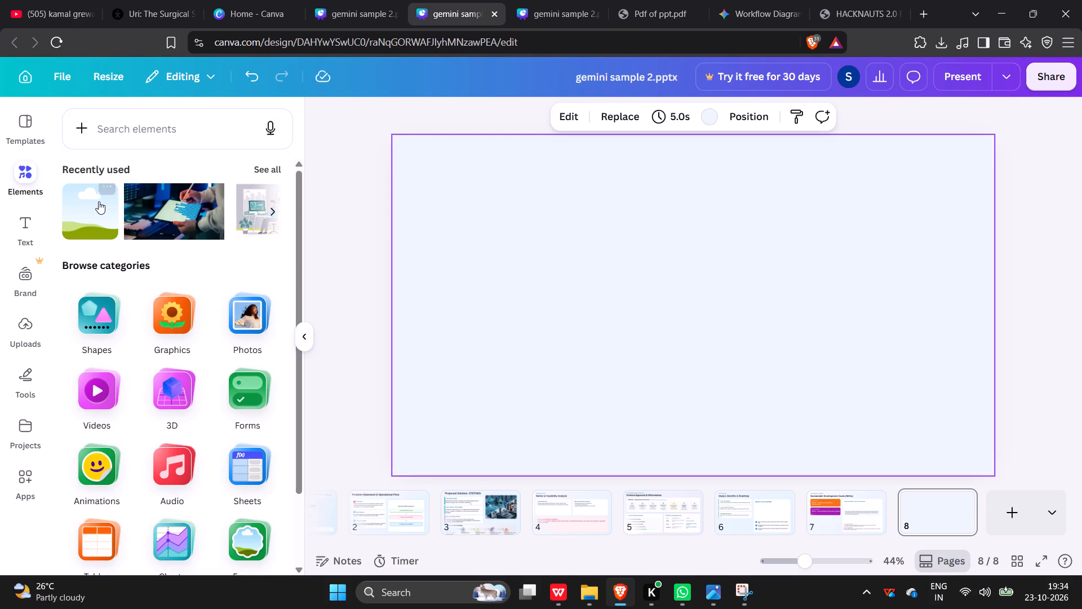
# Insert the recently used landscape picture frame on the blank page 8.
pyautogui.click(99, 201)
pyautogui.click(105, 237)
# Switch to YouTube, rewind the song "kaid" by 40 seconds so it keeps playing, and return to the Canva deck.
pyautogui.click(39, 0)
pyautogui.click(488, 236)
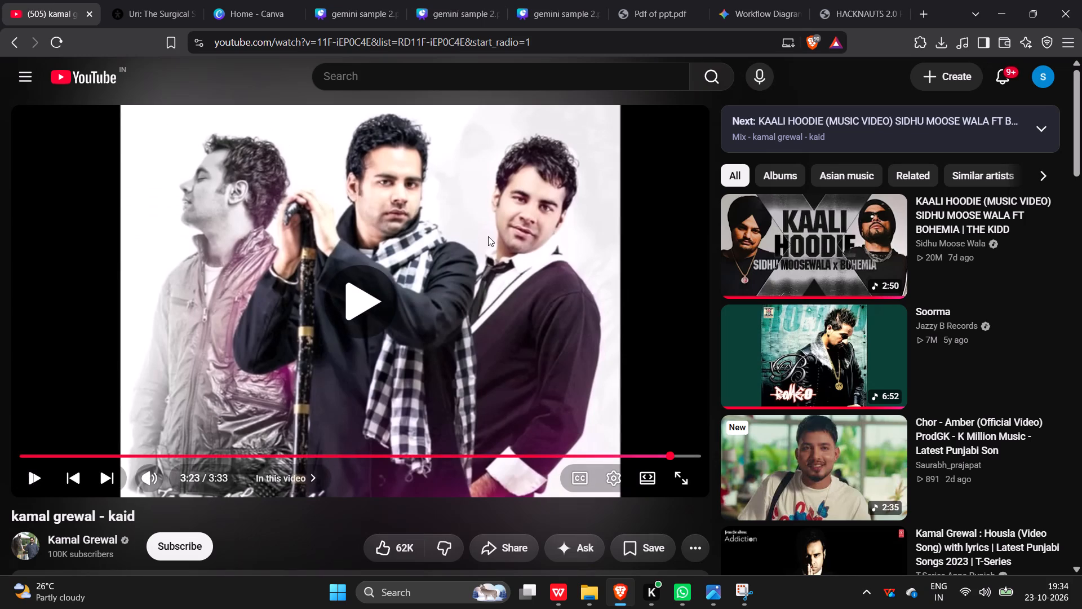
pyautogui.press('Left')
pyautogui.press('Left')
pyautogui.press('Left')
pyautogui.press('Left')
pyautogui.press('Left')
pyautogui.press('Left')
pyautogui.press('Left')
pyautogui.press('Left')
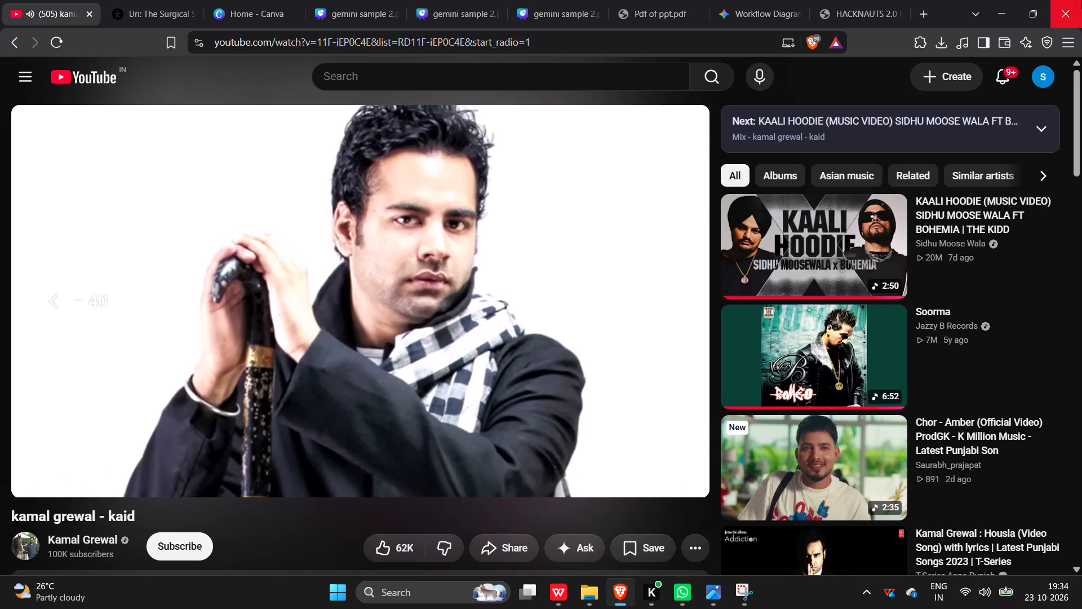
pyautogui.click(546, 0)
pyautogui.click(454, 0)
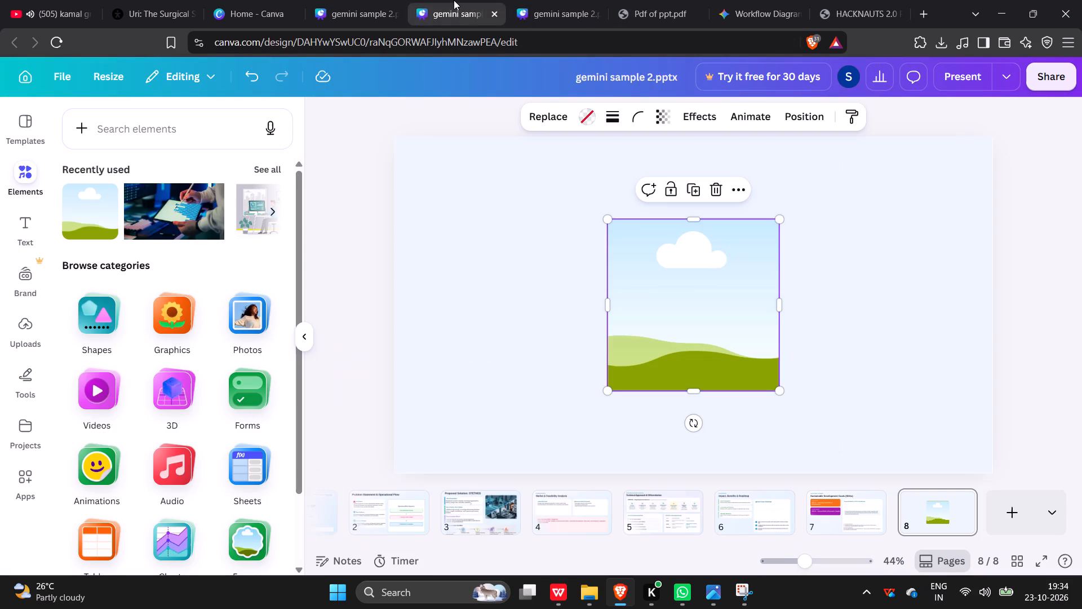
pyautogui.click(607, 305)
pyautogui.moveTo(603, 306); pyautogui.dragTo(591, 306)
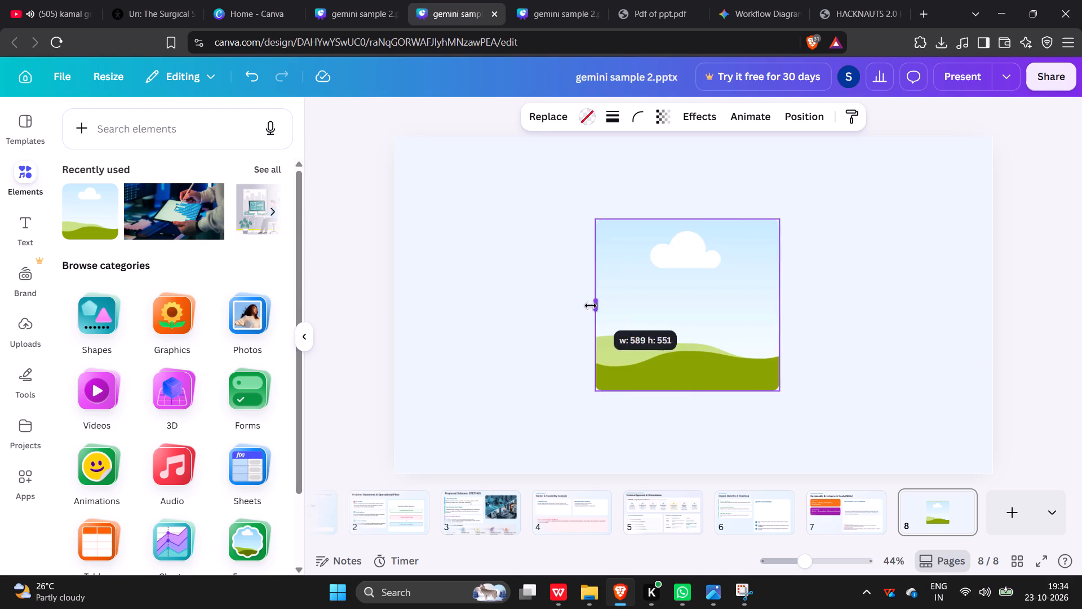
pyautogui.moveTo(591, 306); pyautogui.dragTo(392, 220)
pyautogui.moveTo(589, 217); pyautogui.dragTo(591, 159)
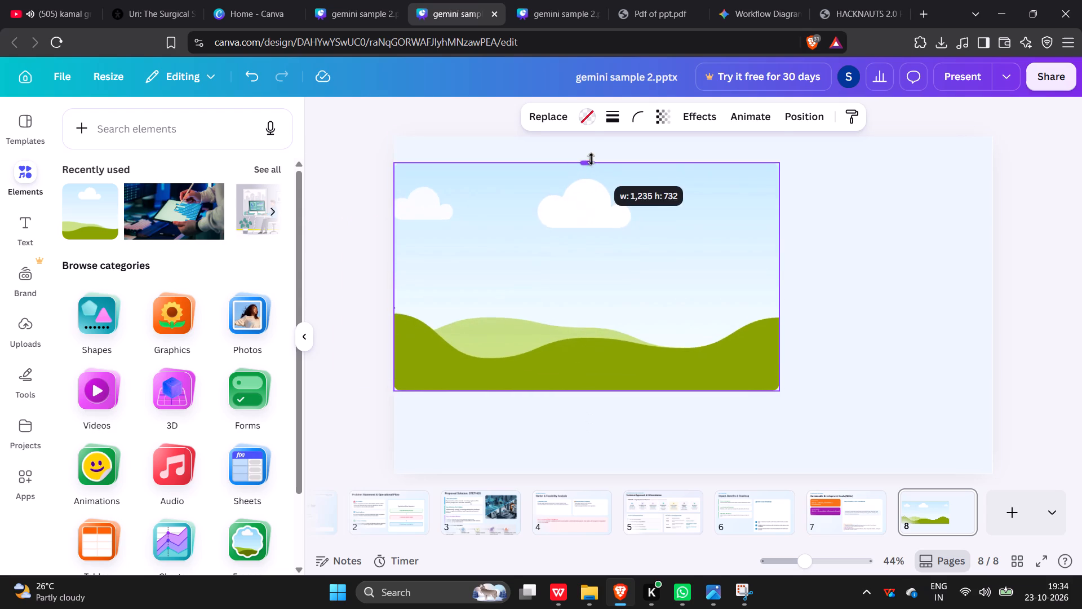
pyautogui.moveTo(591, 159); pyautogui.dragTo(592, 130)
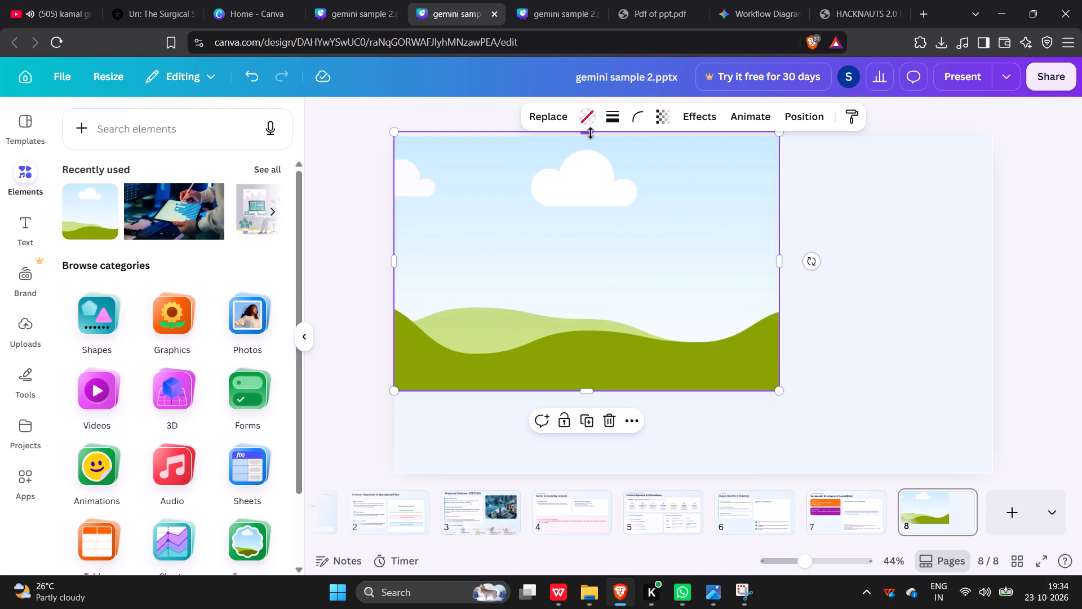
pyautogui.moveTo(591, 133); pyautogui.dragTo(591, 137)
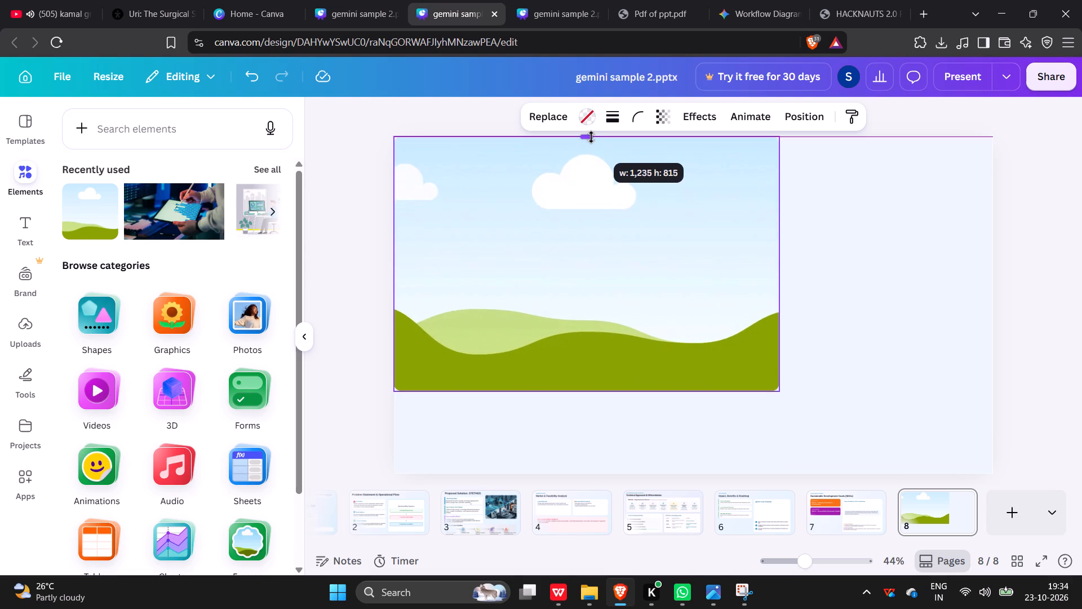
pyautogui.moveTo(591, 137); pyautogui.dragTo(591, 142)
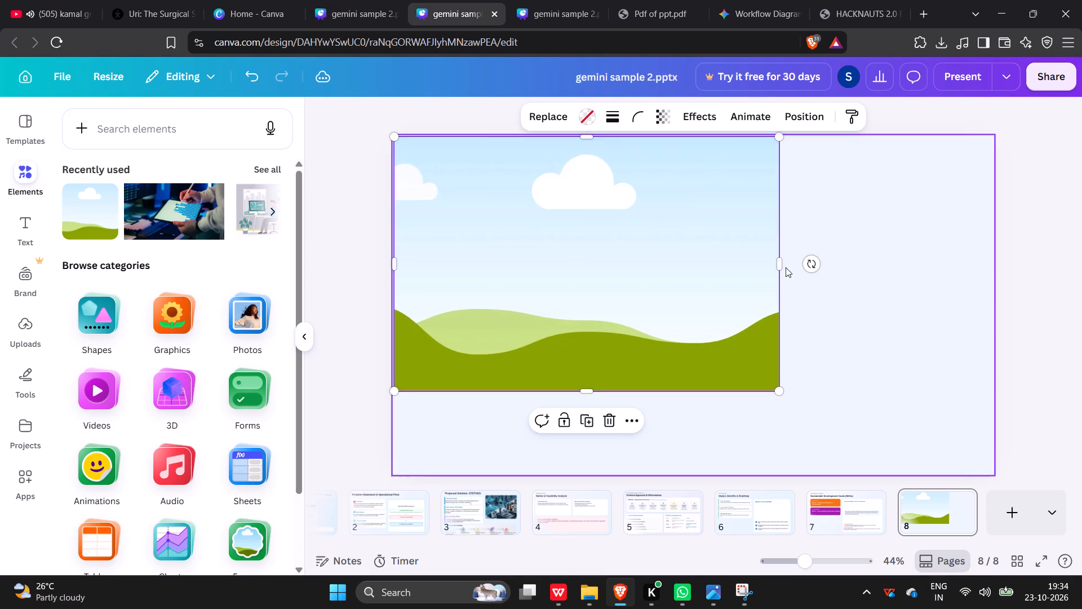
pyautogui.moveTo(779, 263); pyautogui.dragTo(983, 331)
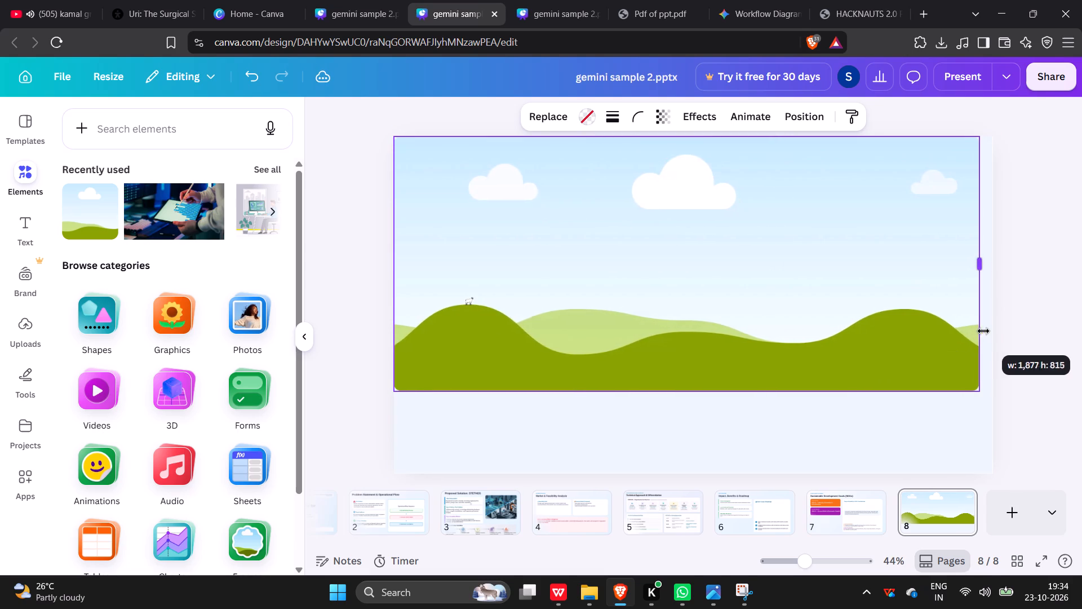
pyautogui.moveTo(983, 331); pyautogui.dragTo(991, 332)
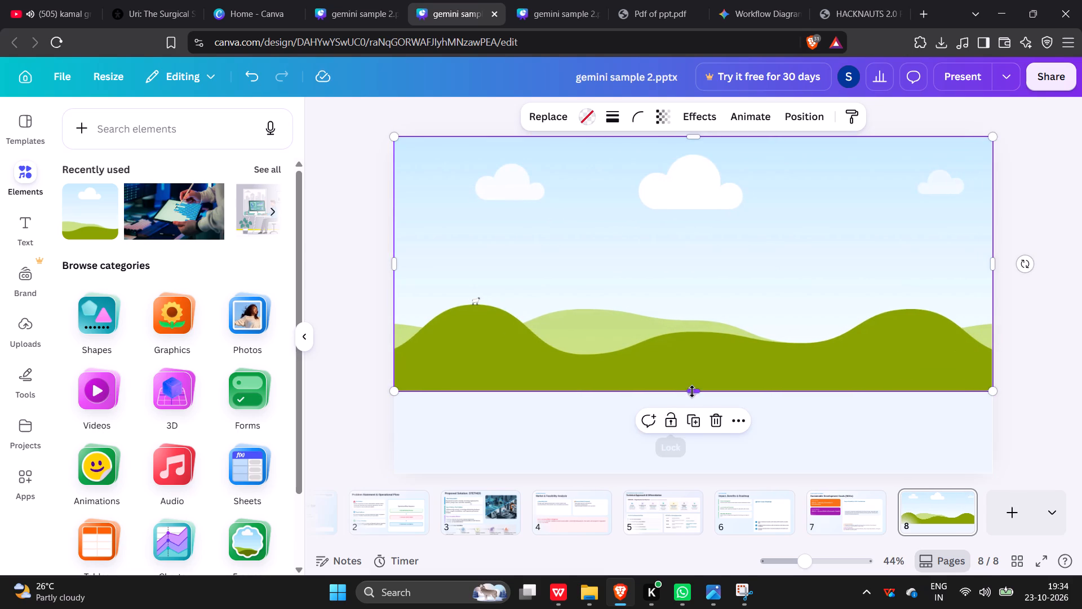
pyautogui.moveTo(692, 391); pyautogui.dragTo(703, 486)
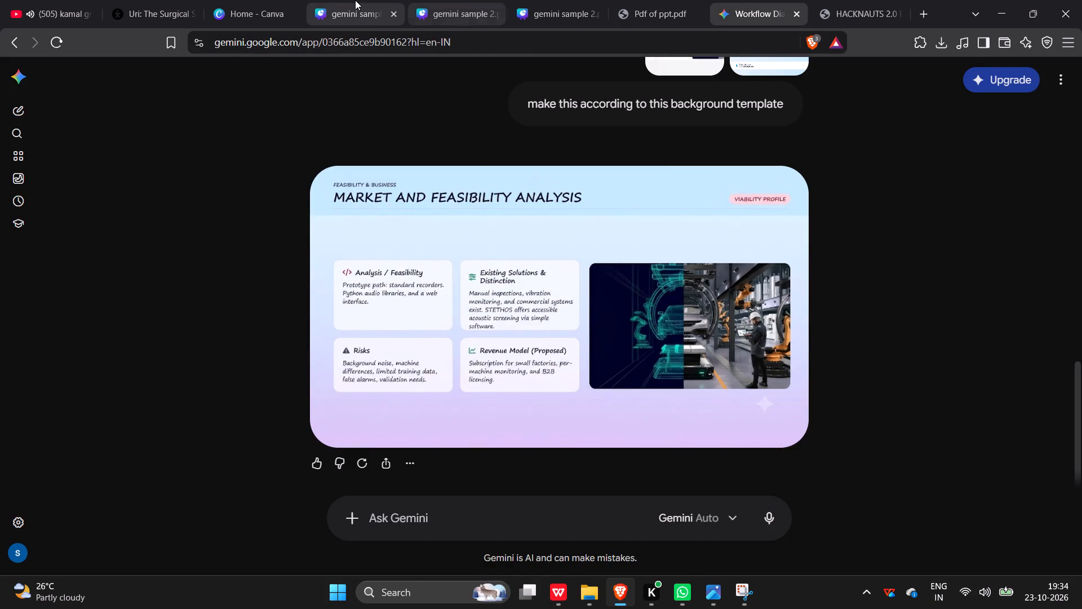
# Return to the Canva deck and open page 8 with the landscape frame.
pyautogui.click(355, 0)
pyautogui.click(841, 504)
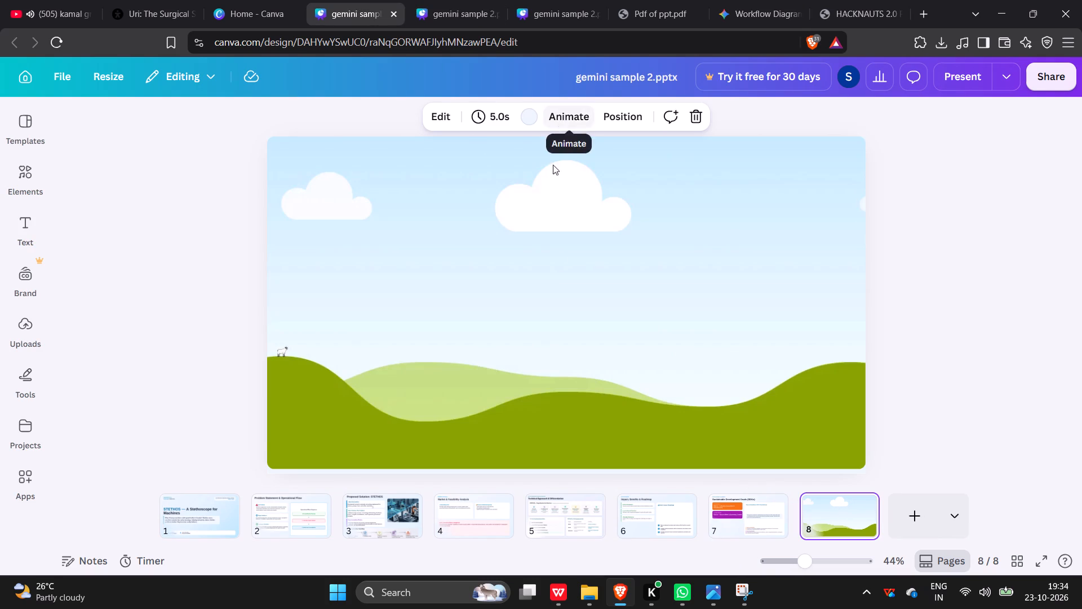
# Paste the copied Market and Feasibility Analysis image onto page 8 so it is uploaded, and delete the loose copy from the page.
pyautogui.click(541, 204)
pyautogui.click(433, 113)
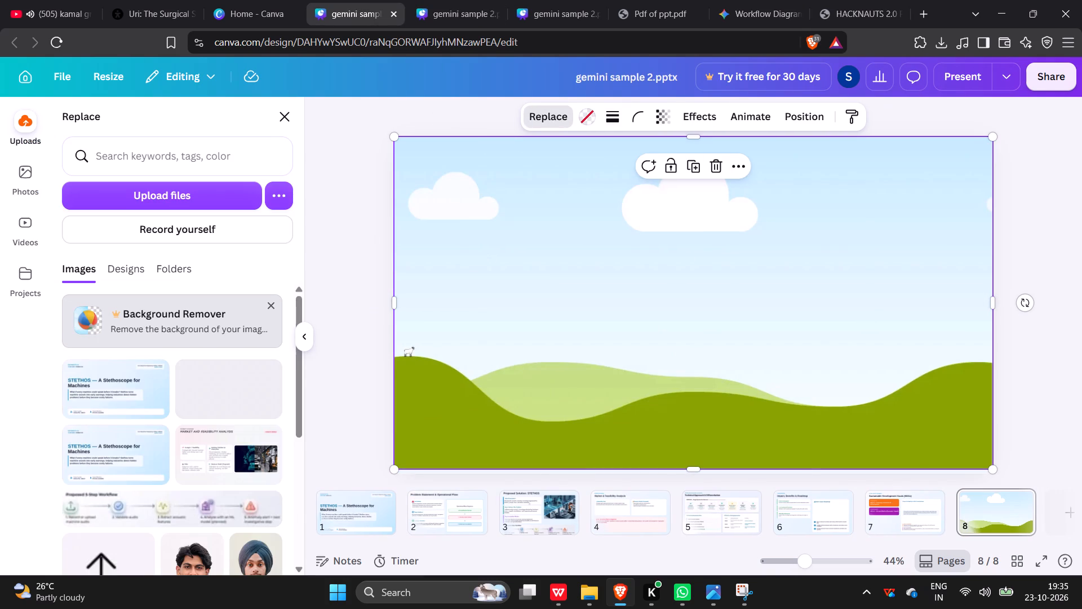
pyautogui.hotkey('ctrl', 'v')
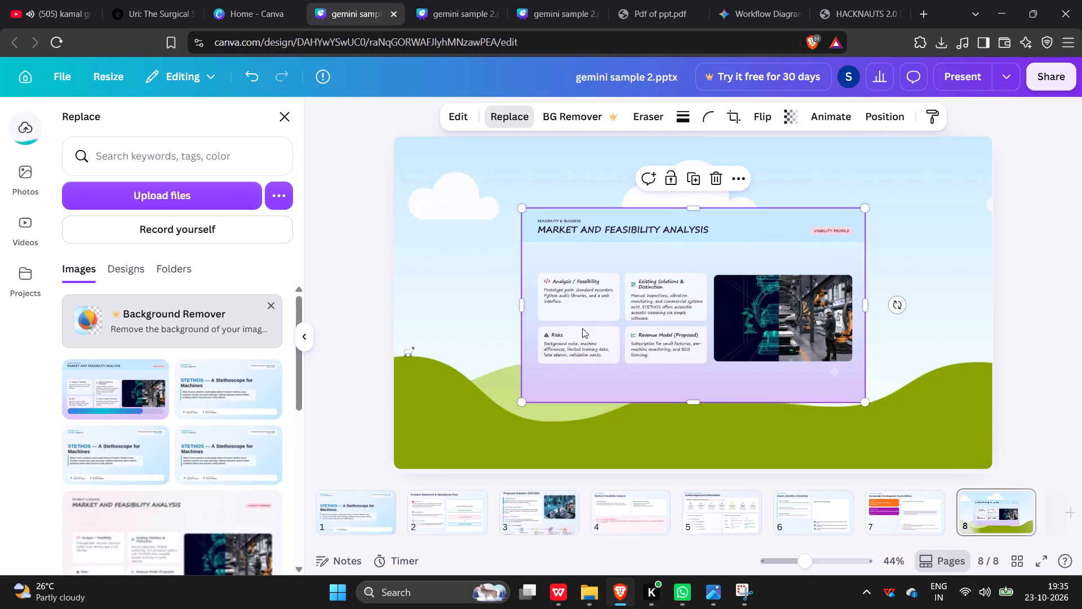
pyautogui.click(768, 275)
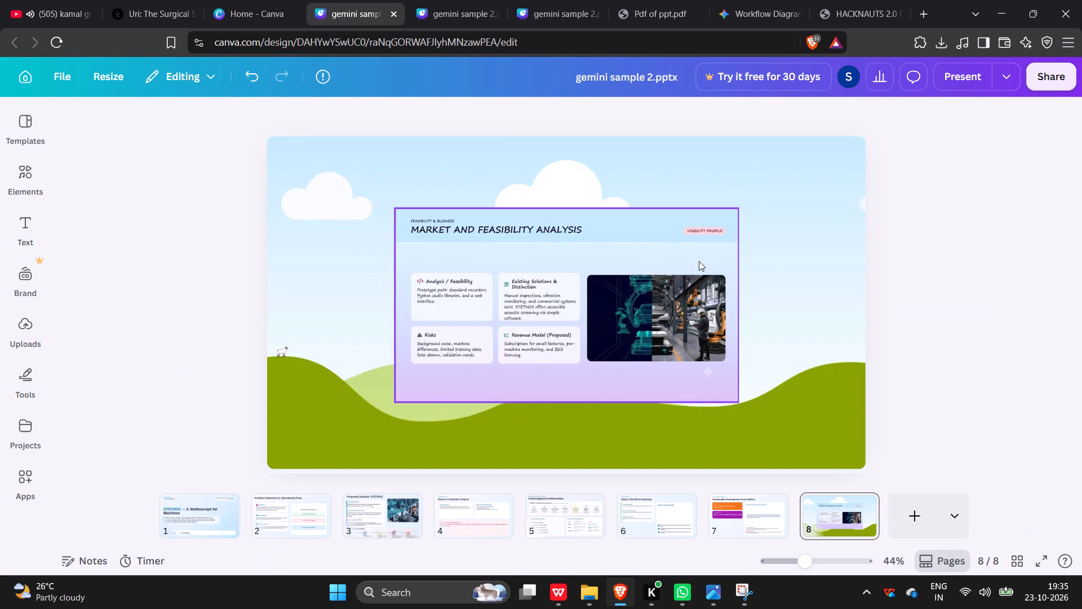
pyautogui.click(699, 261)
pyautogui.click(587, 175)
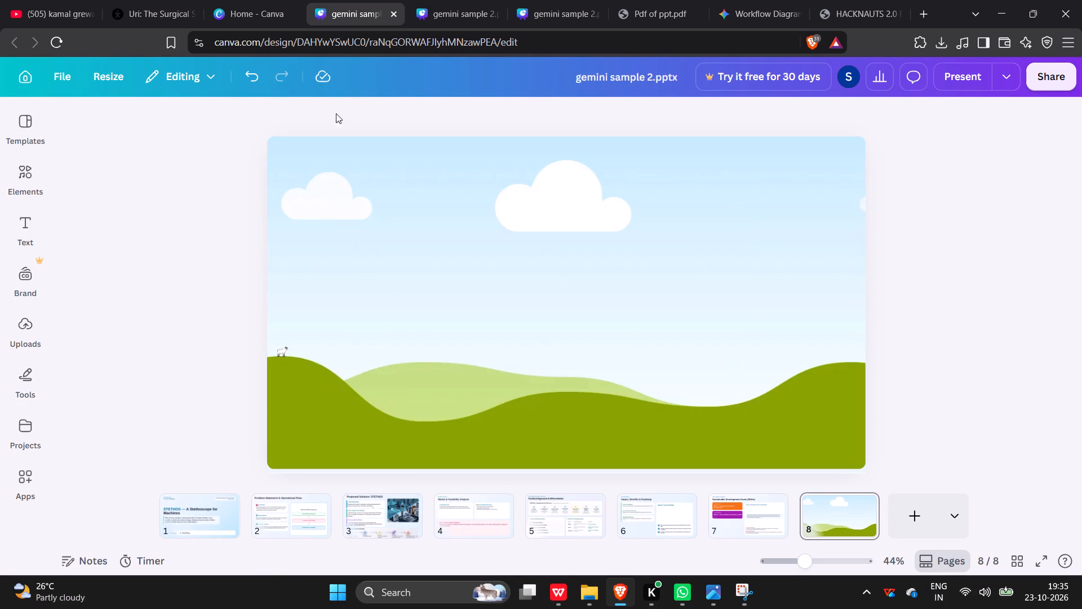
# Replace the content of page 8's landscape frame with the uploaded Market and Feasibility Analysis image.
pyautogui.click(678, 370)
pyautogui.click(420, 117)
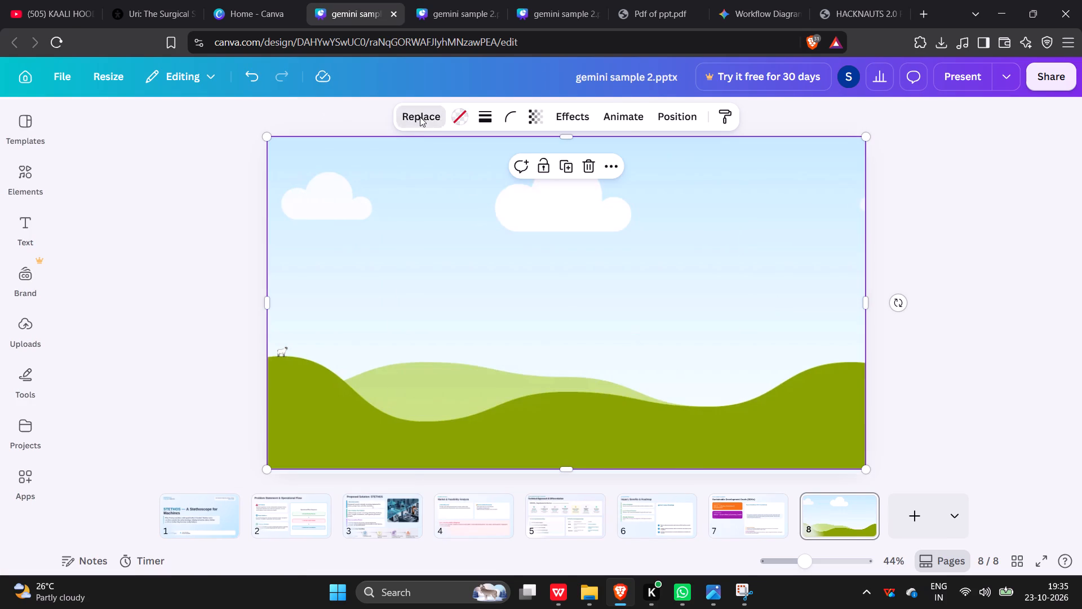
pyautogui.click(135, 391)
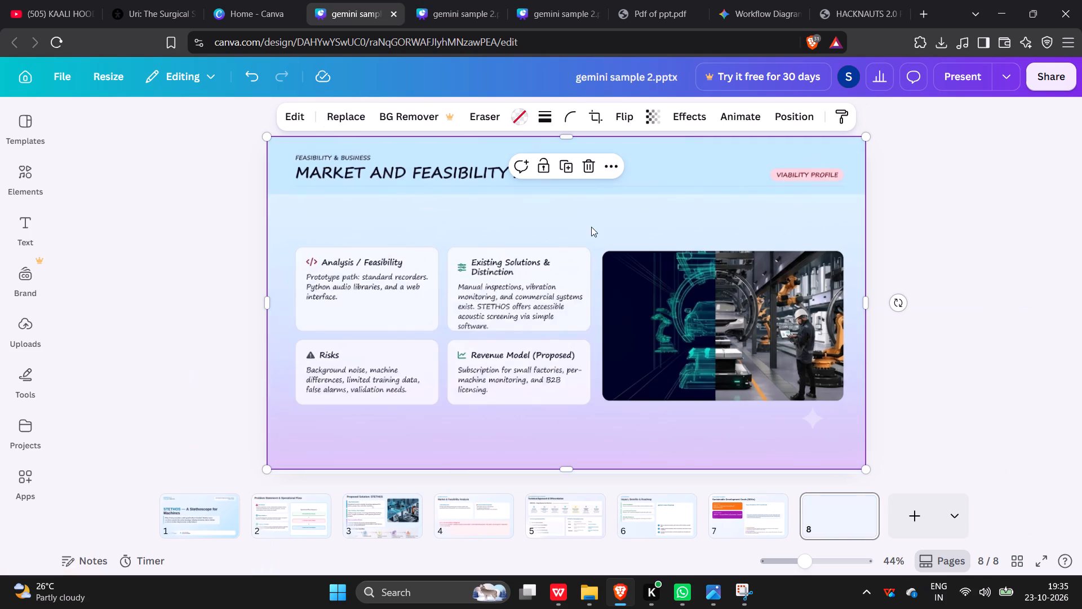
pyautogui.moveTo(711, 608); pyautogui.dragTo(701, 604)
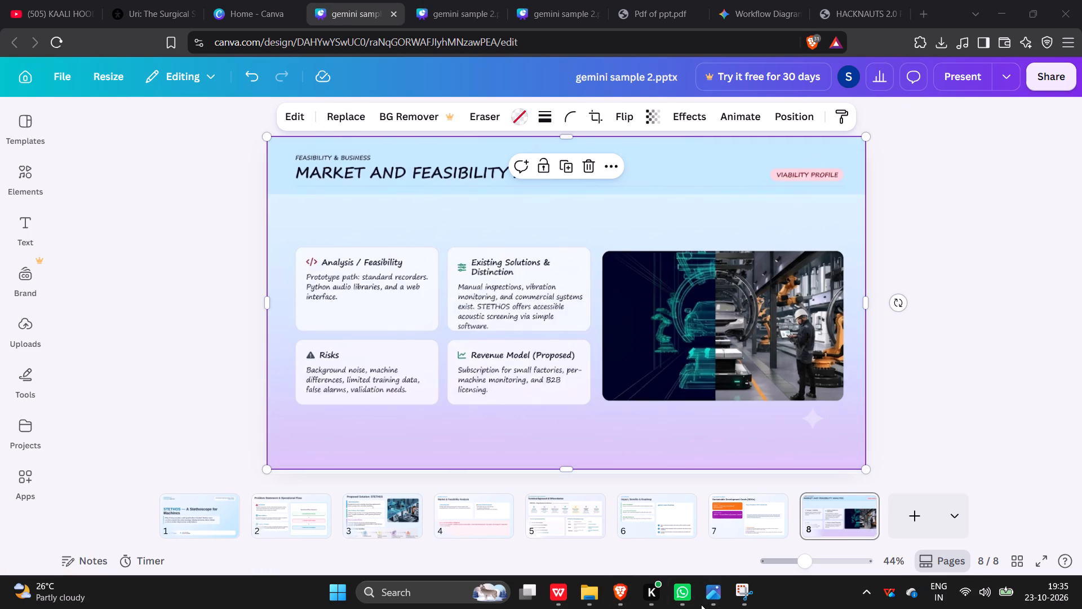
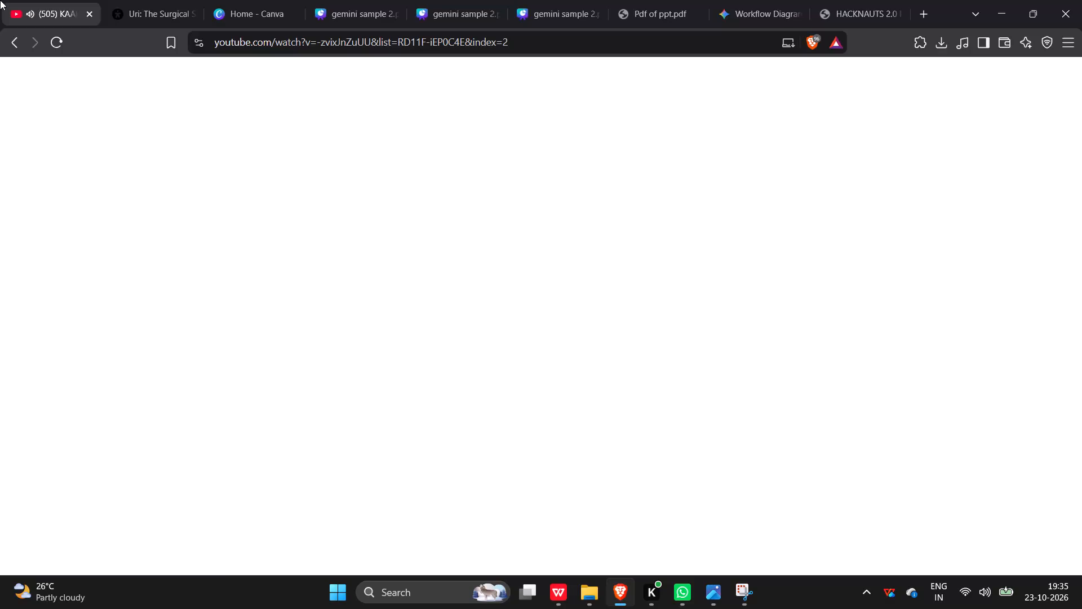
# Look through the open reference files and view the Market and Feasibility Analysis page in Pdf of ppt.pdf.
pyautogui.click(870, 0)
pyautogui.click(736, 0)
pyautogui.click(677, 0)
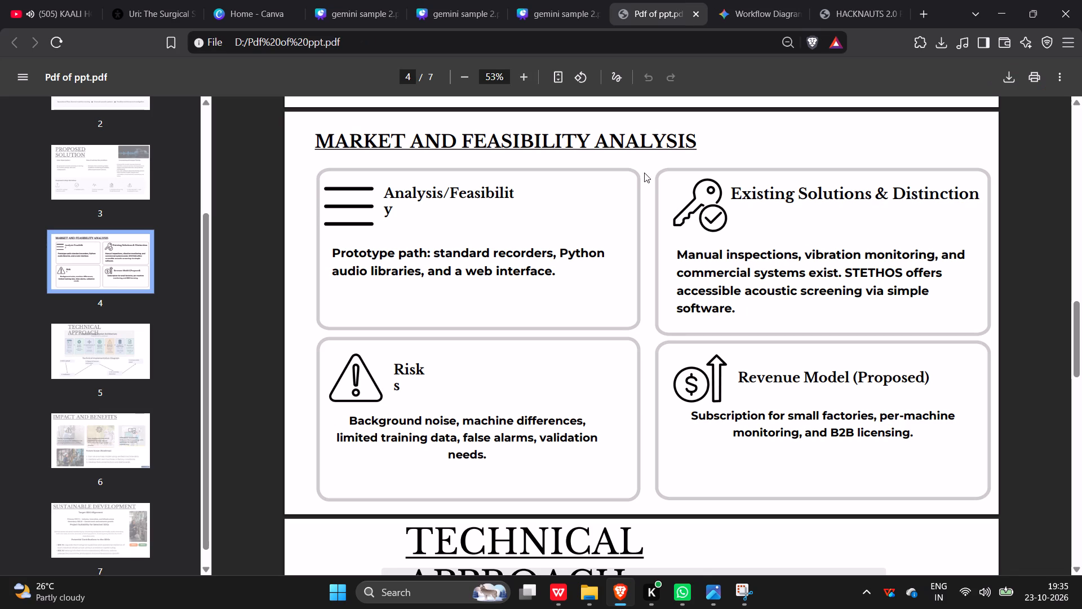
# Close the duplicate gemini sample 2.pptx browser tab showing page 4 and return to the Canva deck open at page 8.
pyautogui.click(516, 0)
pyautogui.click(457, 0)
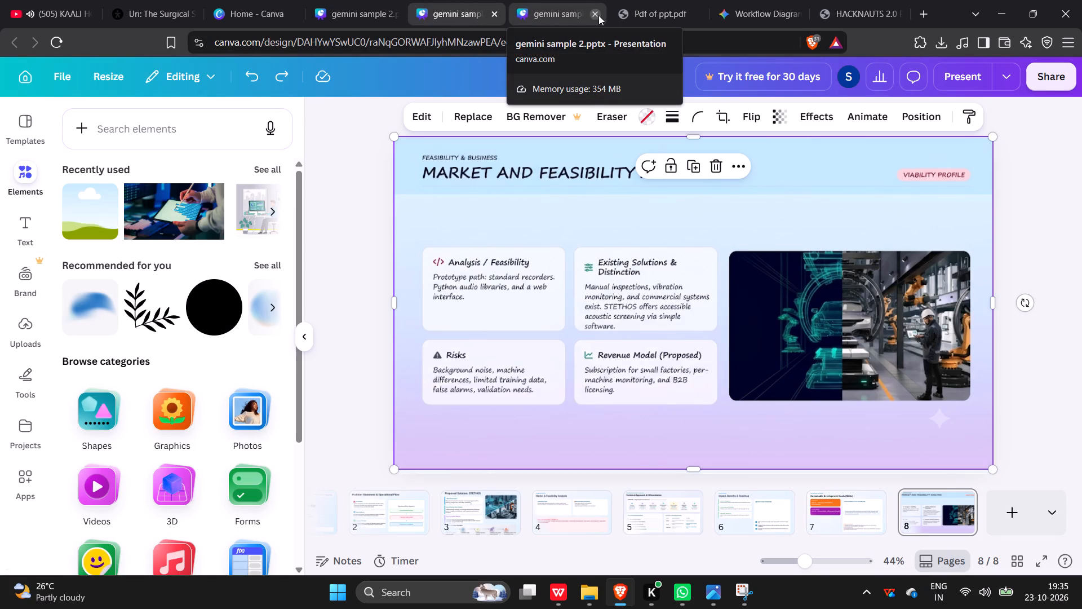
pyautogui.click(537, 0)
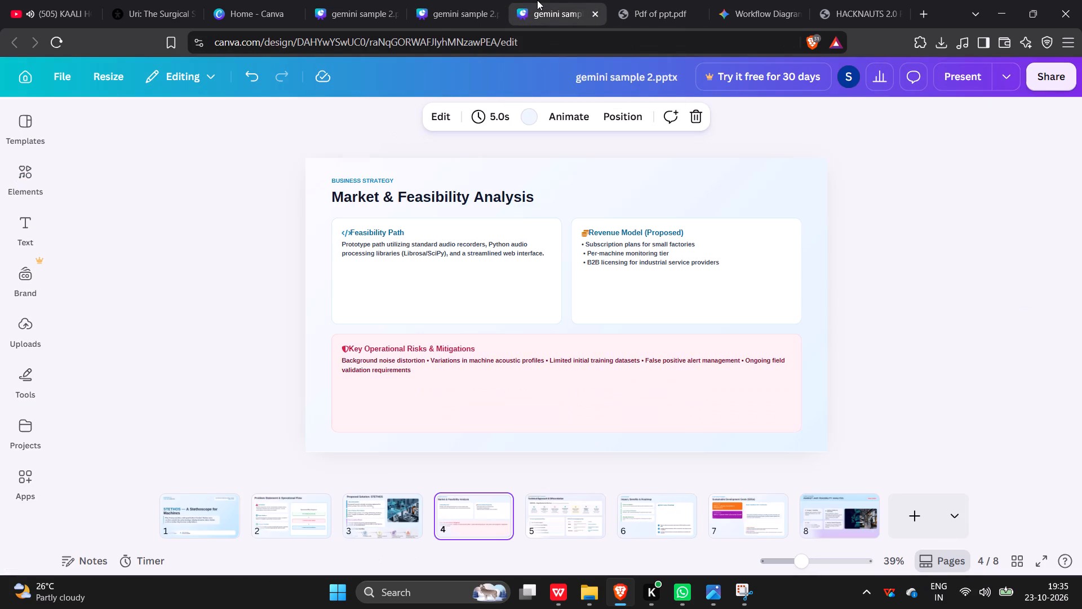
pyautogui.click(591, 13)
pyautogui.click(500, 0)
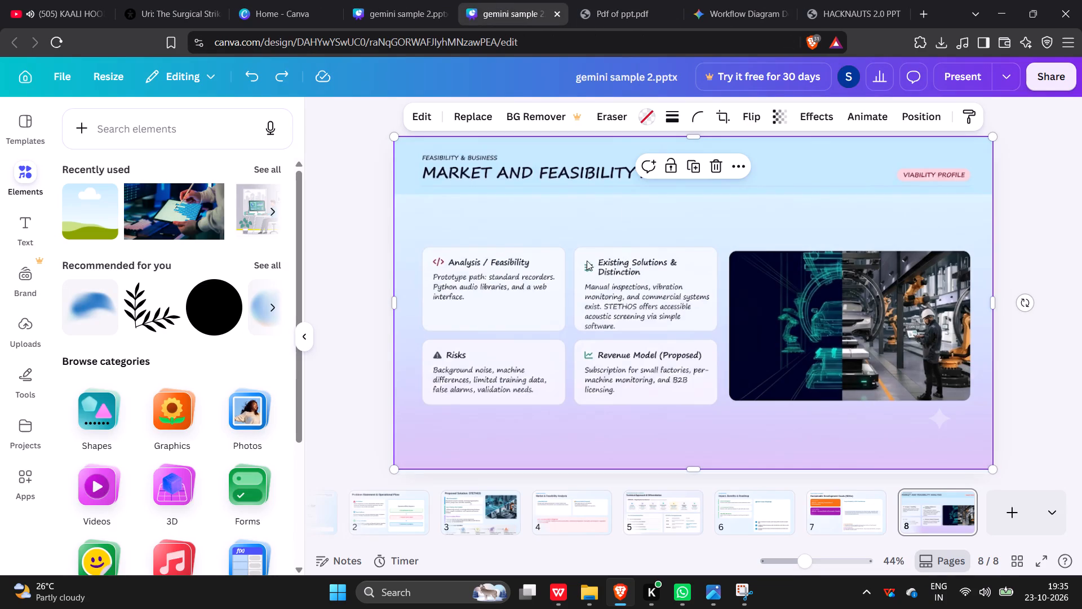
# Move the full-page Market and Feasibility Analysis image slide from page 8 to page 4, directly after the Proposed Solution slide.
pyautogui.moveTo(925, 510); pyautogui.dragTo(651, 535)
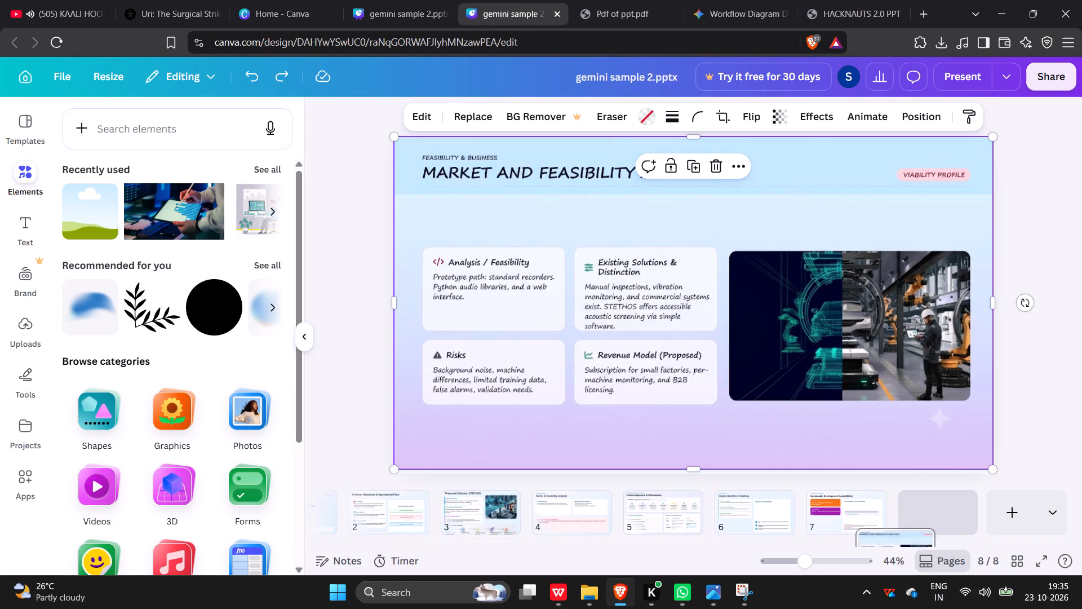
pyautogui.moveTo(651, 535); pyautogui.dragTo(549, 520)
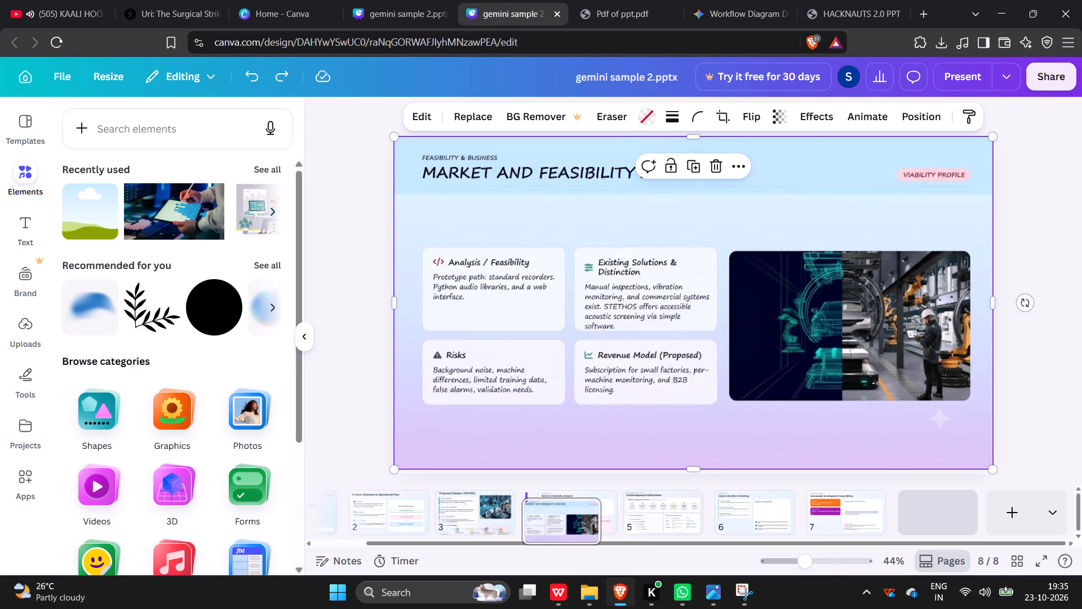
pyautogui.moveTo(549, 520); pyautogui.dragTo(539, 510)
# Select the old text-based Market & Feasibility Analysis slide on page 5.
pyautogui.click(653, 514)
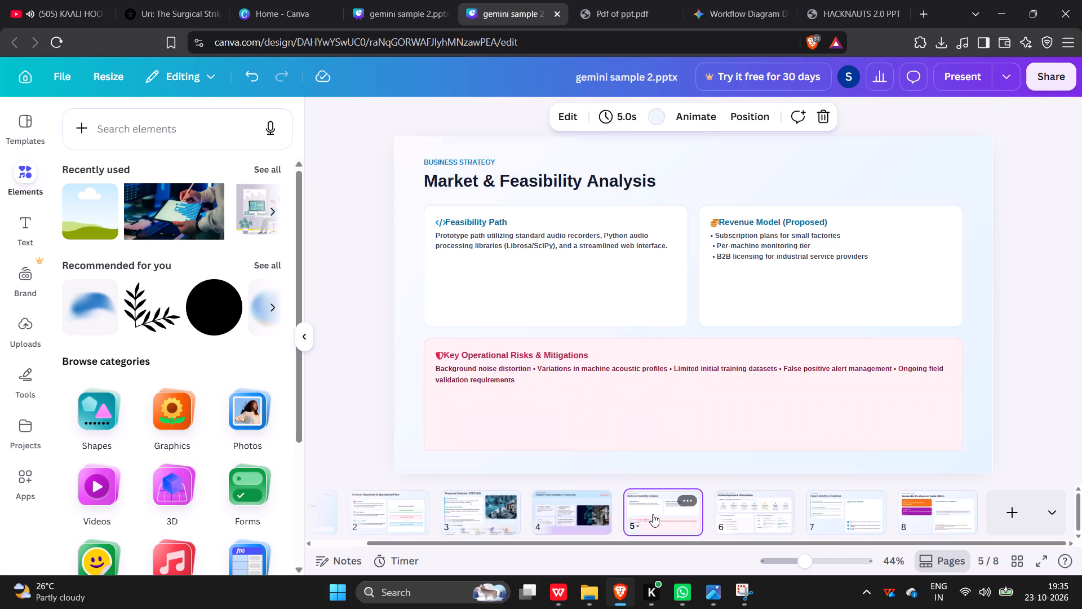
# Delete page 5, the older Market & Feasibility Analysis slide with the Key Operational Risks & Mitigations box.
pyautogui.press('Delete')
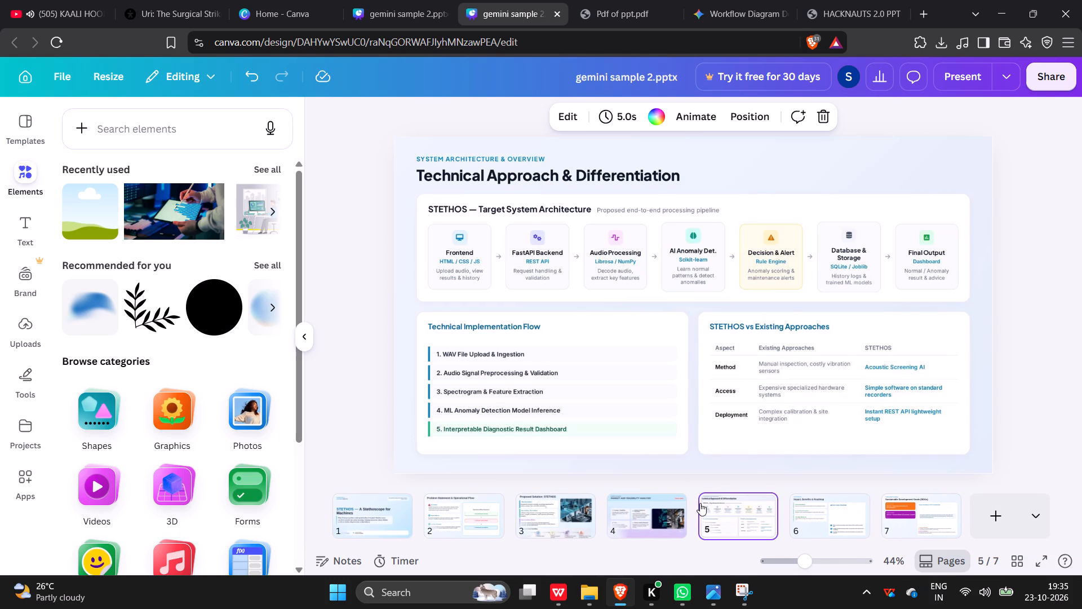
# Review pages 3 and 4, and examine the Technical Approach & Differentiation slide on page 5 up close.
pyautogui.click(560, 518)
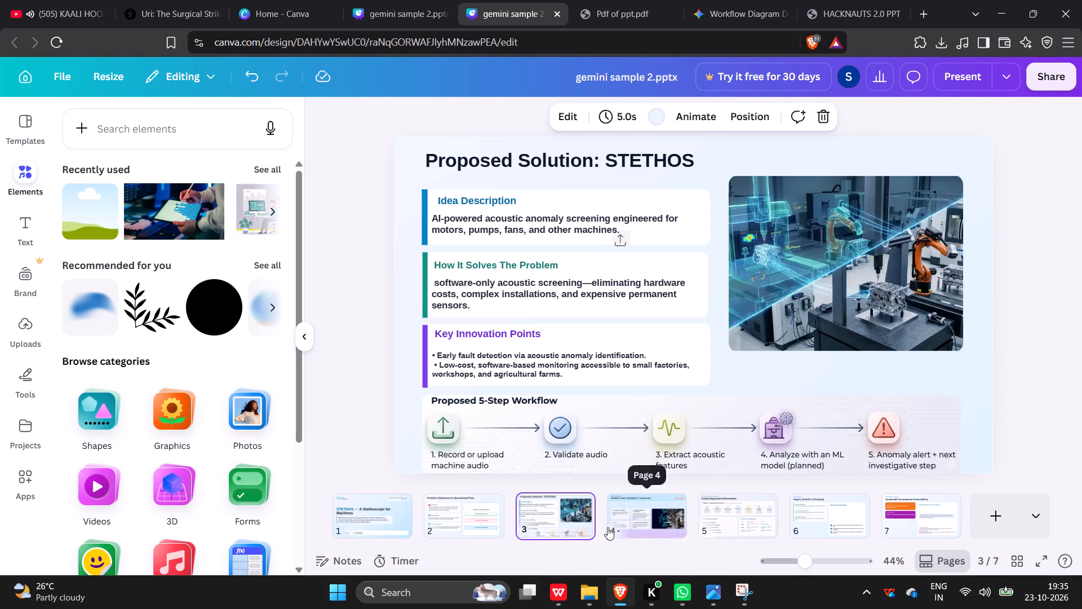
pyautogui.click(607, 527)
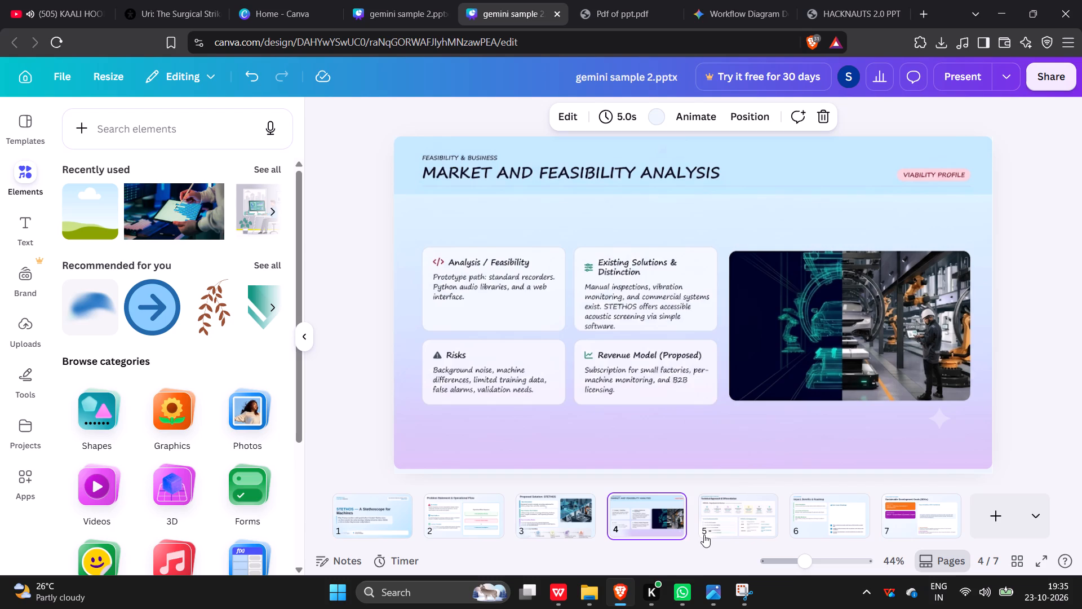
pyautogui.click(711, 524)
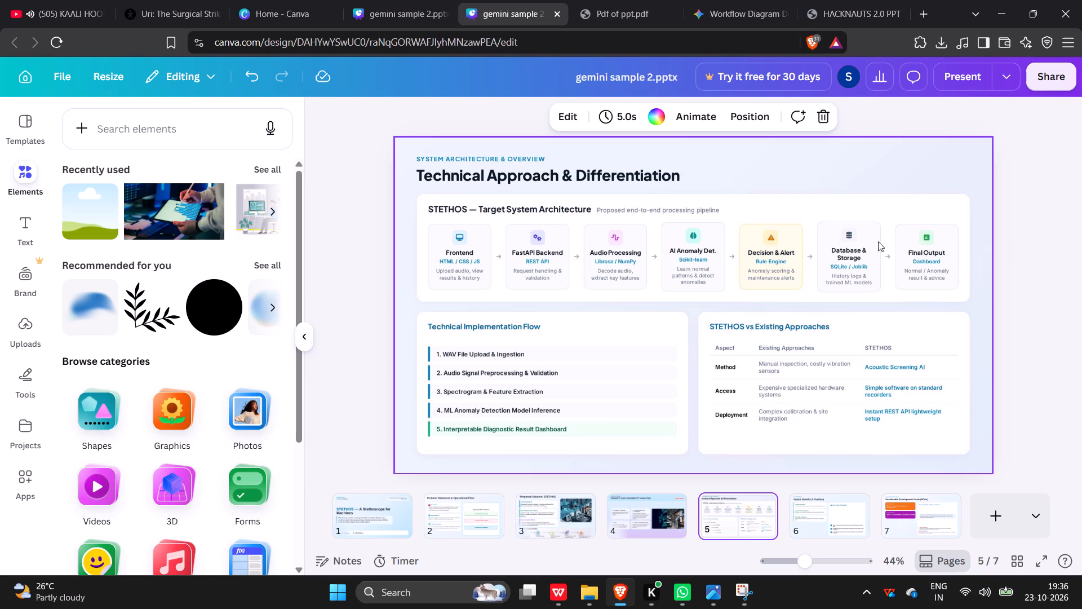
pyautogui.scroll(-1, 878, 241)
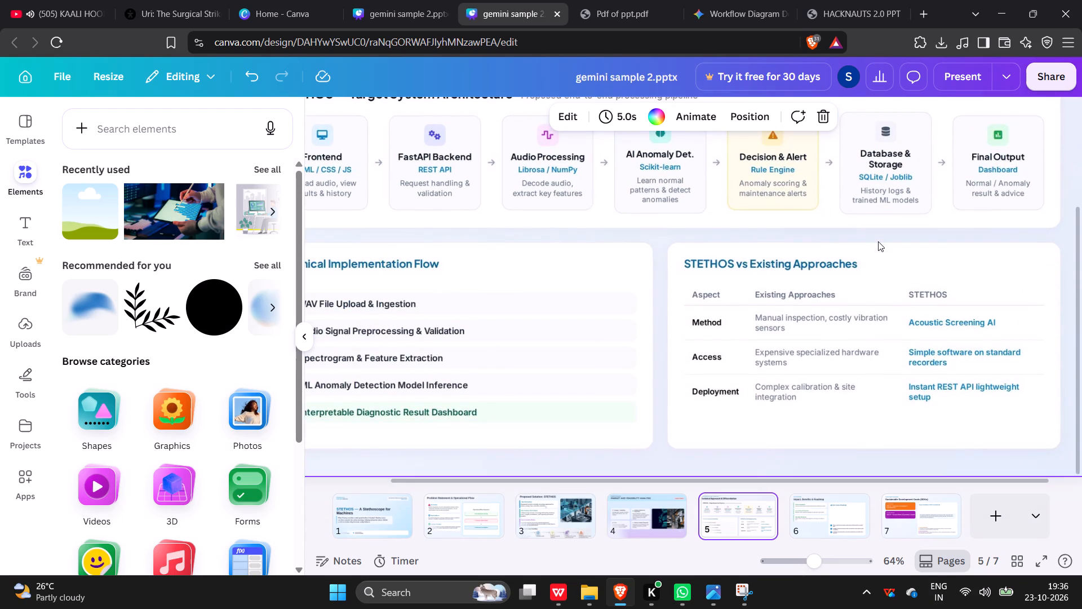
pyautogui.scroll(-1, 878, 241)
pyautogui.hscroll(1, 878, 241)
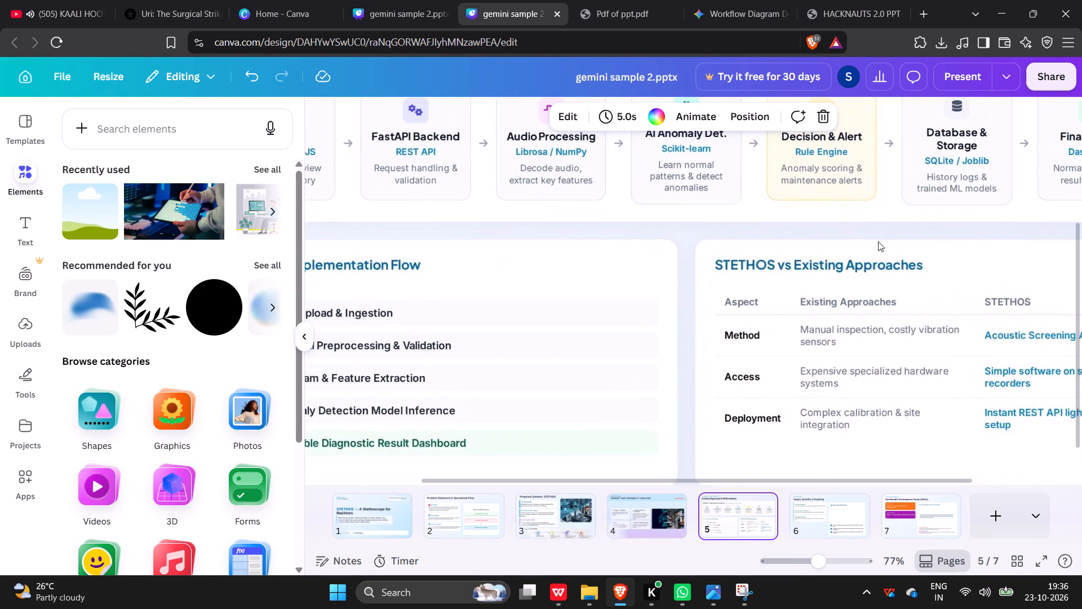
pyautogui.hscroll(-2, 878, 241)
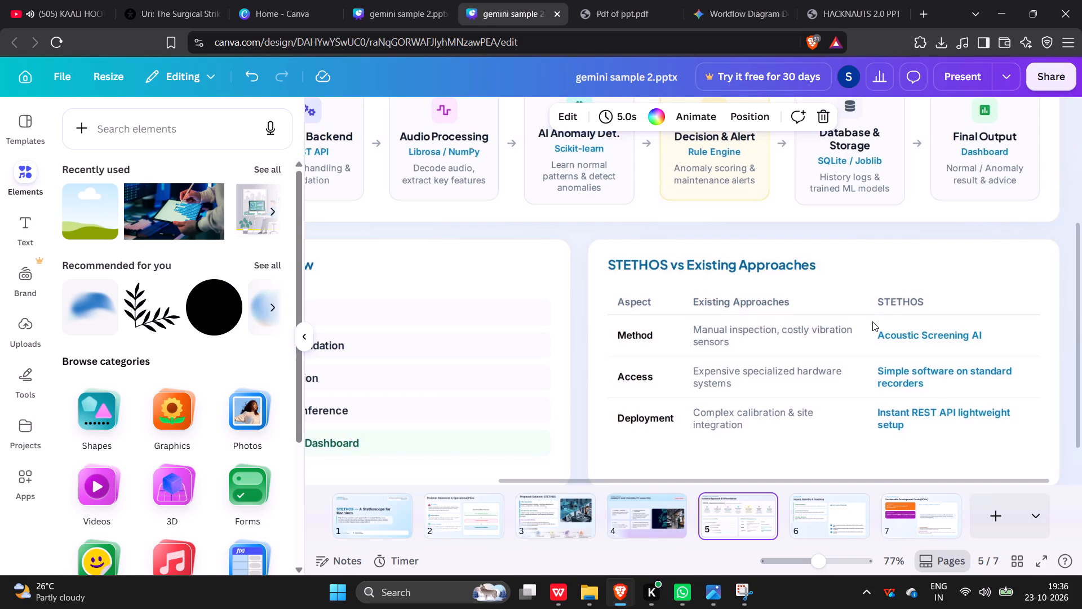
pyautogui.click(517, 376)
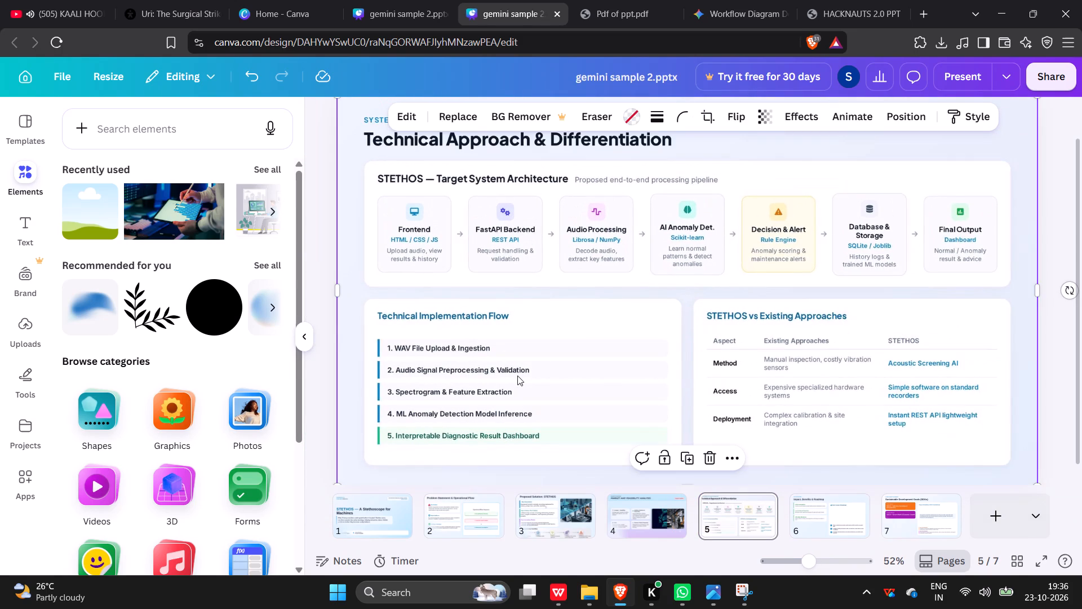
pyautogui.hscroll(1, 517, 376)
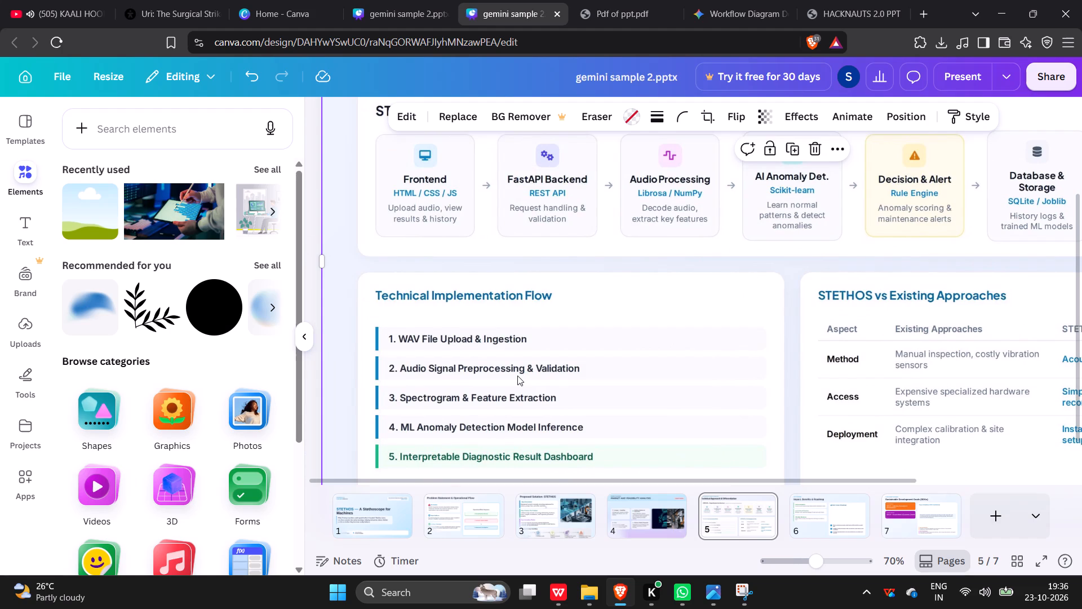
pyautogui.hscroll(-1, 517, 376)
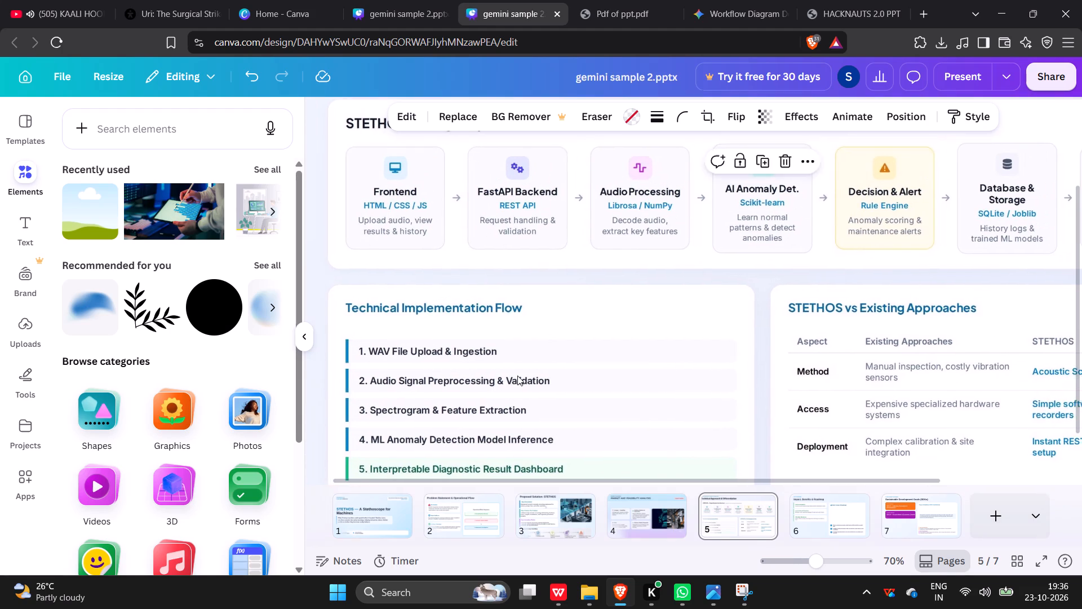
pyautogui.hscroll(-1, 517, 376)
pyautogui.scroll(1, 517, 376)
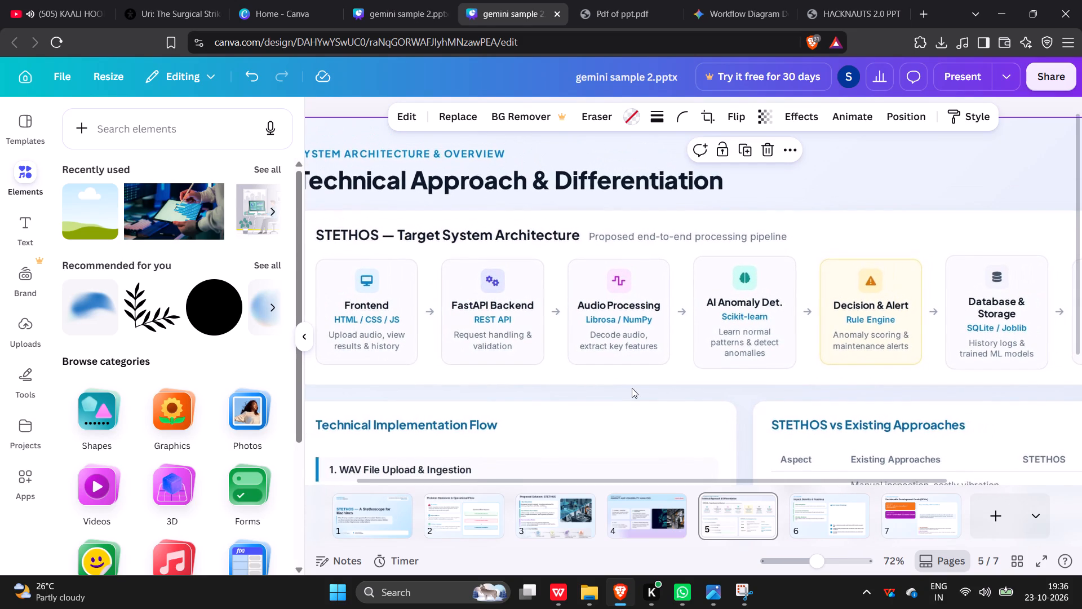
pyautogui.hscroll(-1, 632, 388)
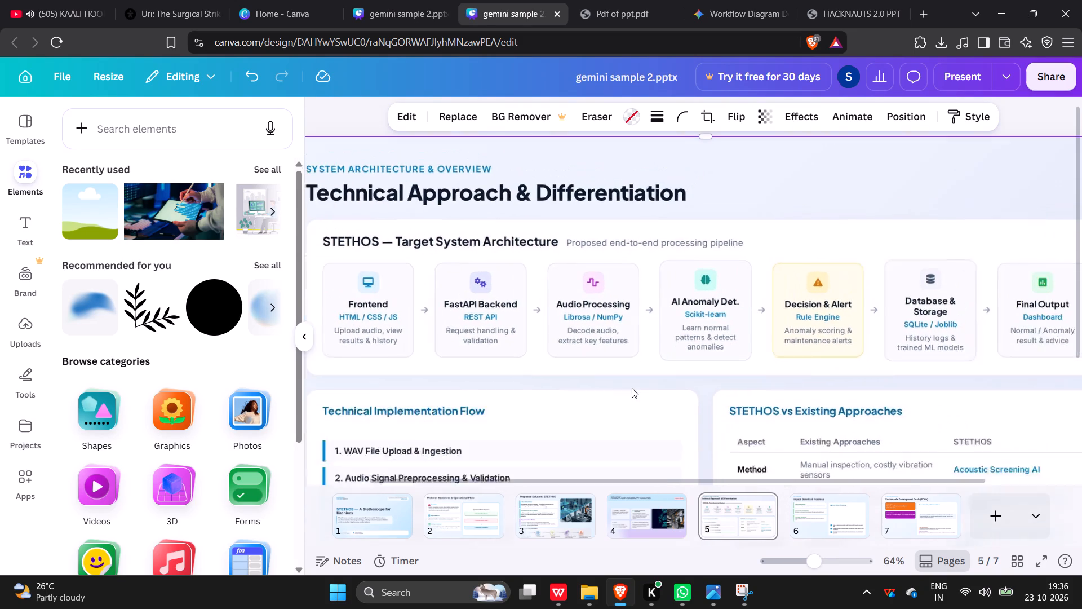
pyautogui.scroll(-2, 775, 333)
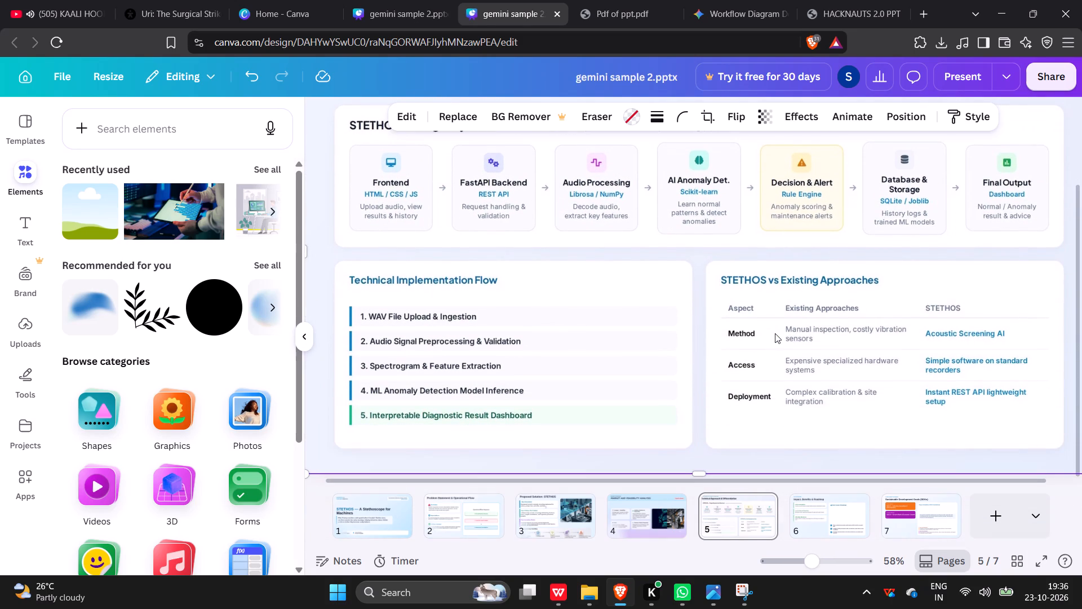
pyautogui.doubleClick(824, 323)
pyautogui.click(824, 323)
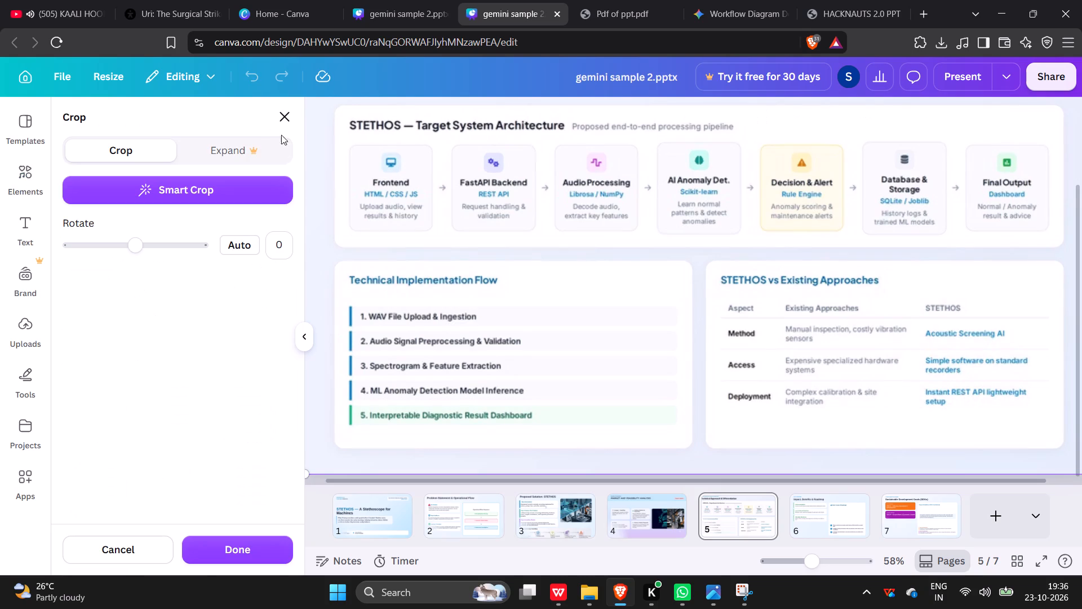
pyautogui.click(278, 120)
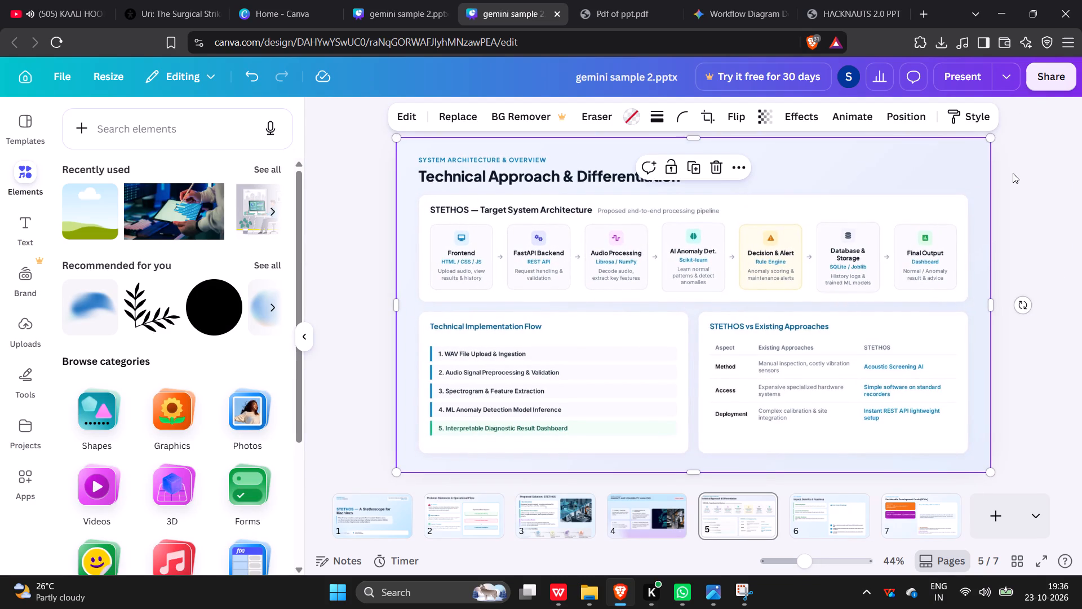
# Copy the basic style of the page 5 slide image and apply it to the Market and Feasibility Analysis image on page 4.
pyautogui.click(963, 116)
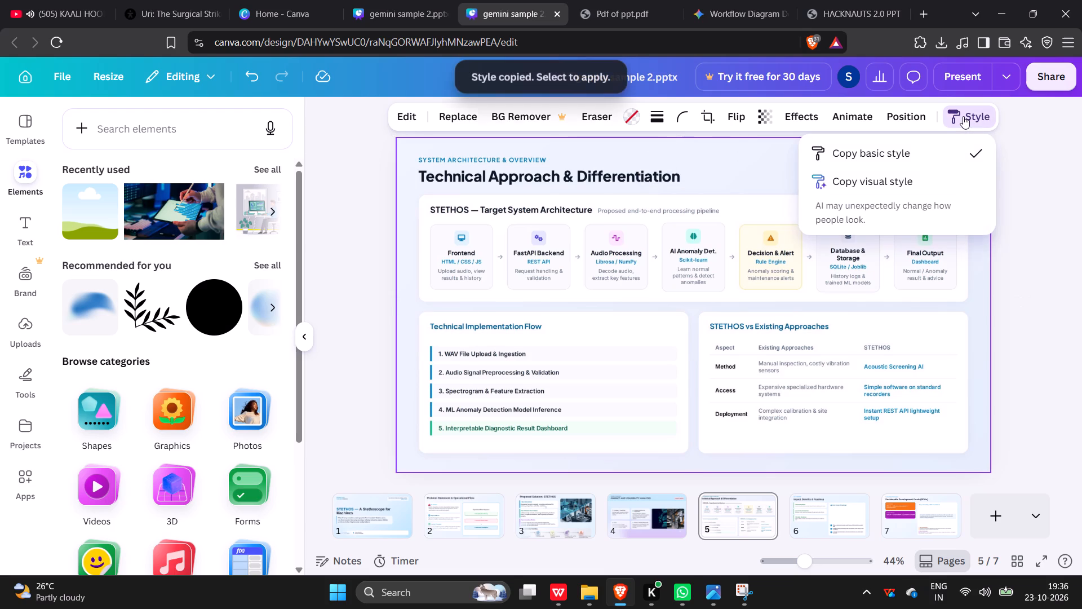
pyautogui.click(652, 511)
pyautogui.click(879, 198)
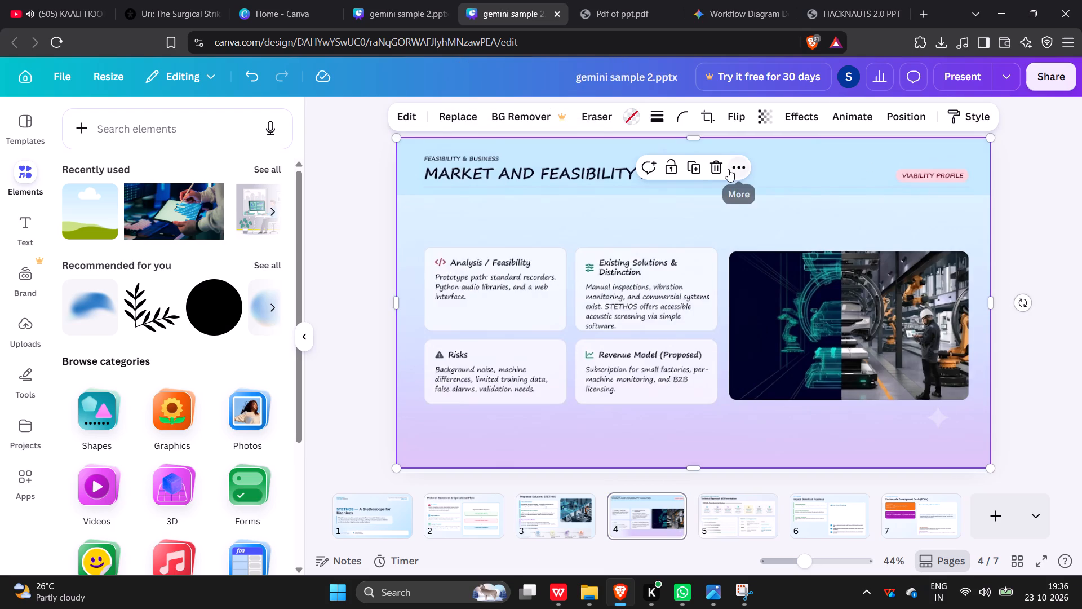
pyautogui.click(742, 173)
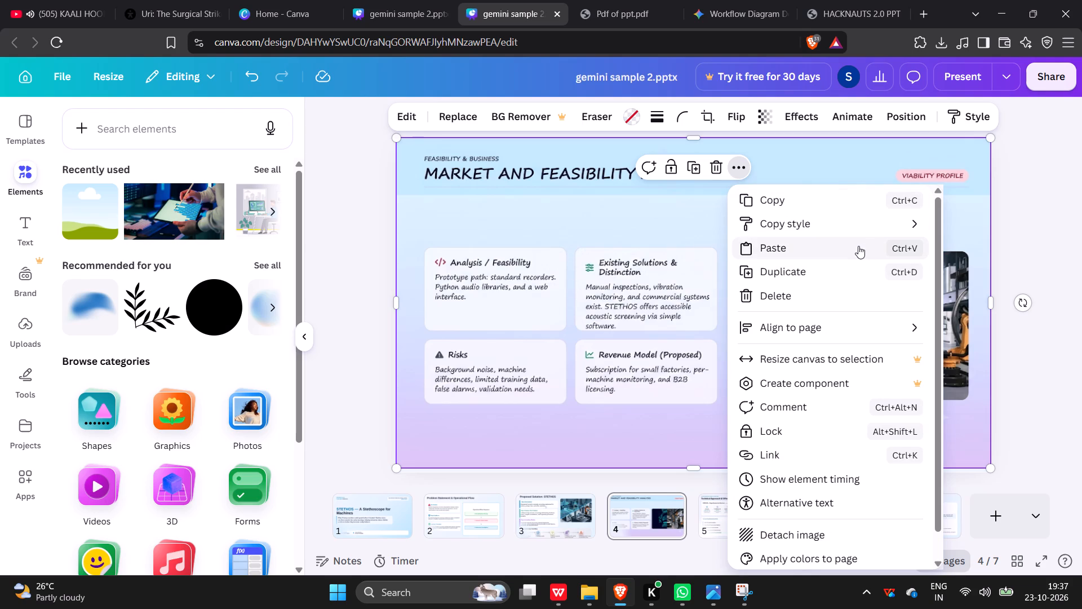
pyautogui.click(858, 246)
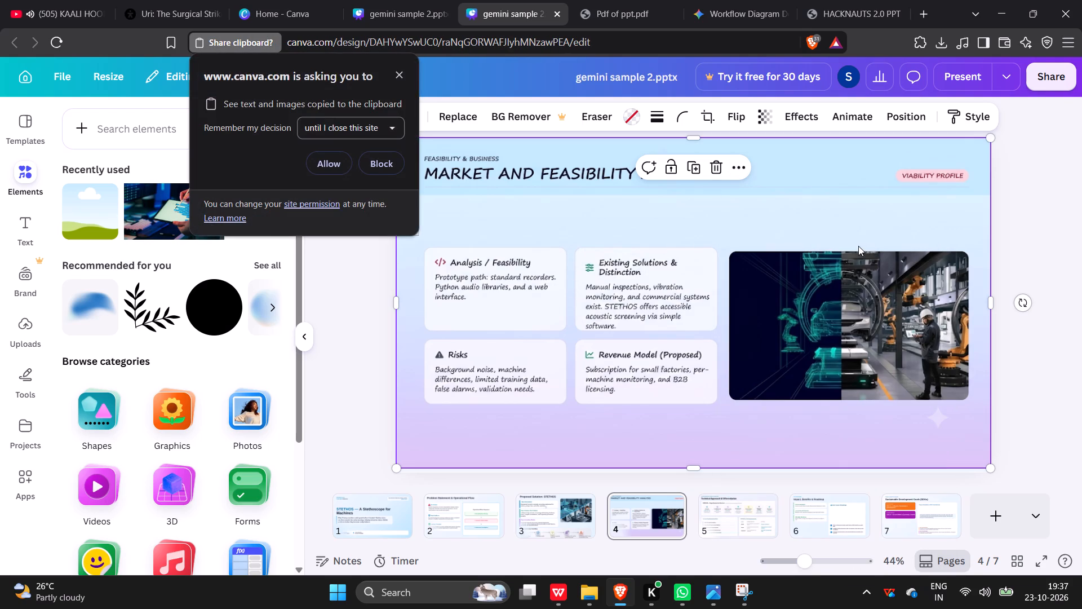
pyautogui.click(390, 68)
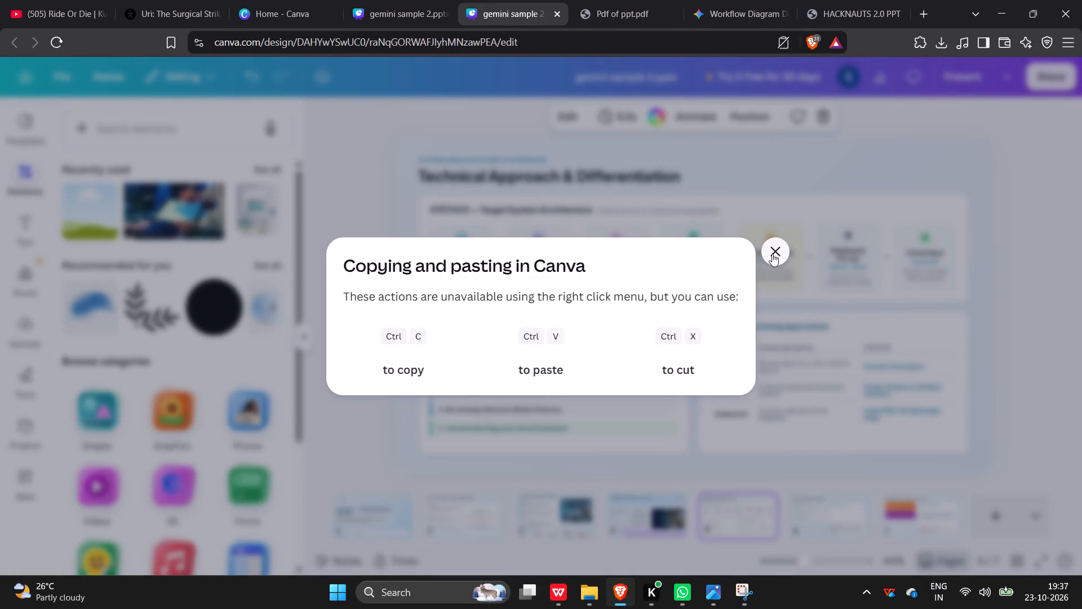
pyautogui.click(772, 254)
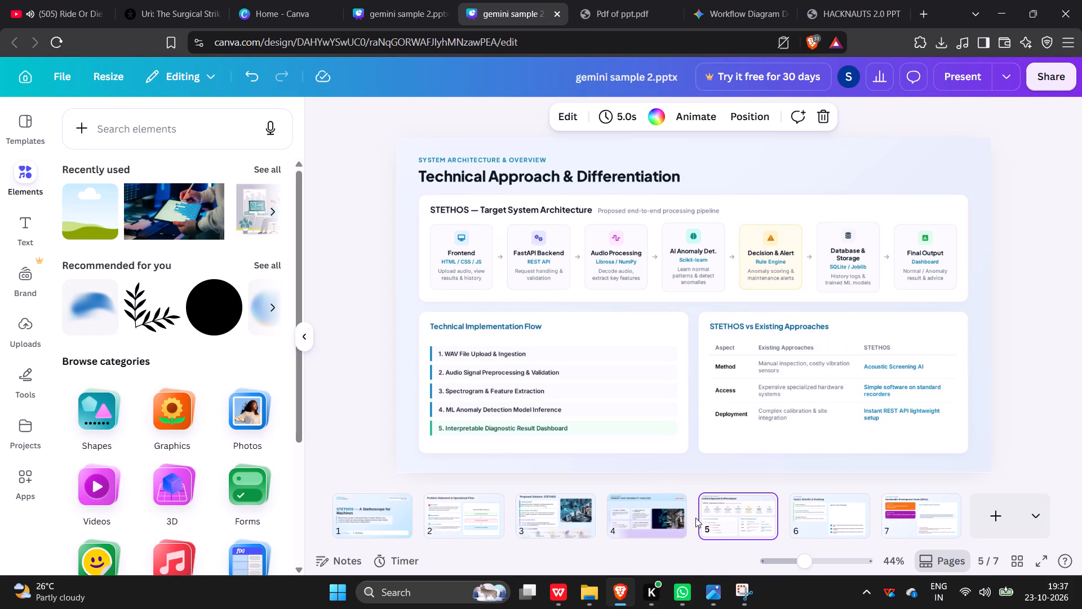
pyautogui.click(732, 520)
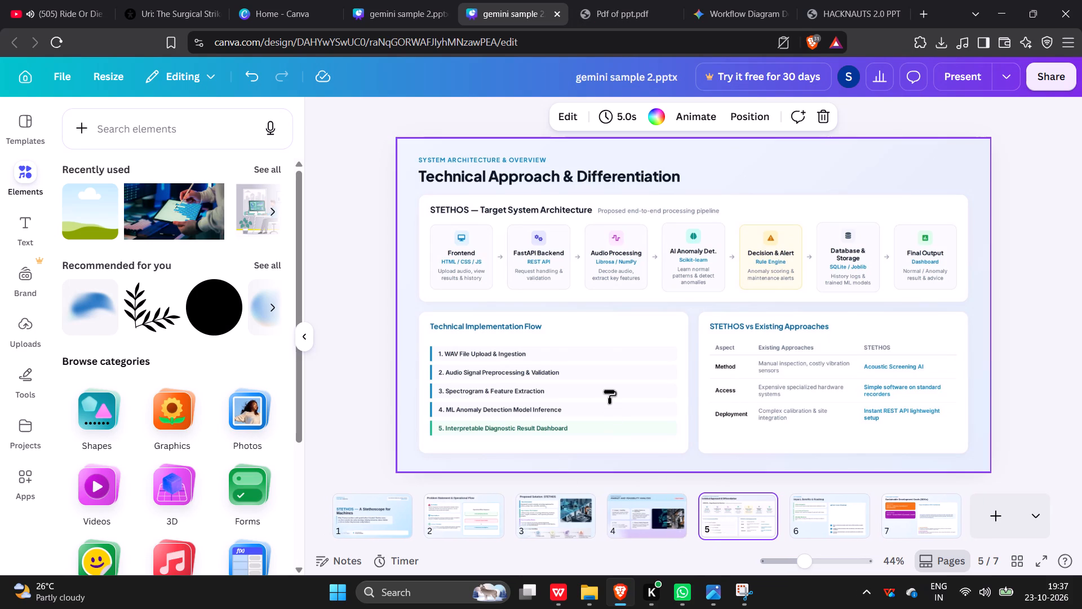
pyautogui.click(766, 348)
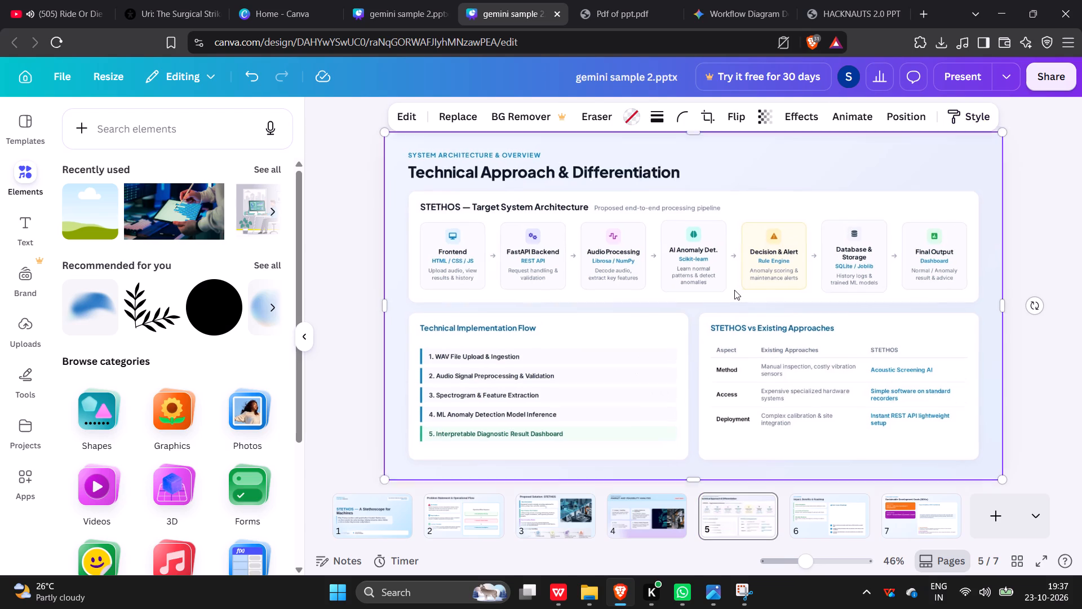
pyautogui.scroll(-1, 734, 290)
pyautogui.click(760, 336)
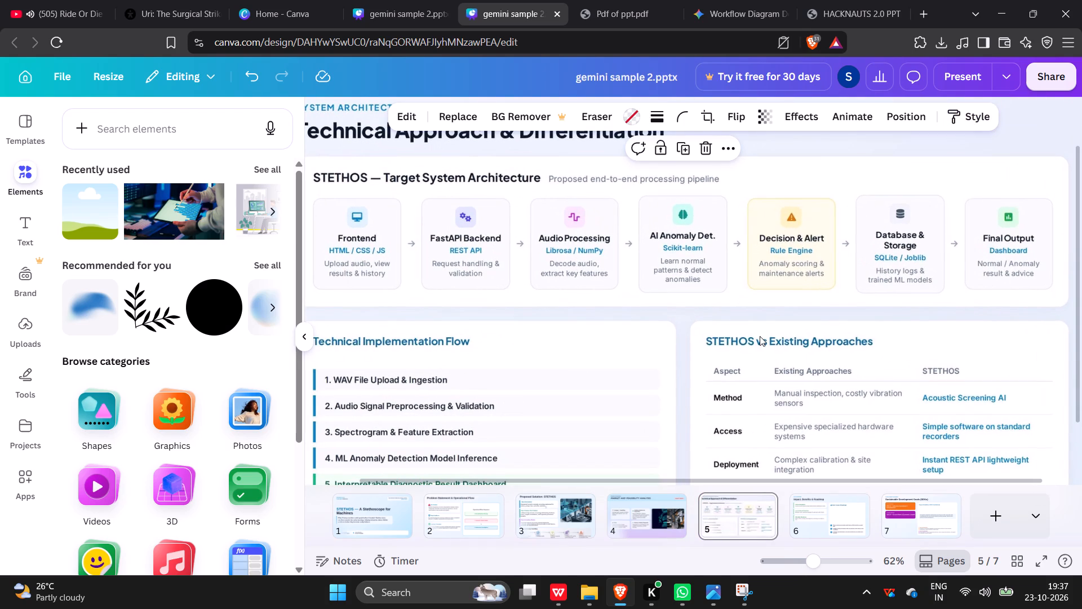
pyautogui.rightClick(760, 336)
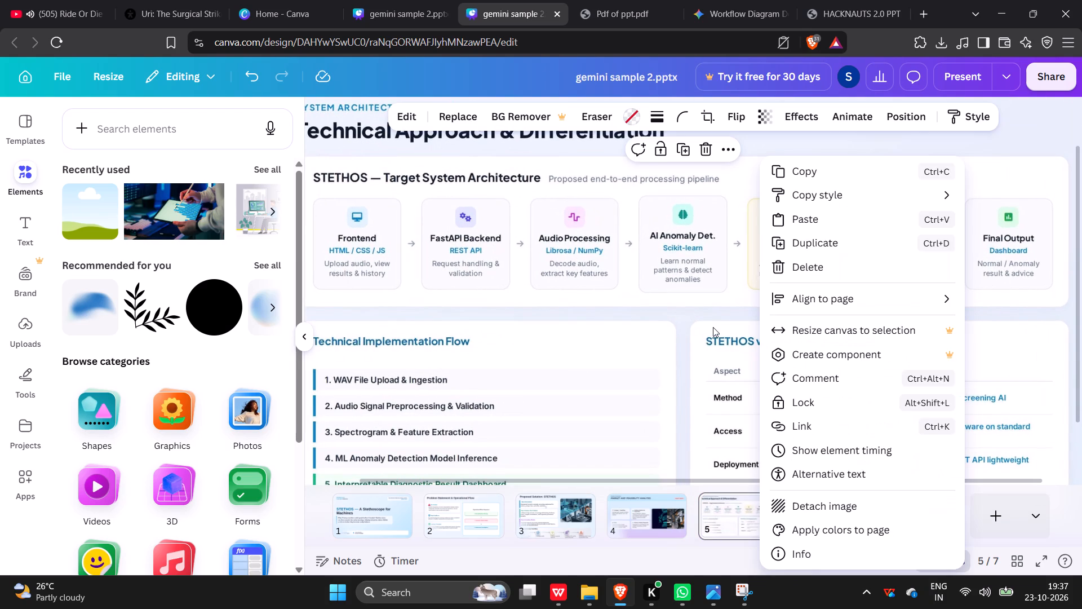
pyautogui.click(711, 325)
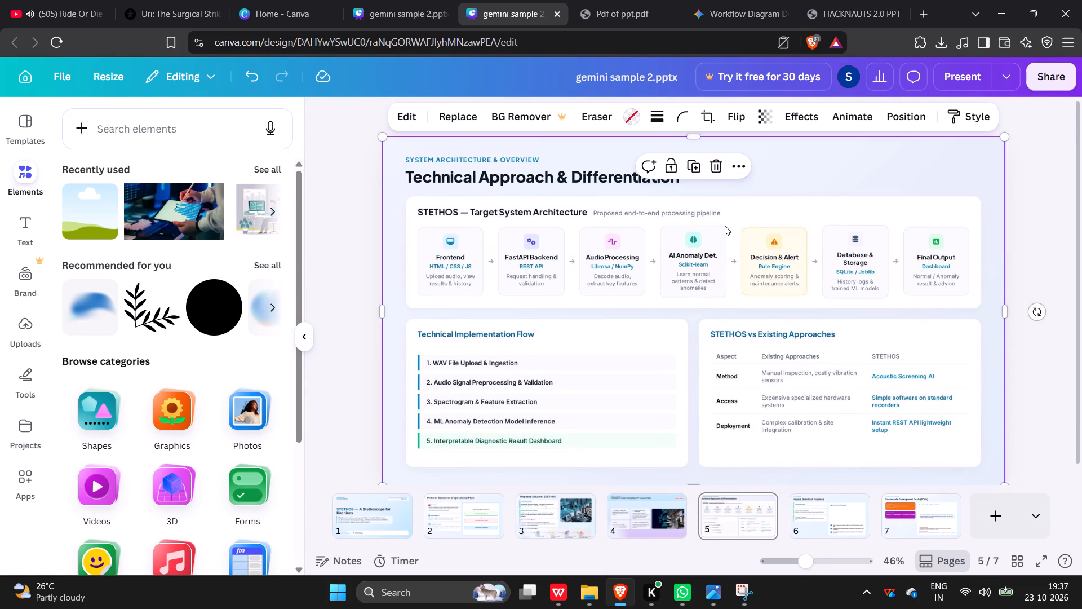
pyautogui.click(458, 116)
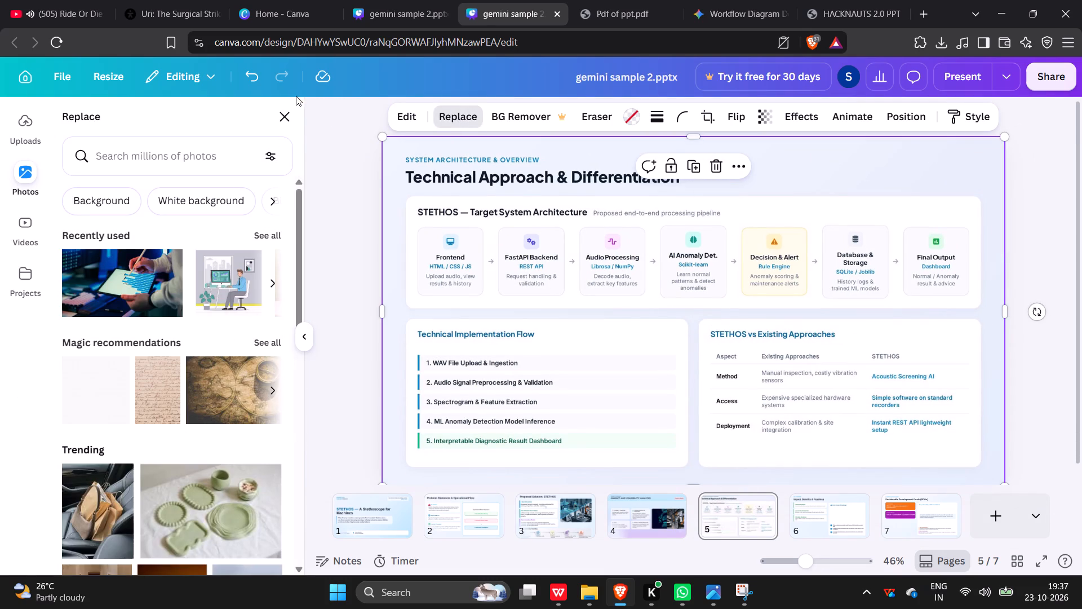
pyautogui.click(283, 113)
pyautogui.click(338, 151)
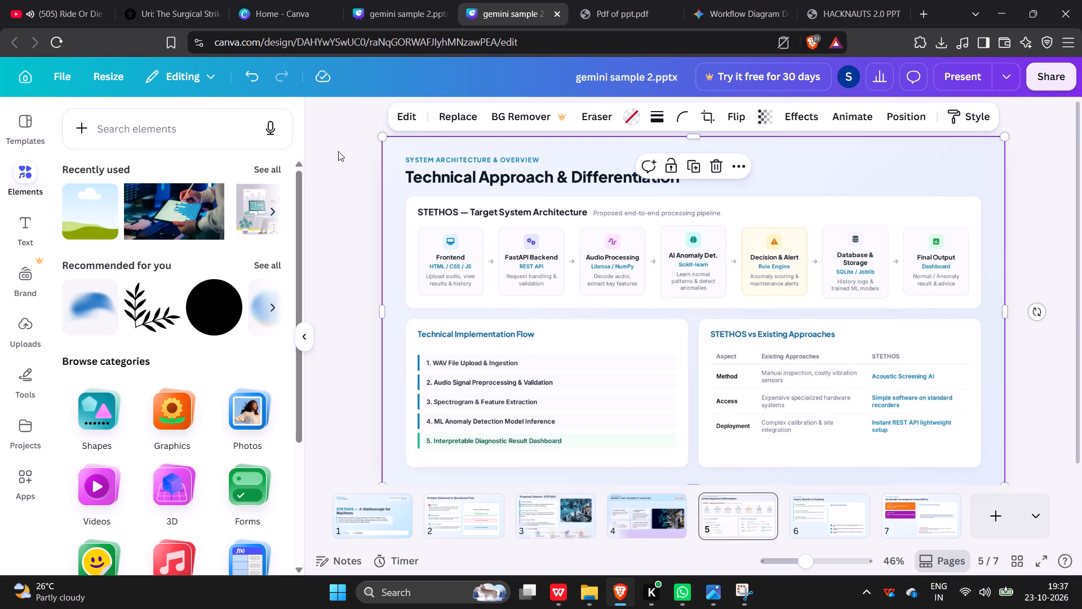
# Examine the system architecture, implementation flow and existing-approaches comparison on the page 5 Technical Approach & Differentiation slide up close.
pyautogui.scroll(-2, 632, 208)
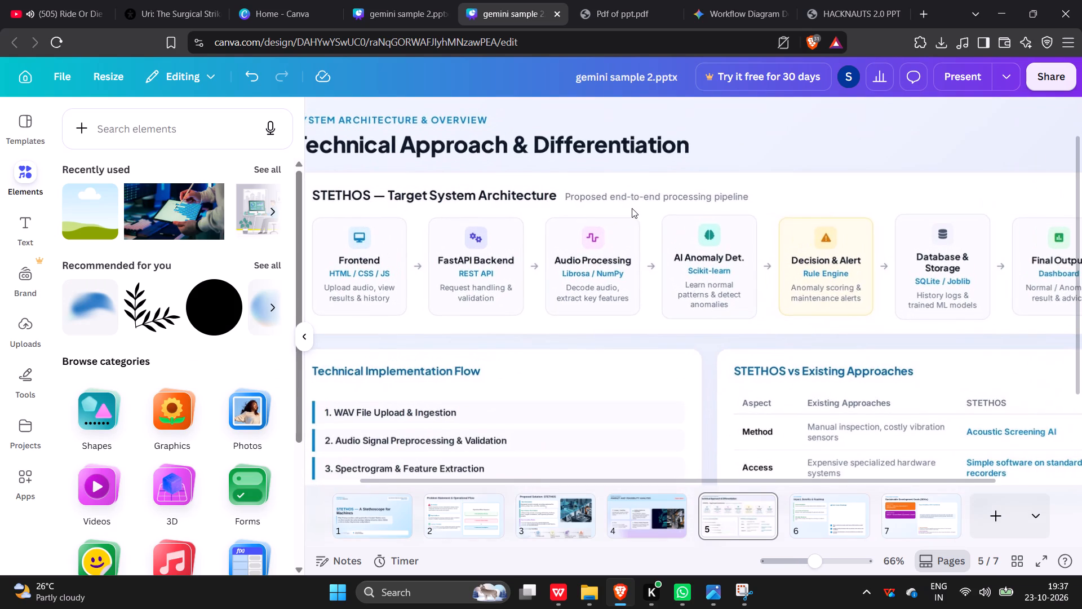
pyautogui.scroll(-4, 632, 208)
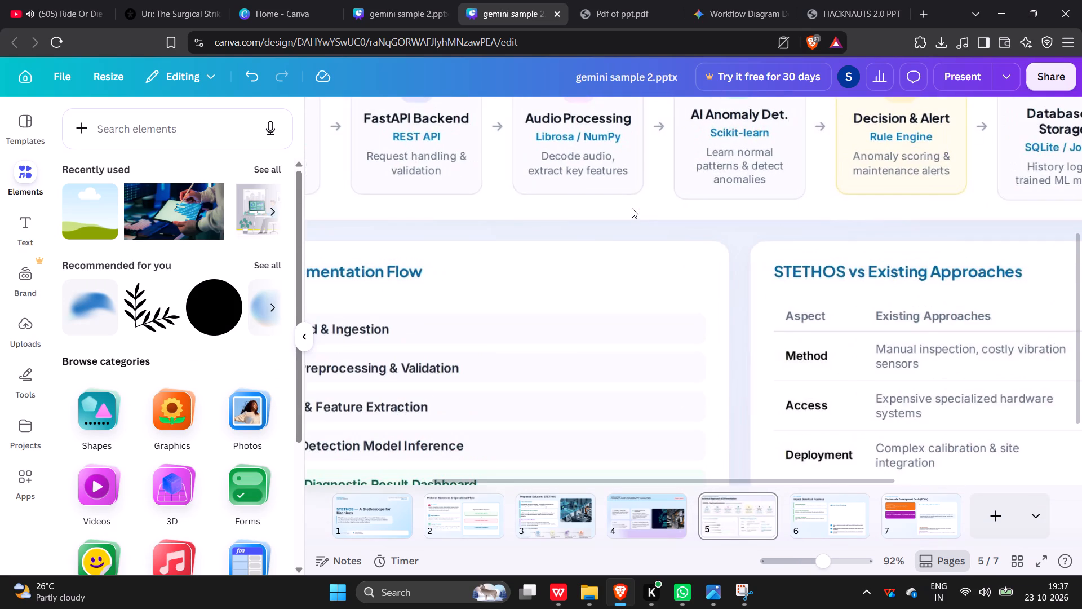
pyautogui.hscroll(-5, 632, 208)
pyautogui.scroll(-1, 632, 208)
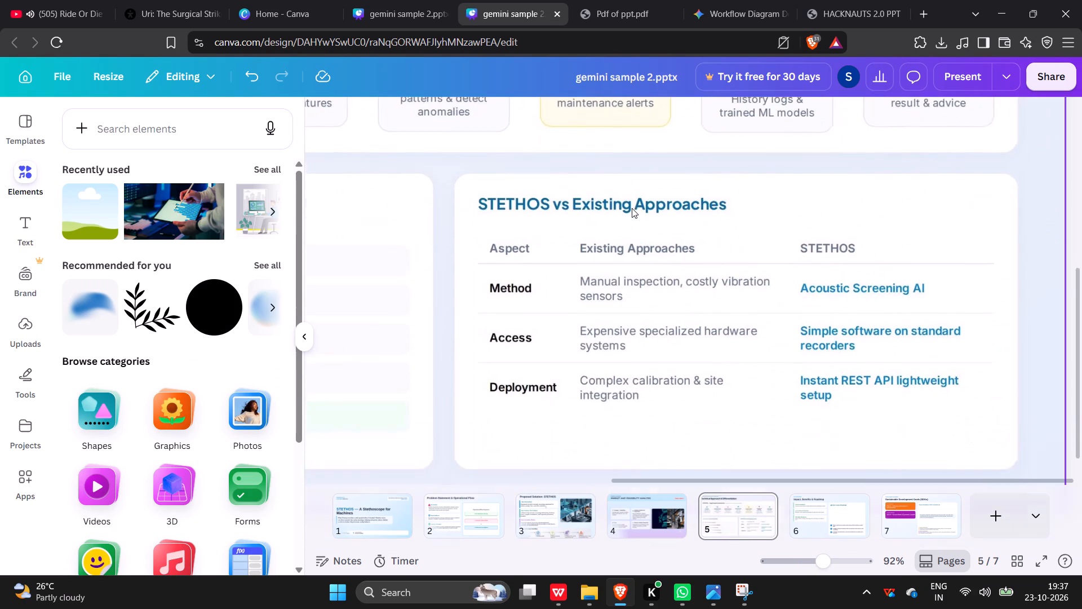
pyautogui.scroll(-1, 632, 208)
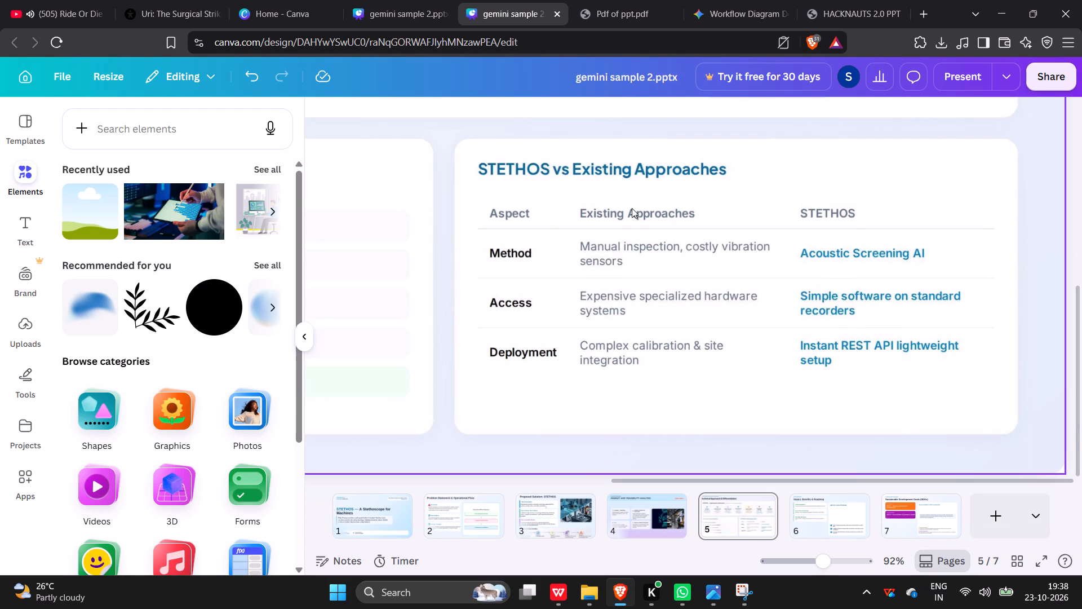
pyautogui.hscroll(5, 632, 208)
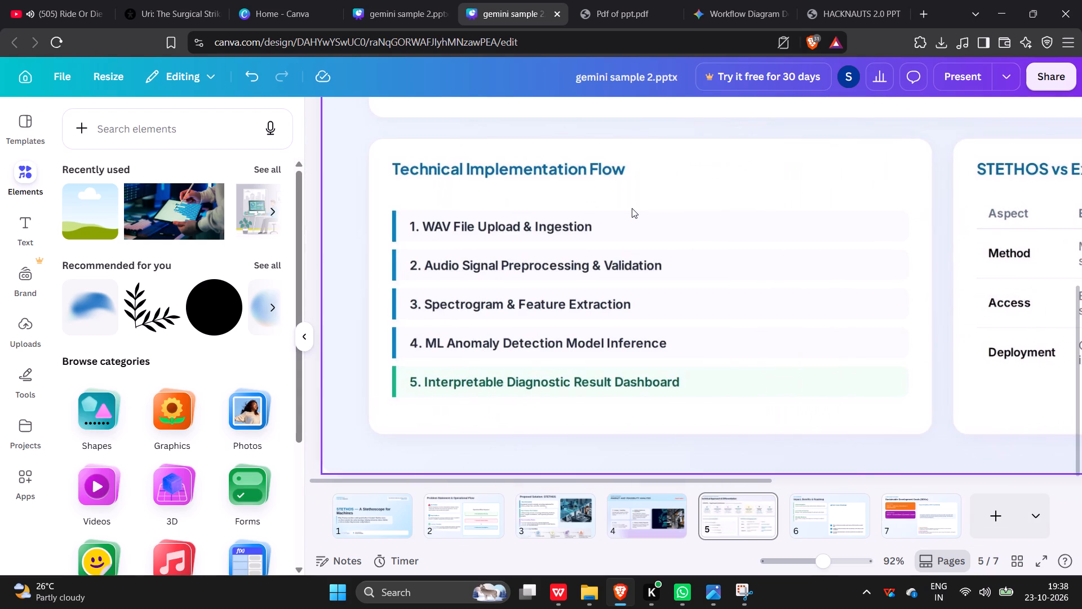
pyautogui.hscroll(-1, 632, 208)
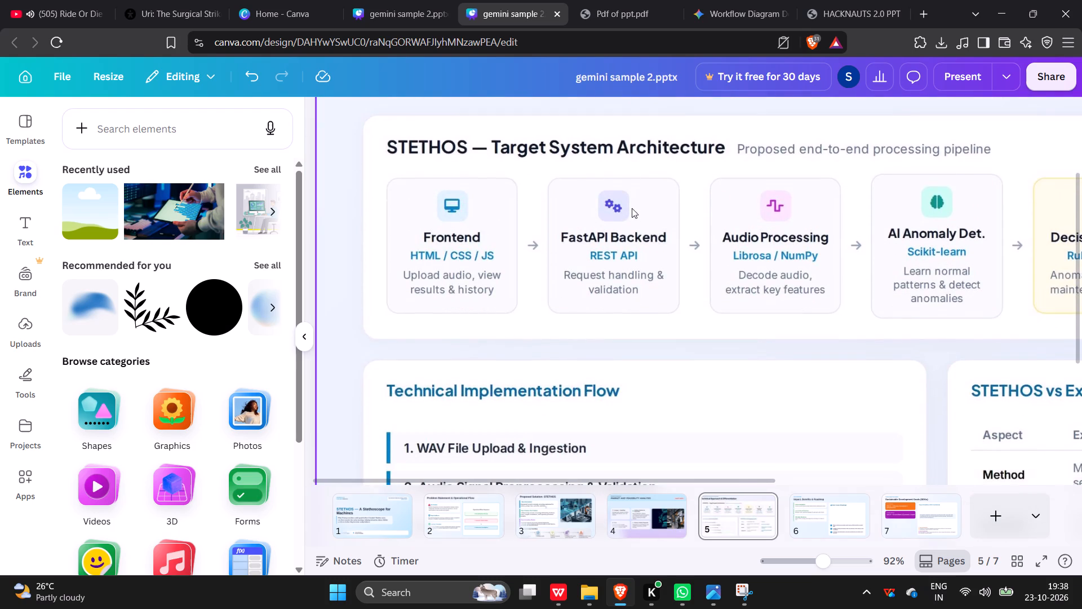
# Switch to the HACKNAUTS 2.0 PPT template PDF and review the points required on its Market and Feasibility Analysis page.
pyautogui.click(704, 0)
pyautogui.click(795, 0)
pyautogui.click(824, 0)
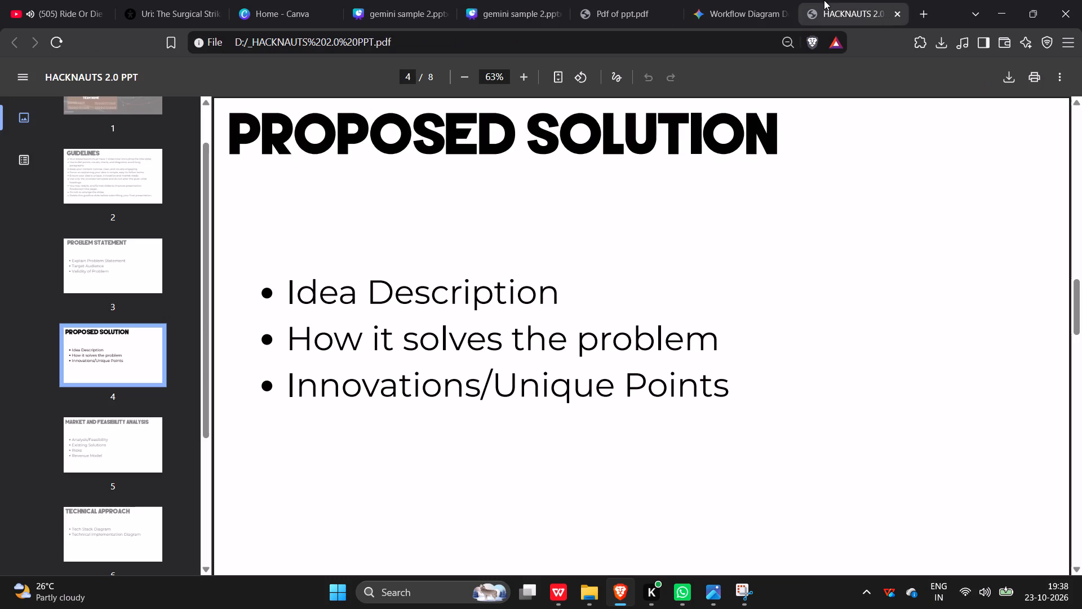
pyautogui.click(115, 465)
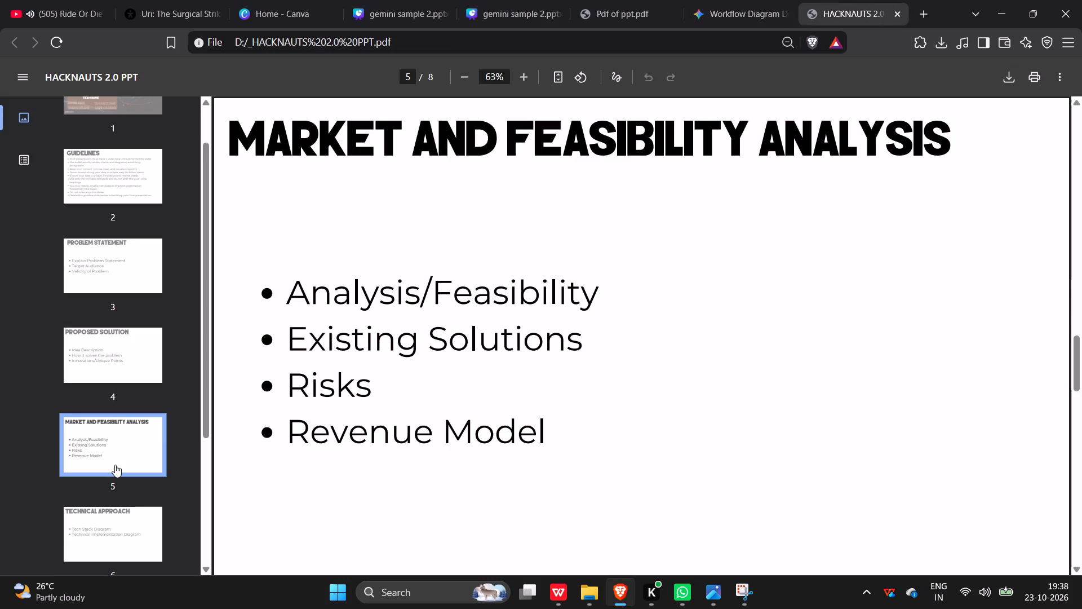
pyautogui.press('Right')
pyautogui.press('Left')
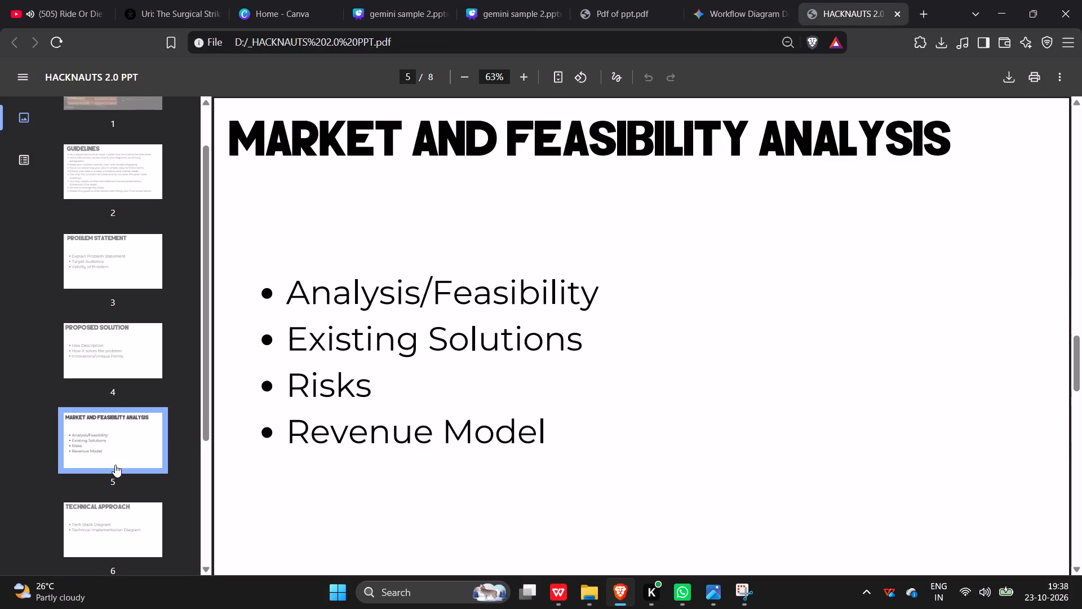
# Return to the first open copy of the Canva deck, open page 6, and close the duplicate deck tab.
pyautogui.click(272, 0)
pyautogui.click(467, 0)
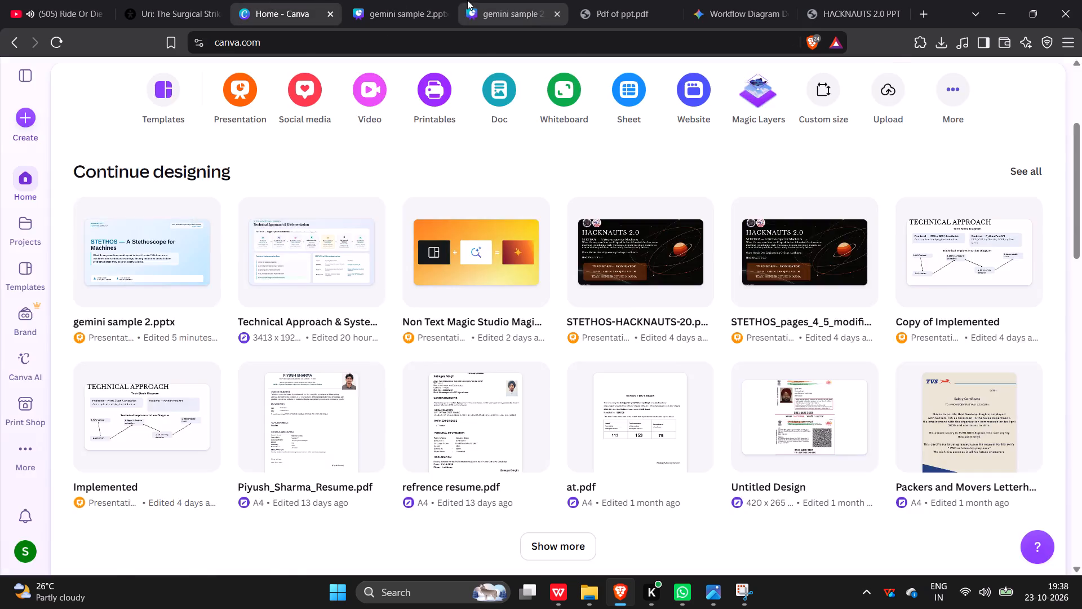
pyautogui.click(423, 0)
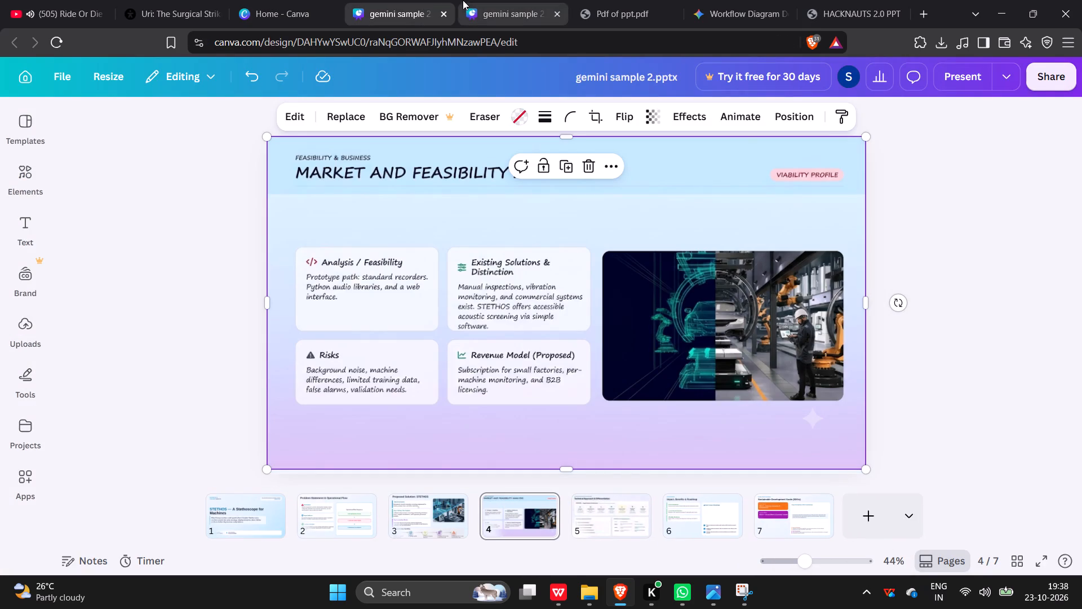
pyautogui.click(586, 500)
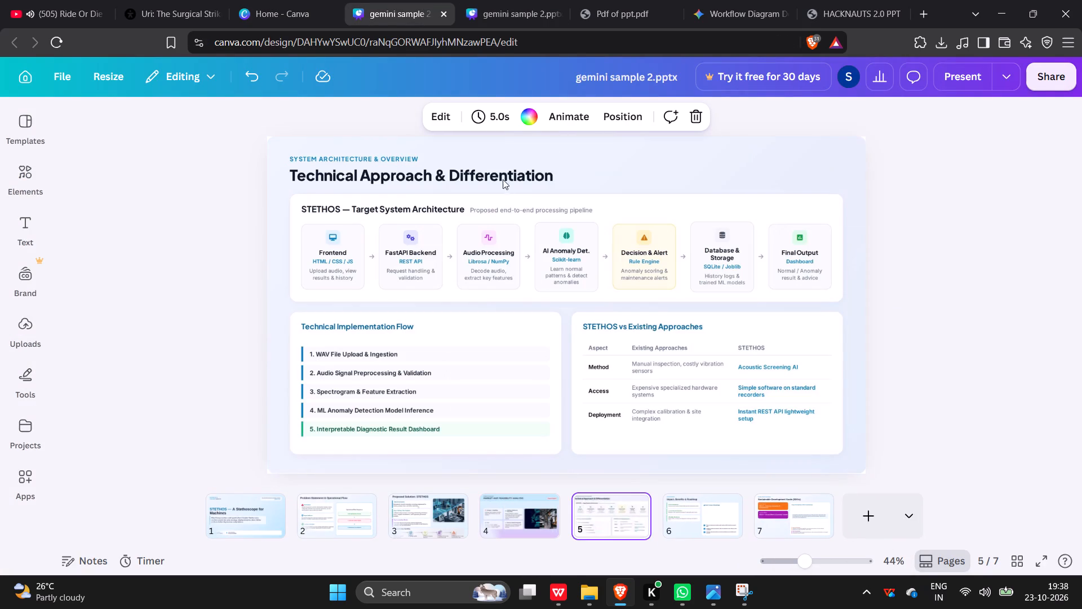
pyautogui.click(688, 537)
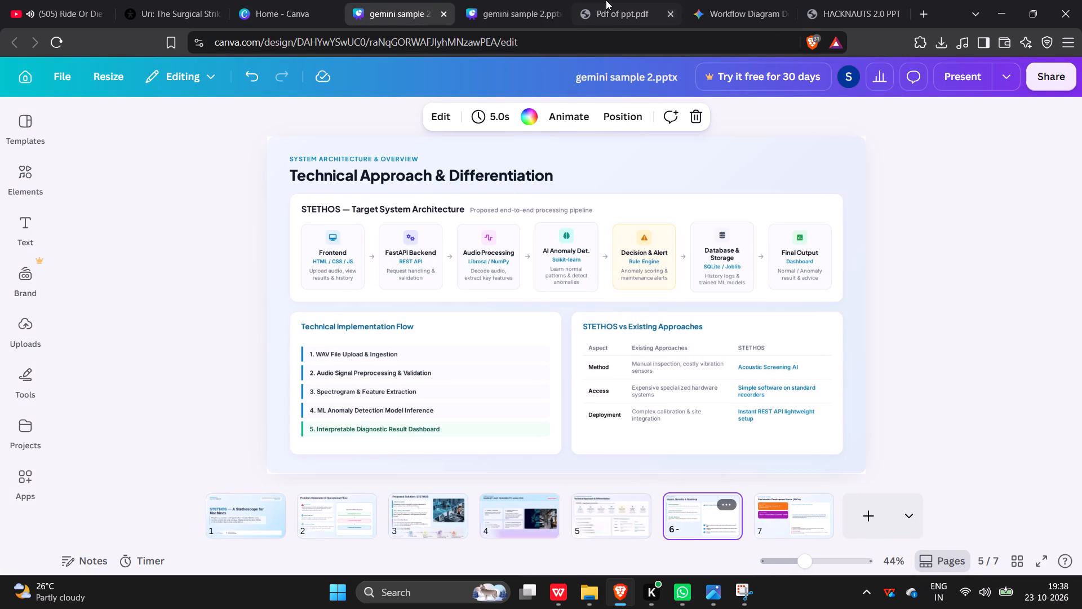
pyautogui.click(561, 19)
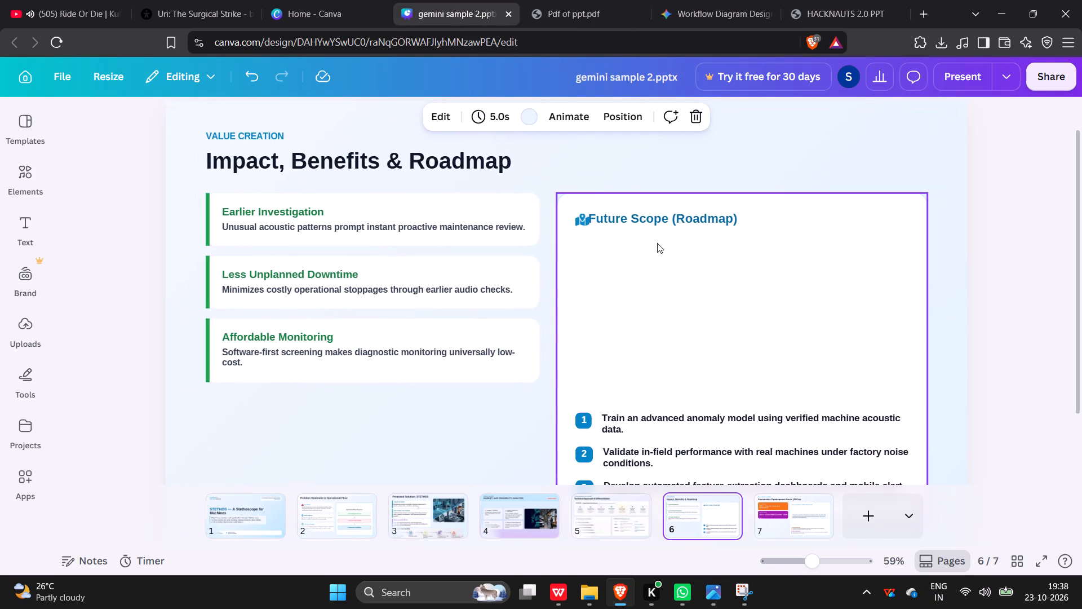
# Compare the deck's page 3 Proposed Solution slide with the Proposed Solution and Market and Feasibility Analysis pages of the HACKNAUTS 2.0 template PDF.
pyautogui.click(411, 523)
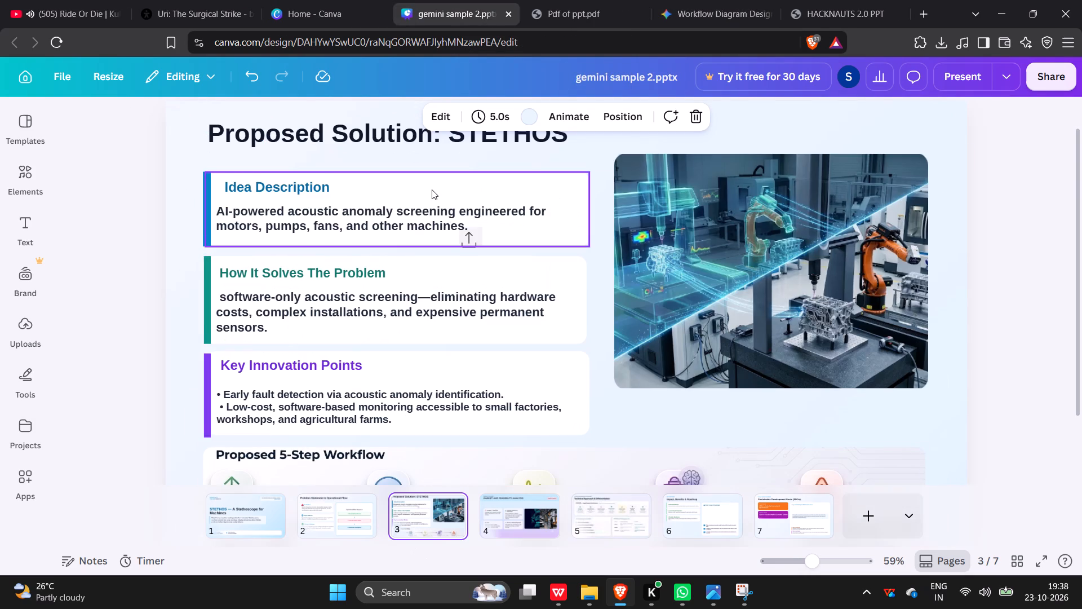
pyautogui.scroll(-1, 432, 189)
pyautogui.click(826, 0)
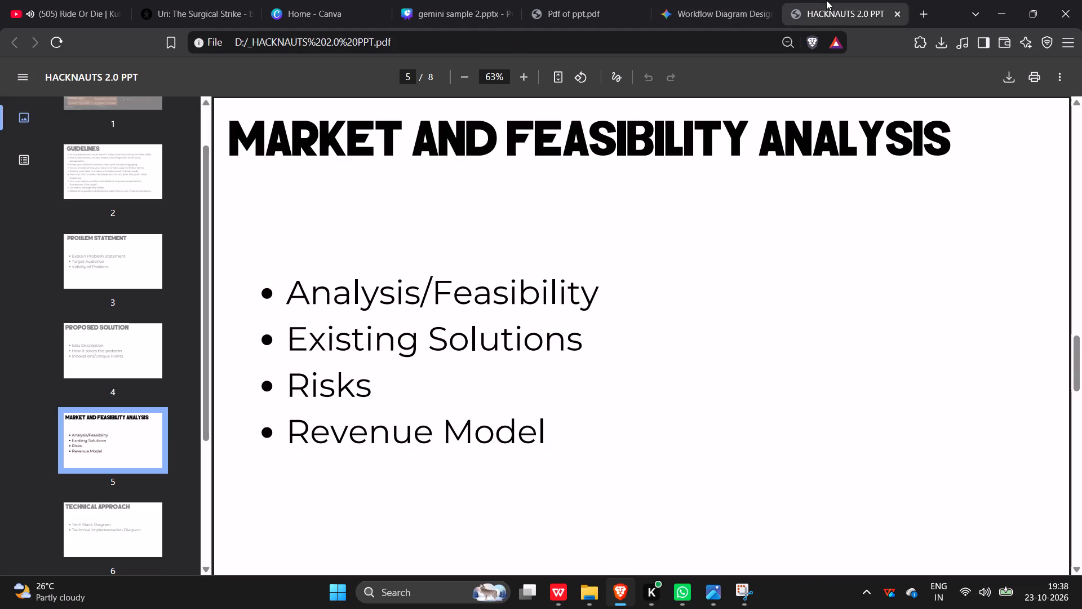
pyautogui.scroll(4, 171, 235)
pyautogui.click(113, 341)
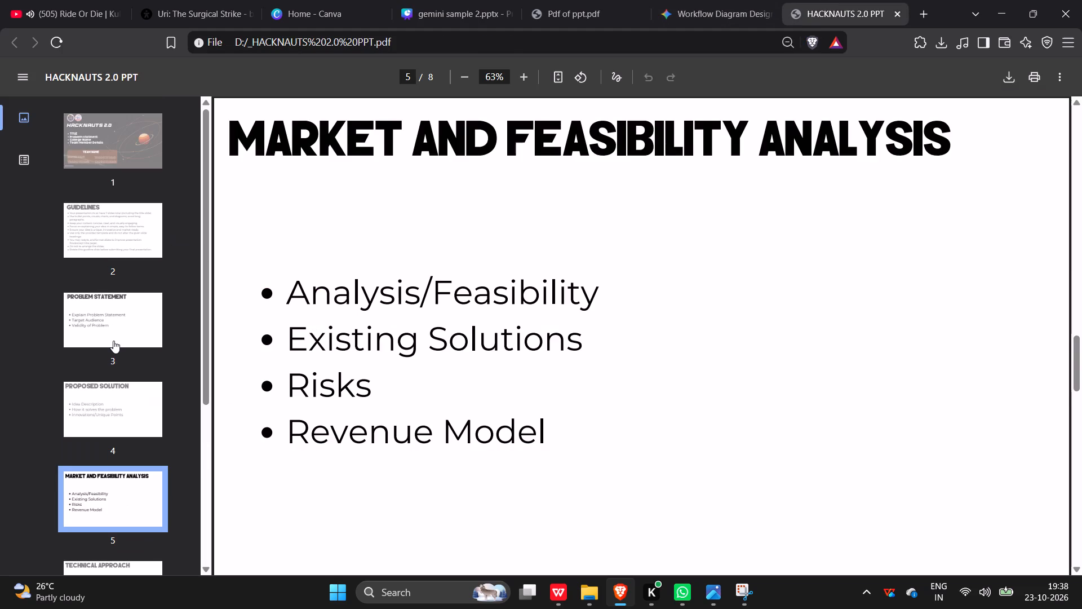
pyautogui.click(117, 403)
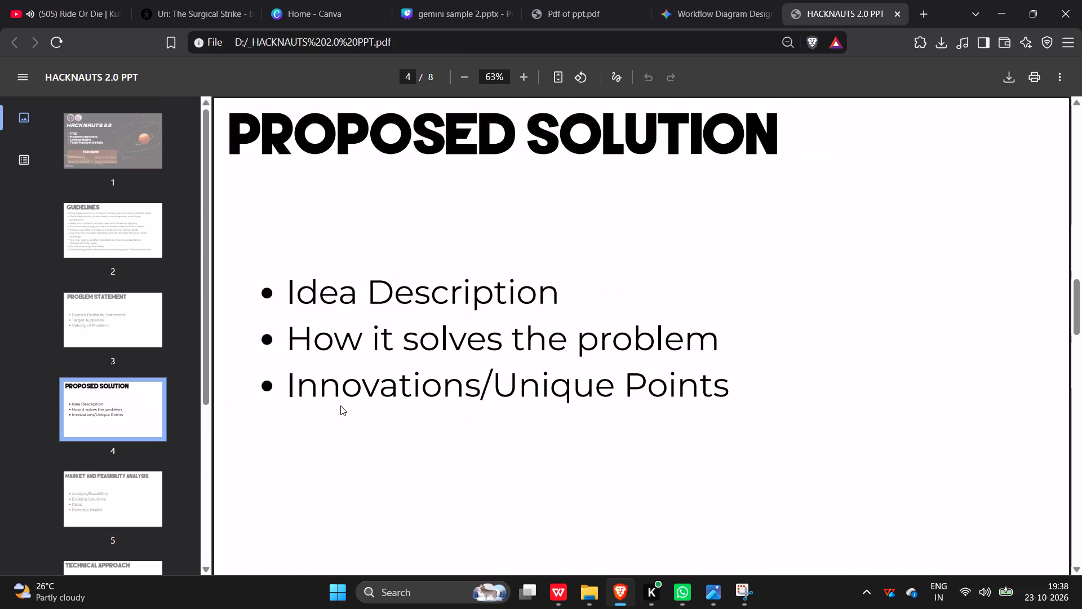
pyautogui.scroll(-5, 340, 405)
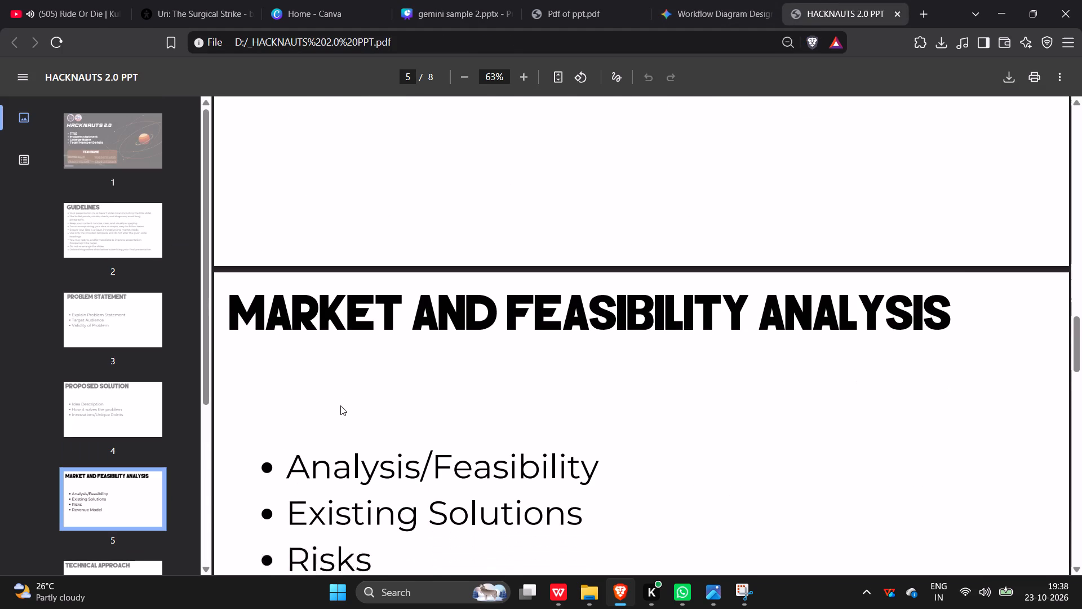
pyautogui.scroll(-2, 183, 425)
pyautogui.click(119, 363)
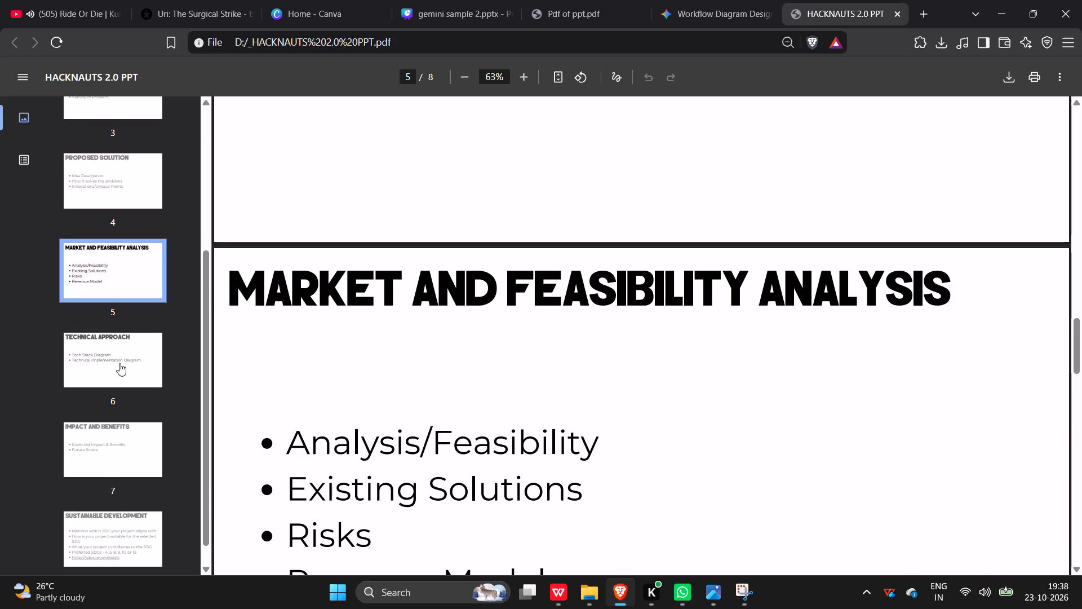
pyautogui.click(111, 276)
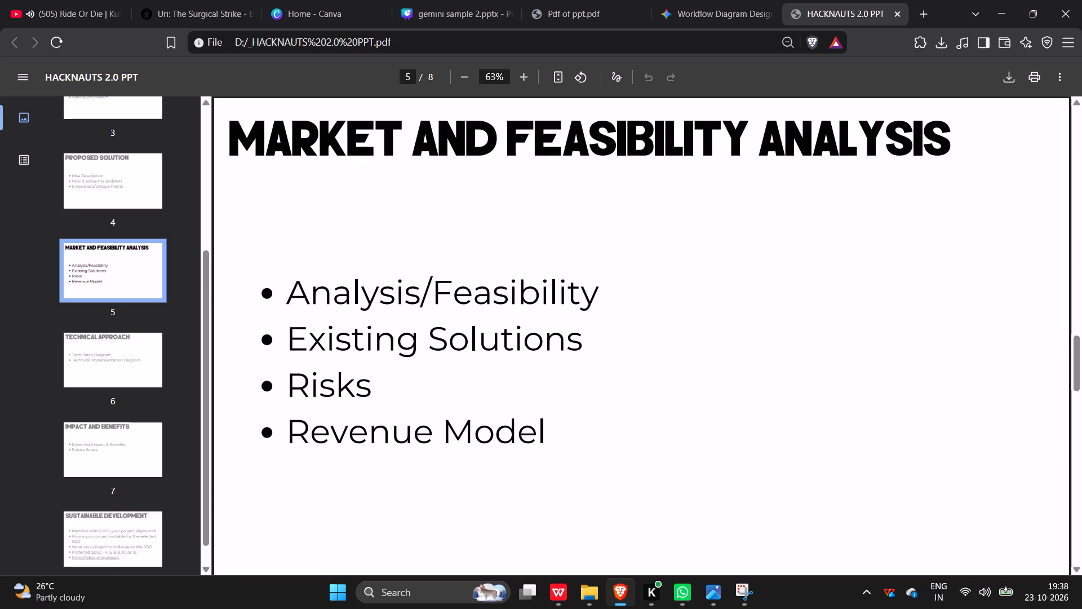
# Check the deck's page 4 Market and Feasibility slide and page 3 workflow image against the HACKNAUTS 2.0 template and Pdf of ppt.pdf.
pyautogui.click(427, 0)
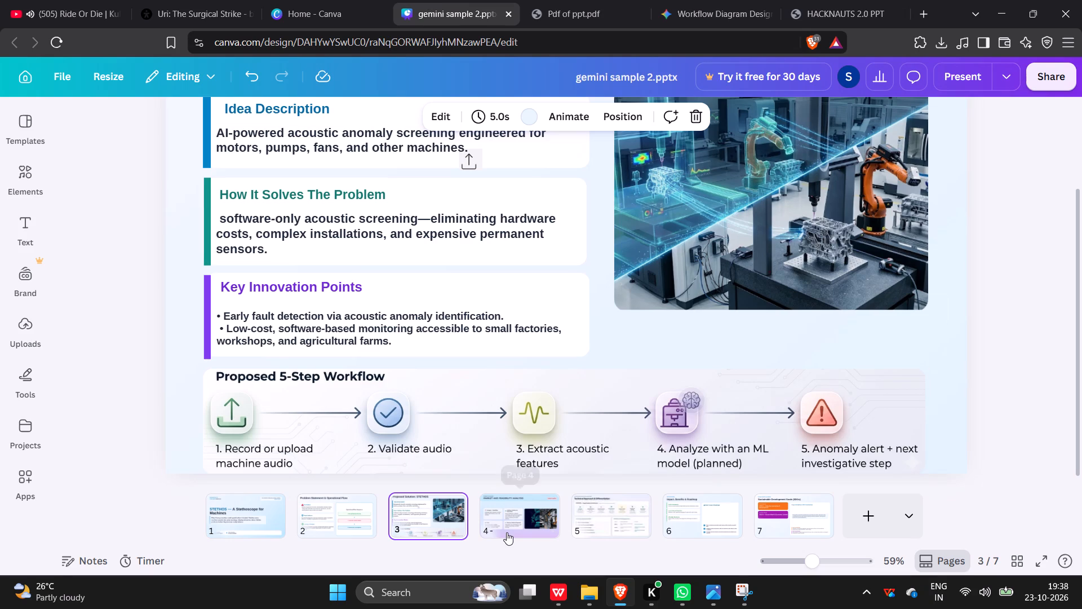
pyautogui.click(507, 532)
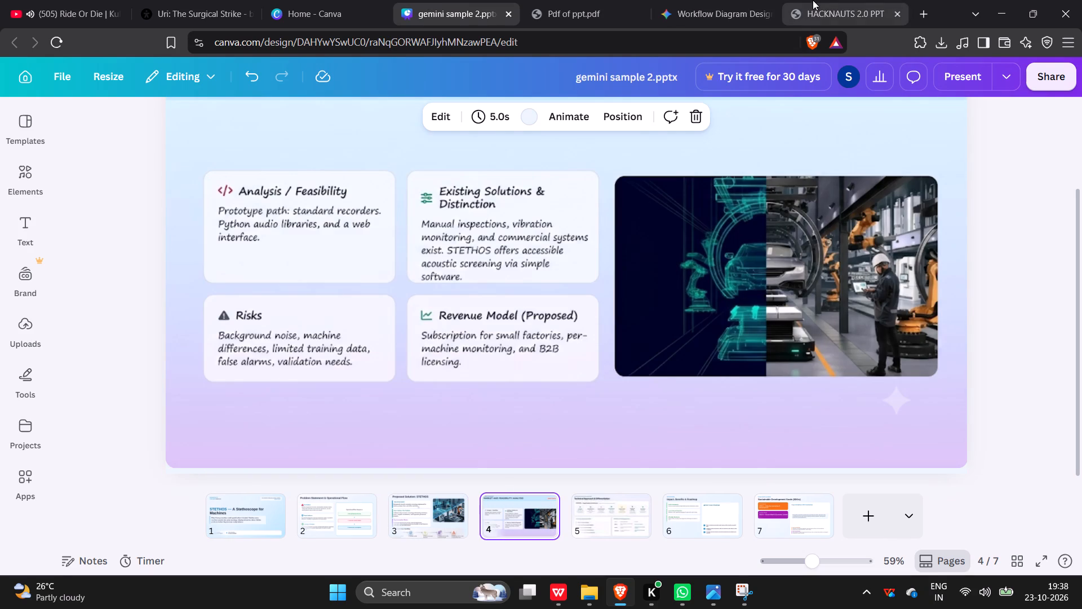
pyautogui.click(813, 0)
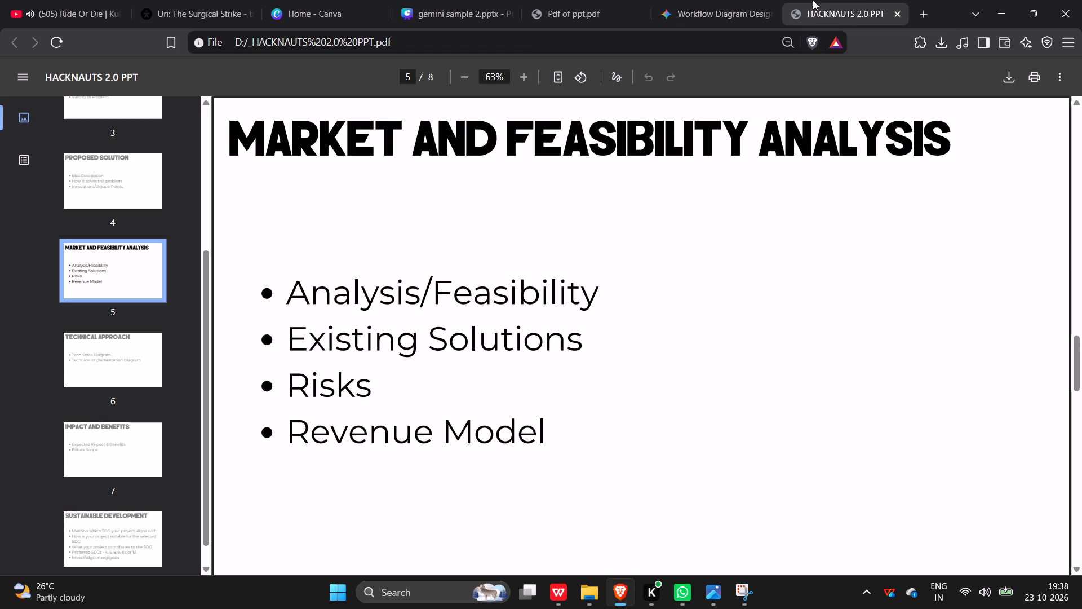
pyautogui.click(546, 0)
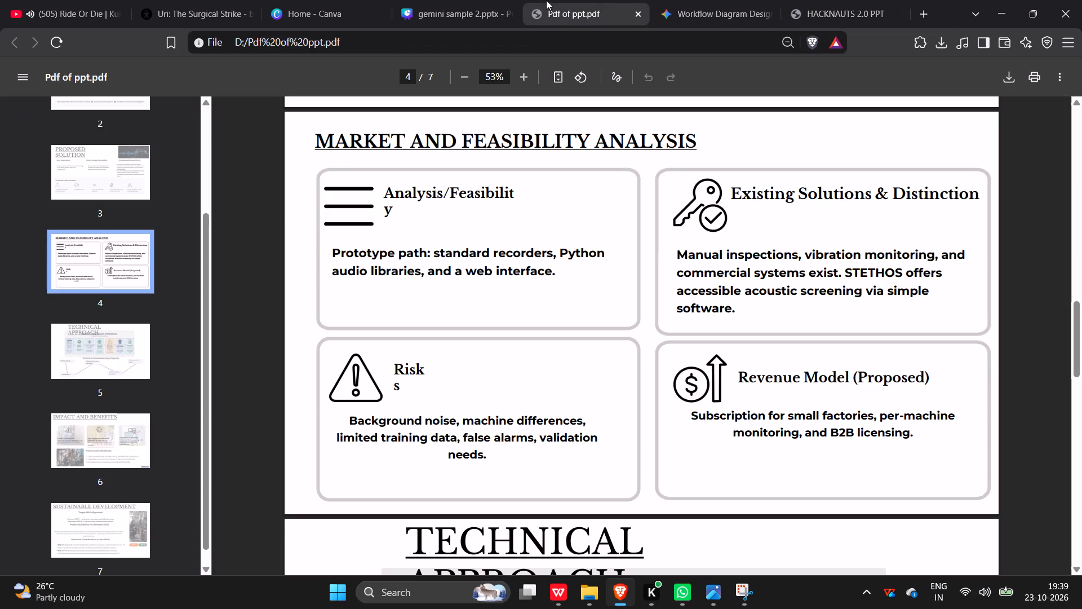
pyautogui.click(437, 0)
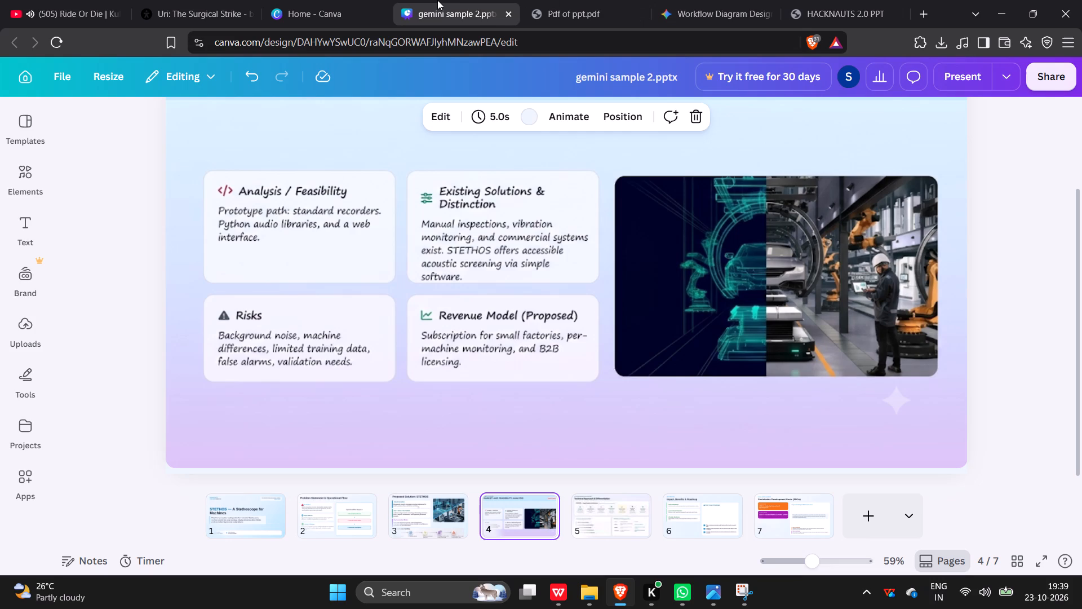
pyautogui.click(436, 515)
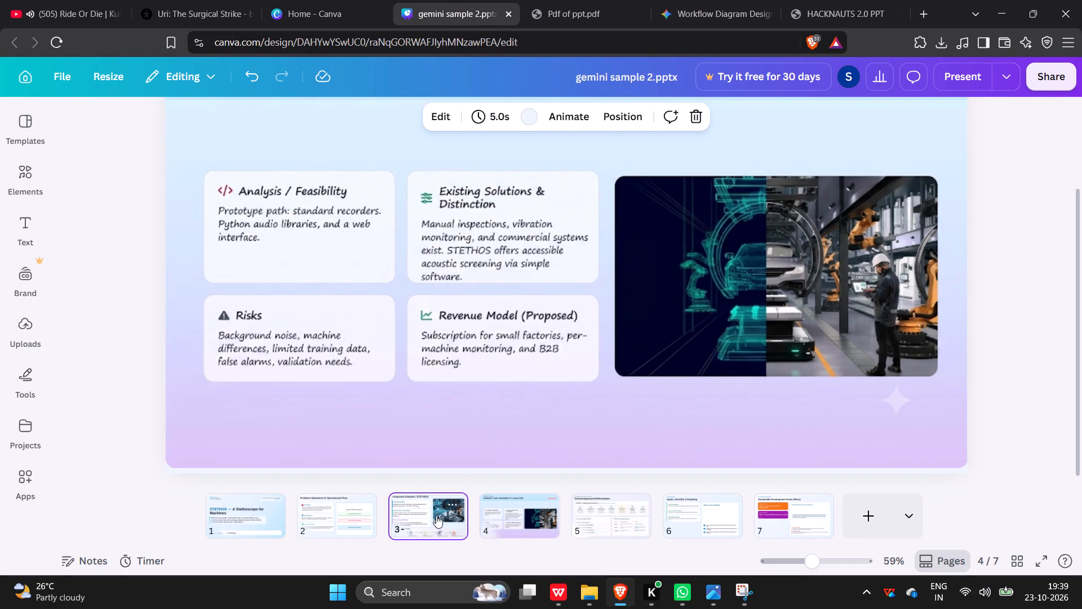
pyautogui.click(807, 0)
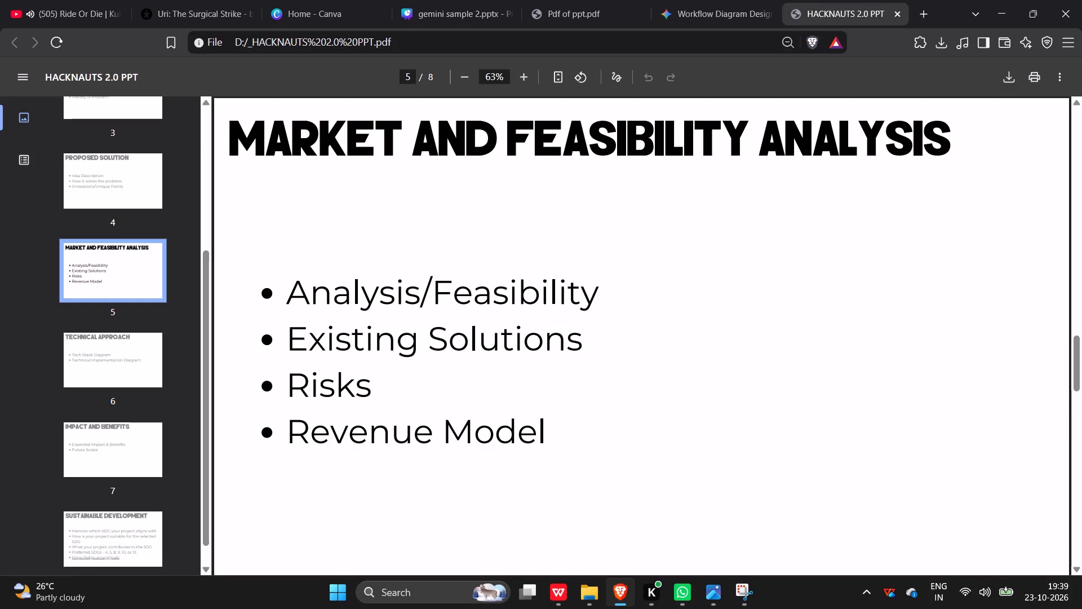
pyautogui.click(511, 0)
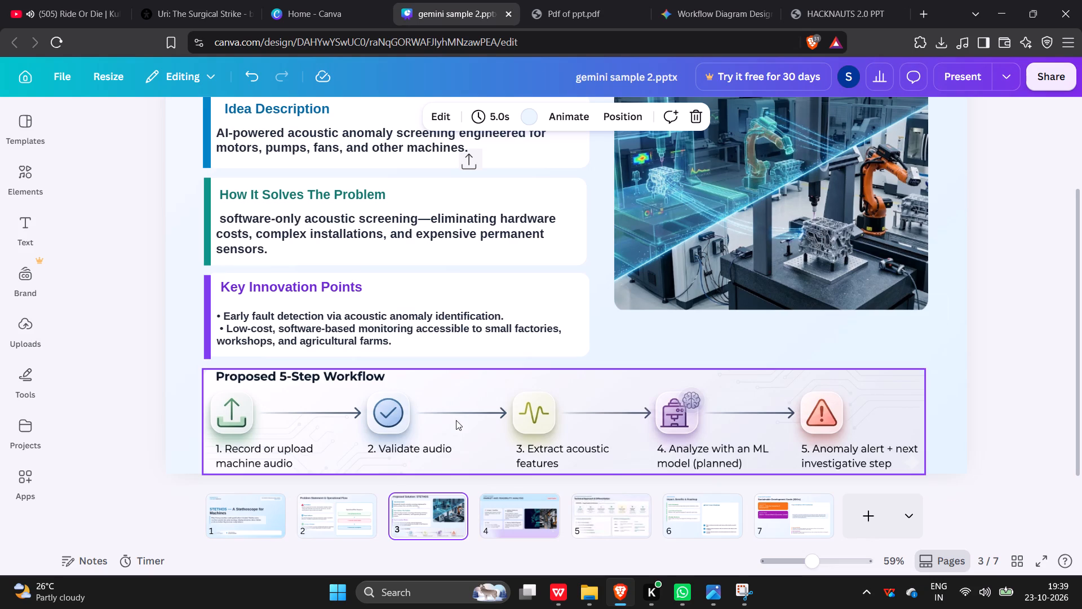
pyautogui.click(456, 420)
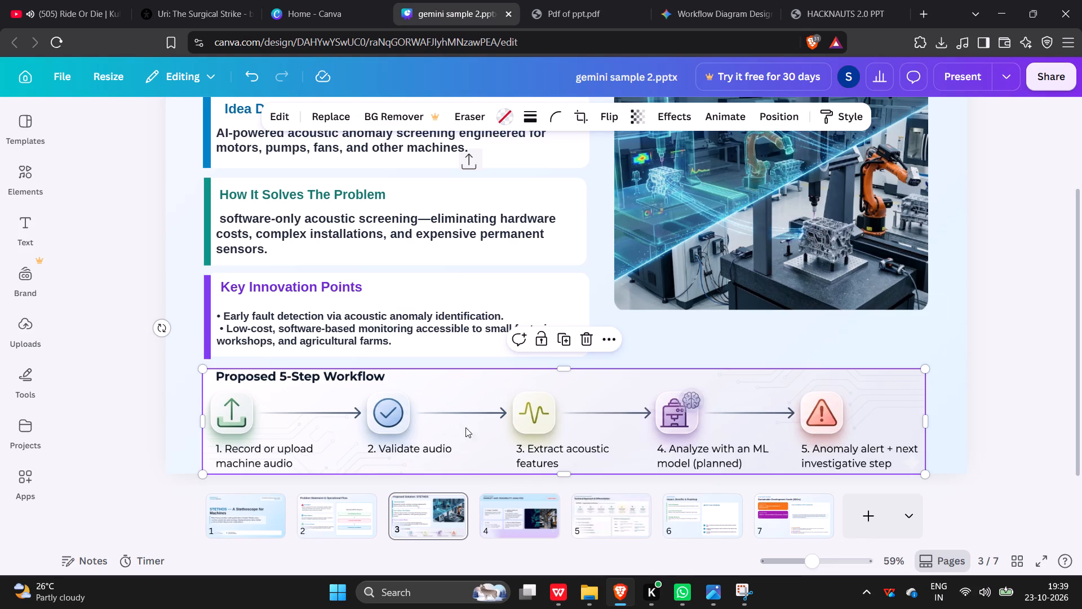
# Compare the deck's page 5 Technical Approach & Differentiation slide with the Technical Approach page of the HACKNAUTS 2.0 template PDF.
pyautogui.click(626, 532)
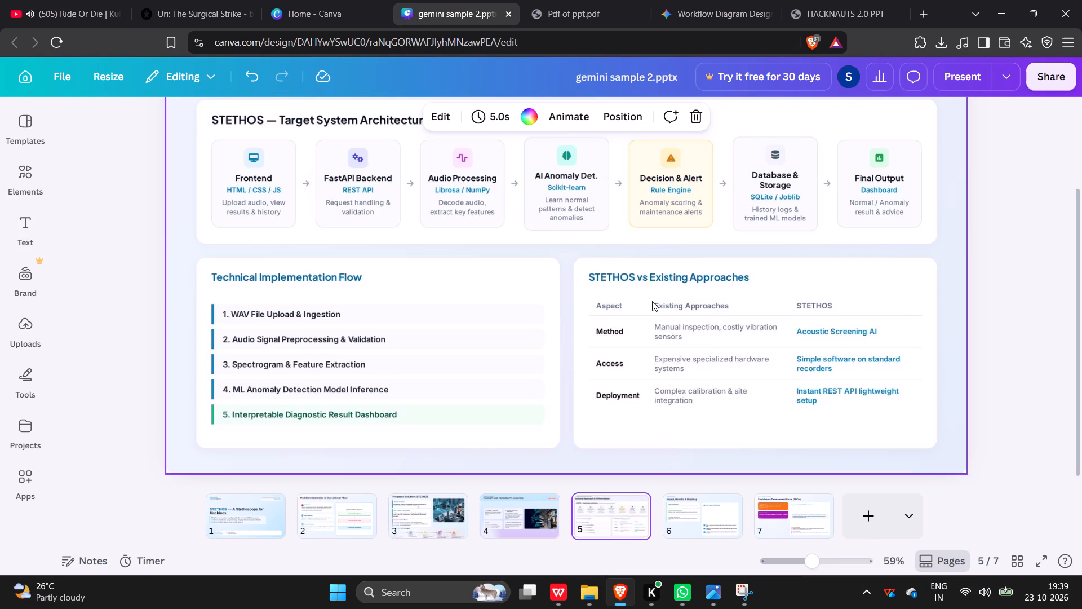
pyautogui.click(652, 301)
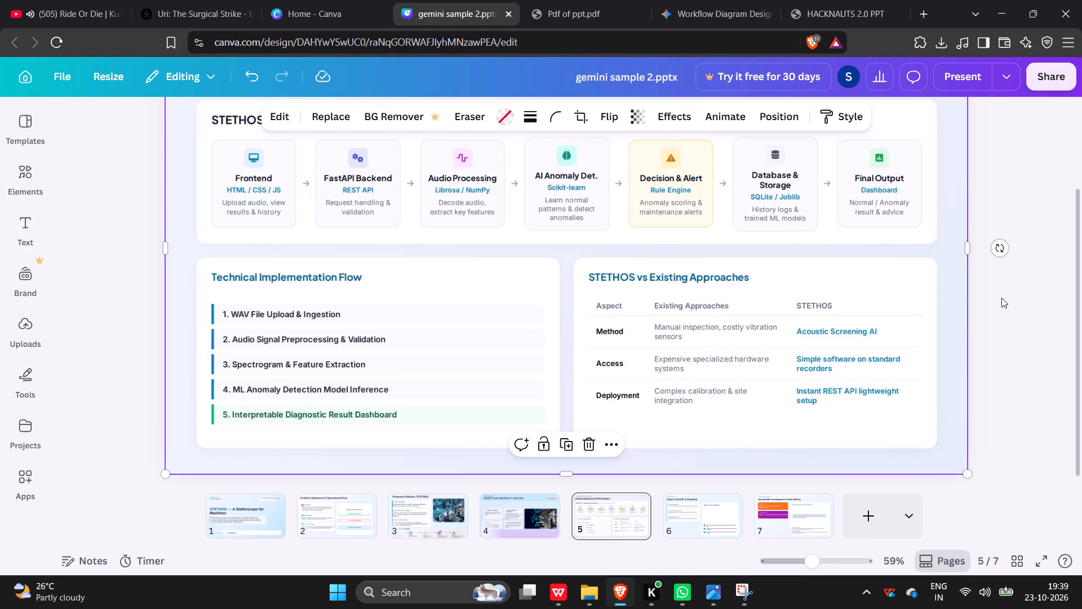
pyautogui.click(1001, 298)
pyautogui.scroll(-1, 1001, 298)
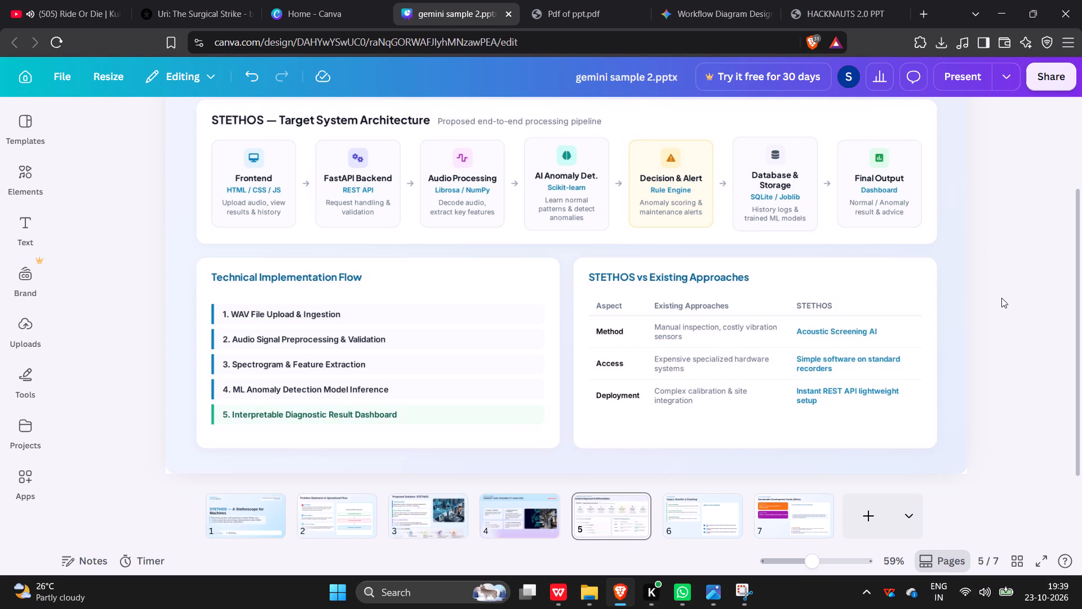
pyautogui.scroll(2, 1001, 298)
pyautogui.click(706, 515)
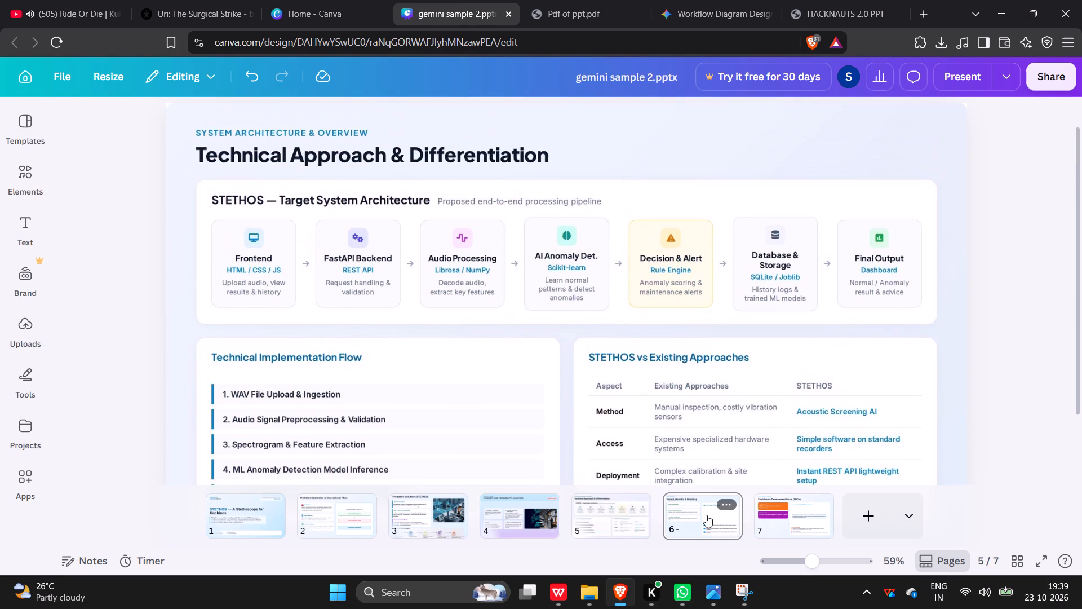
pyautogui.click(812, 0)
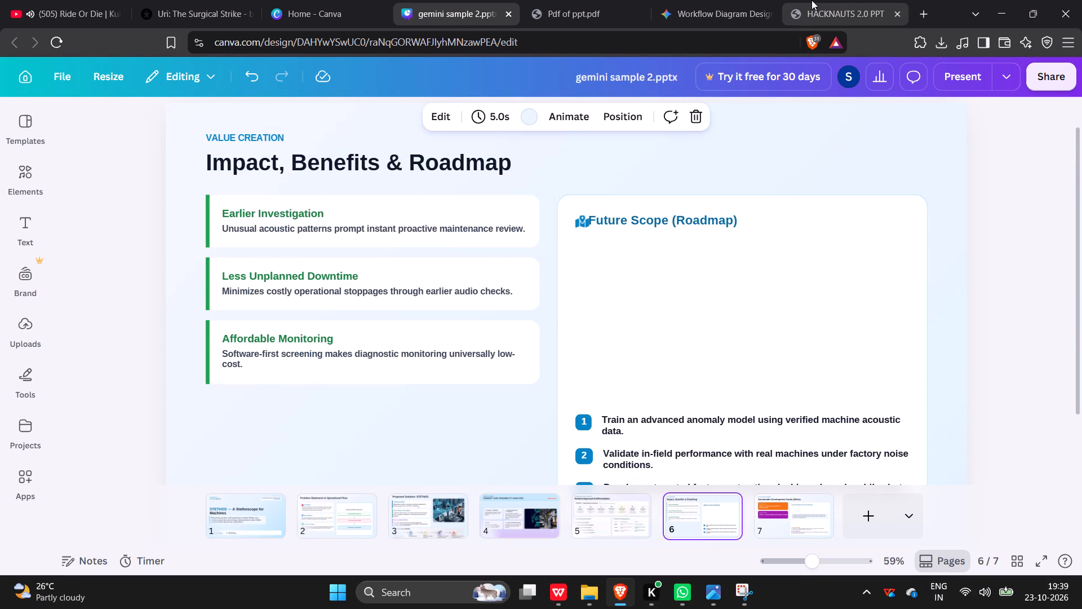
pyautogui.scroll(-4, 573, 249)
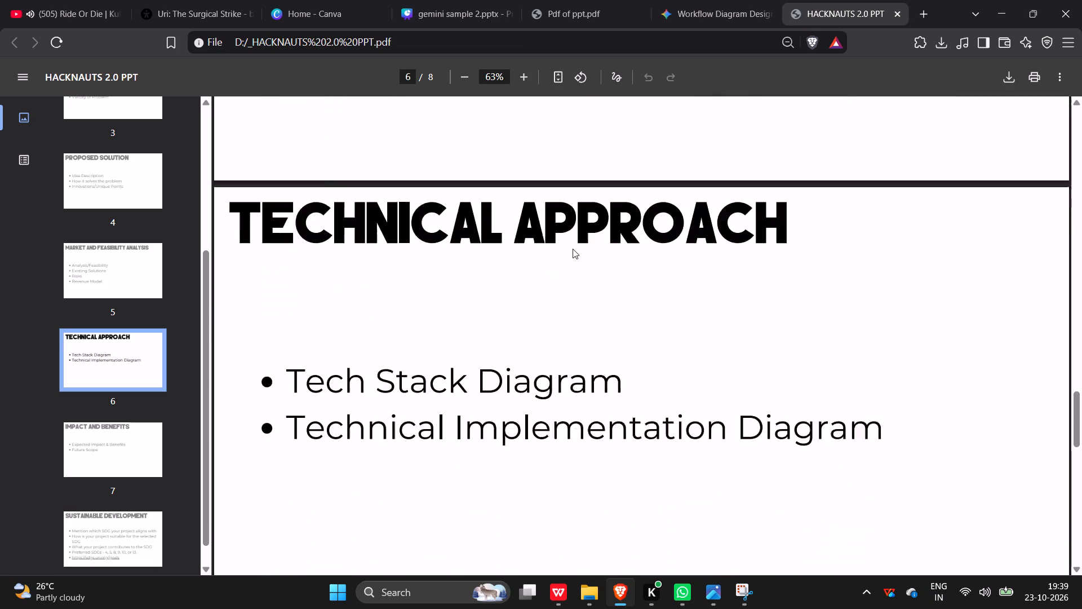
pyautogui.scroll(-3, 573, 249)
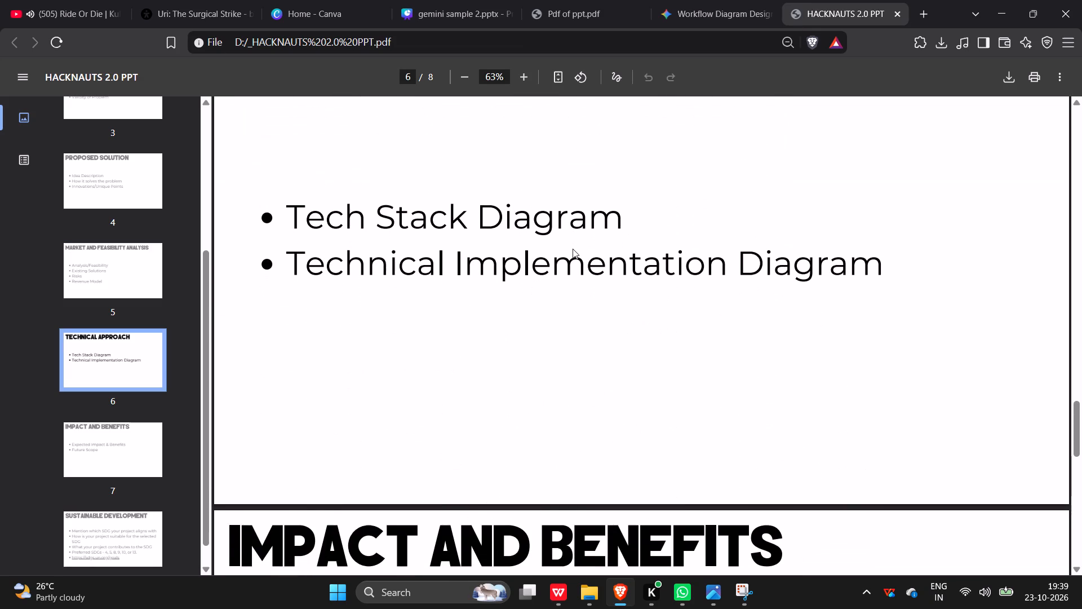
pyautogui.click(421, 0)
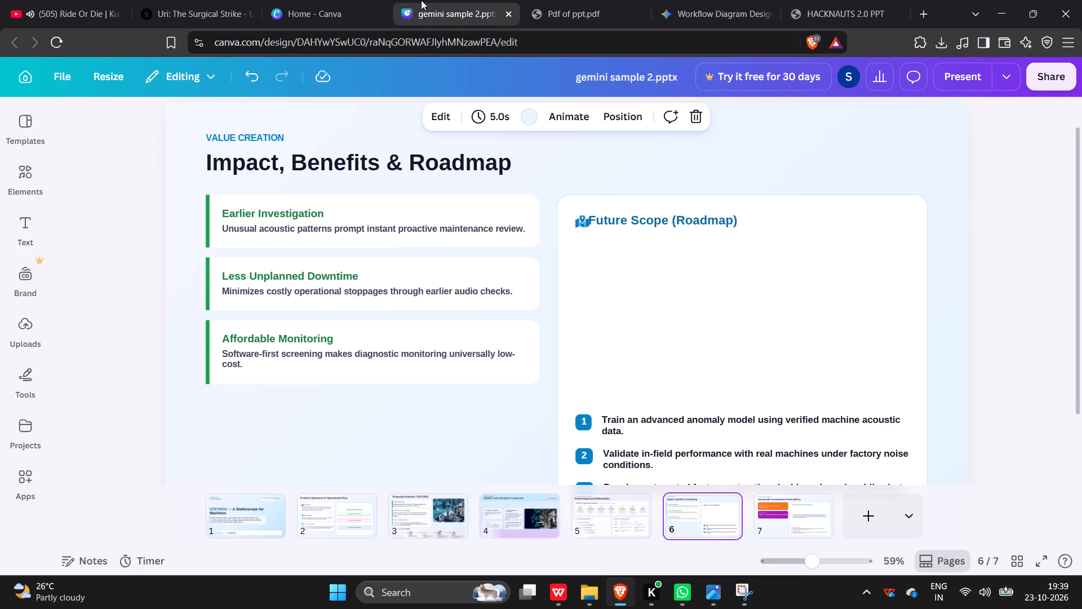
pyautogui.click(605, 535)
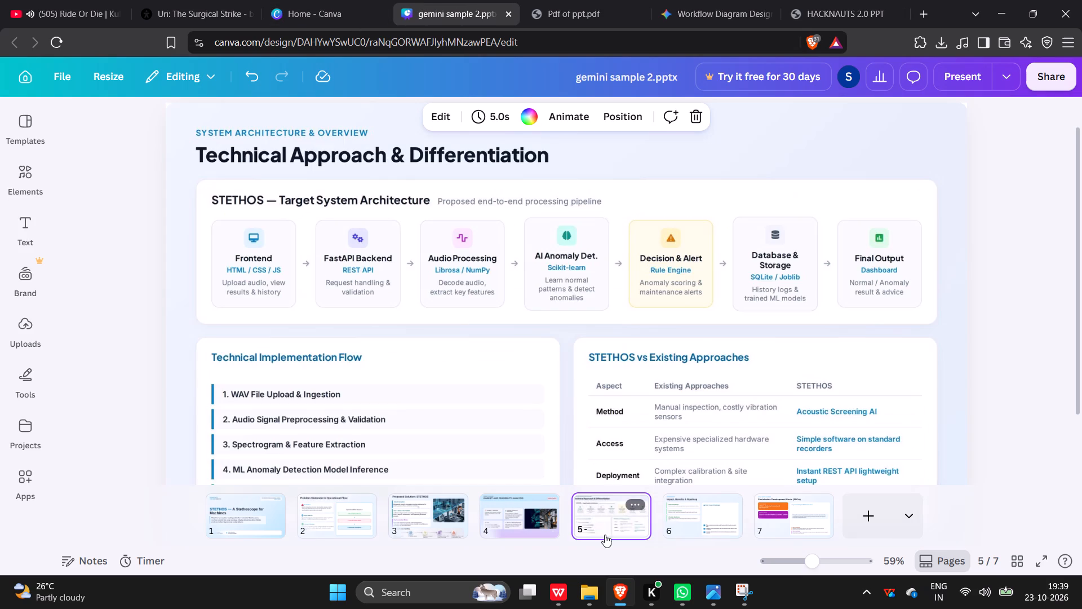
# Copy the full-slide Technical Approach & Differentiation image on page 5 of the deck.
pyautogui.click(497, 381)
pyautogui.click(806, 364)
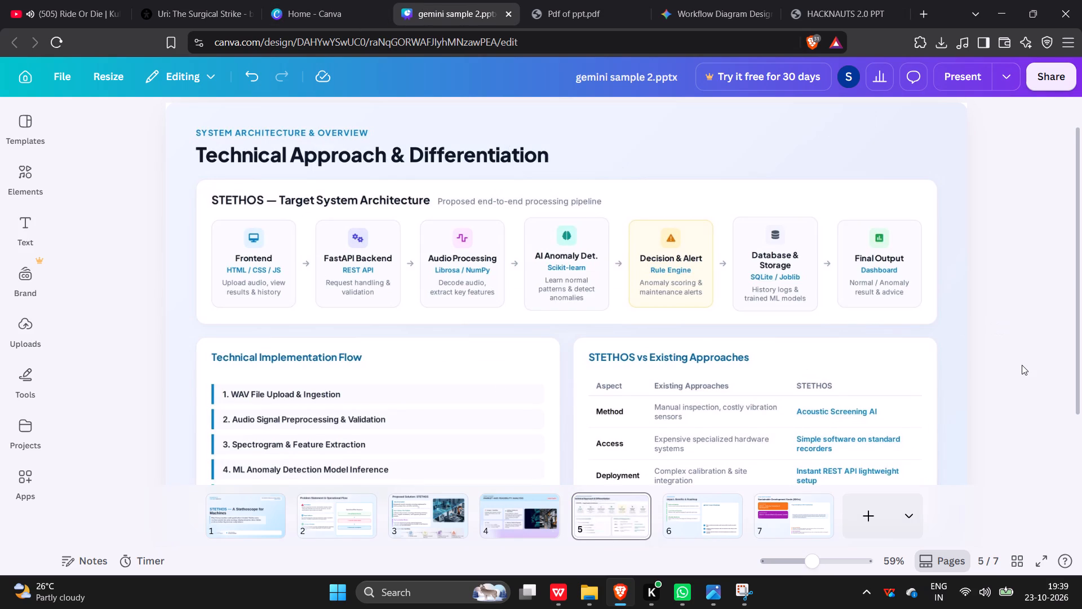
pyautogui.click(1022, 365)
pyautogui.scroll(-2, 1022, 365)
pyautogui.doubleClick(853, 361)
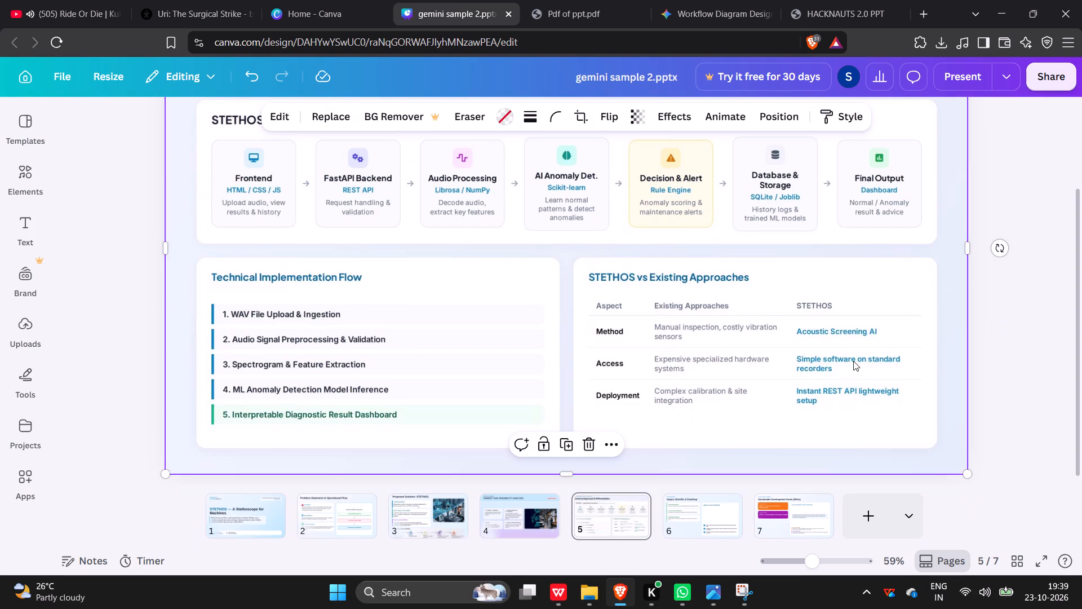
pyautogui.rightClick(853, 361)
pyautogui.rightClick(853, 361)
pyautogui.rightClick(853, 361)
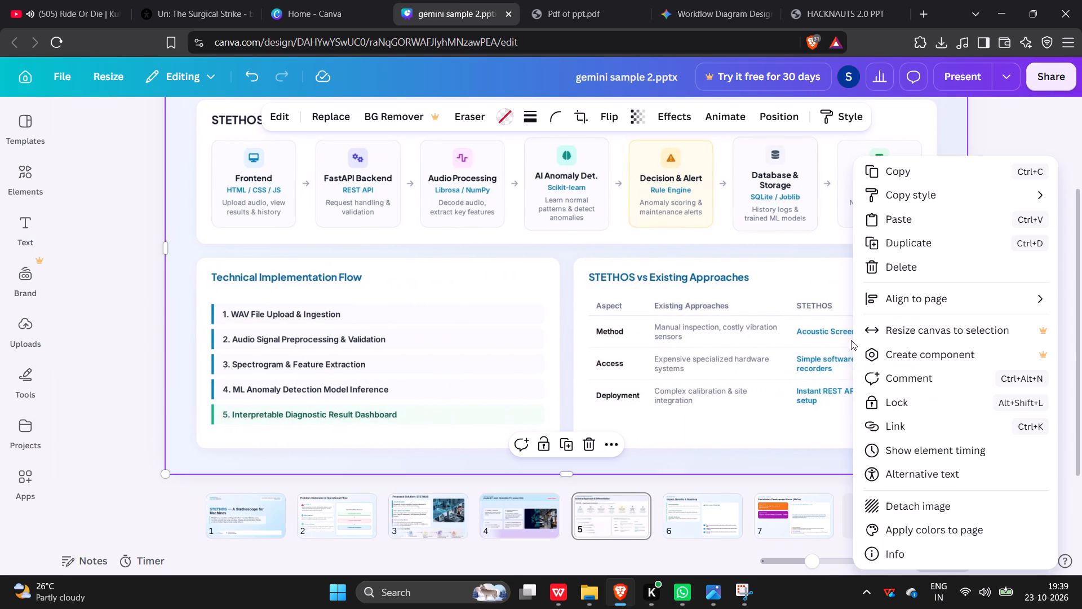
pyautogui.click(883, 178)
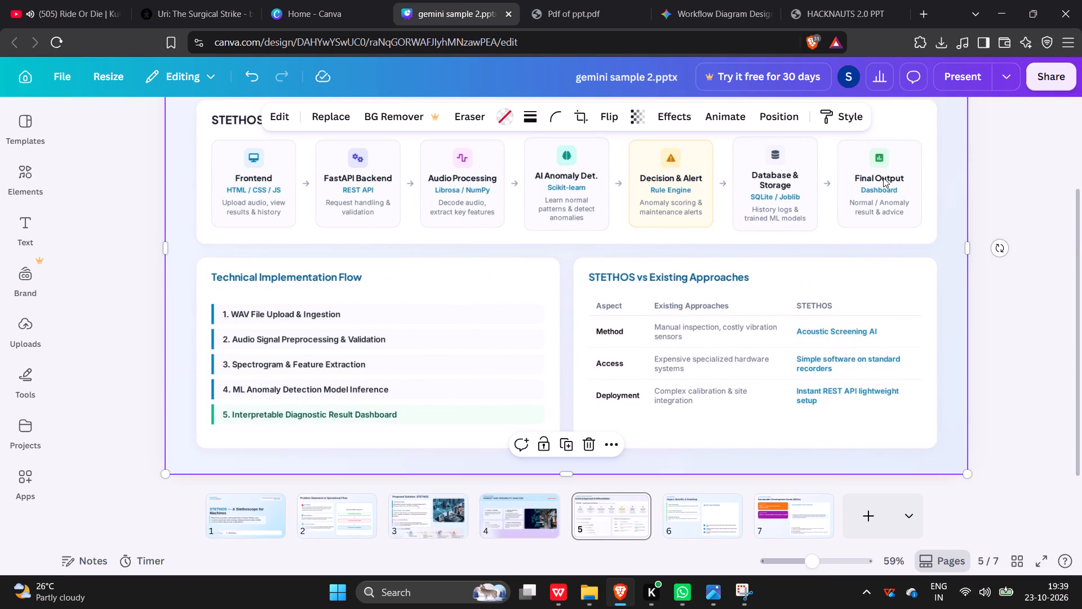
# Go to the Canva home page and create a new blank Presentation design.
pyautogui.click(603, 0)
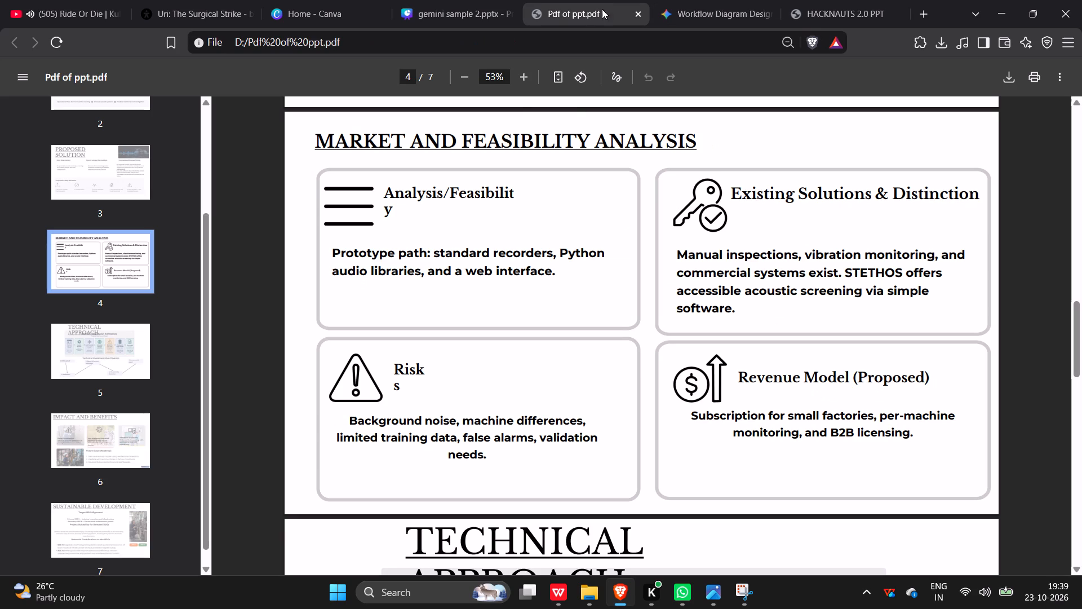
pyautogui.click(282, 0)
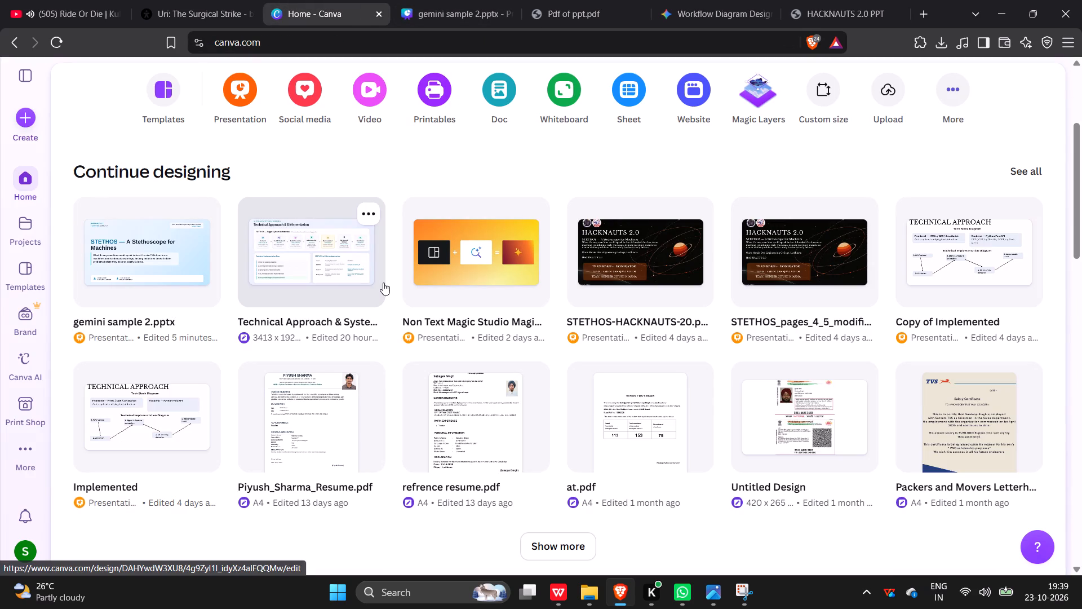
pyautogui.hotkey('ctrl', 'v')
pyautogui.scroll(3, 305, 156)
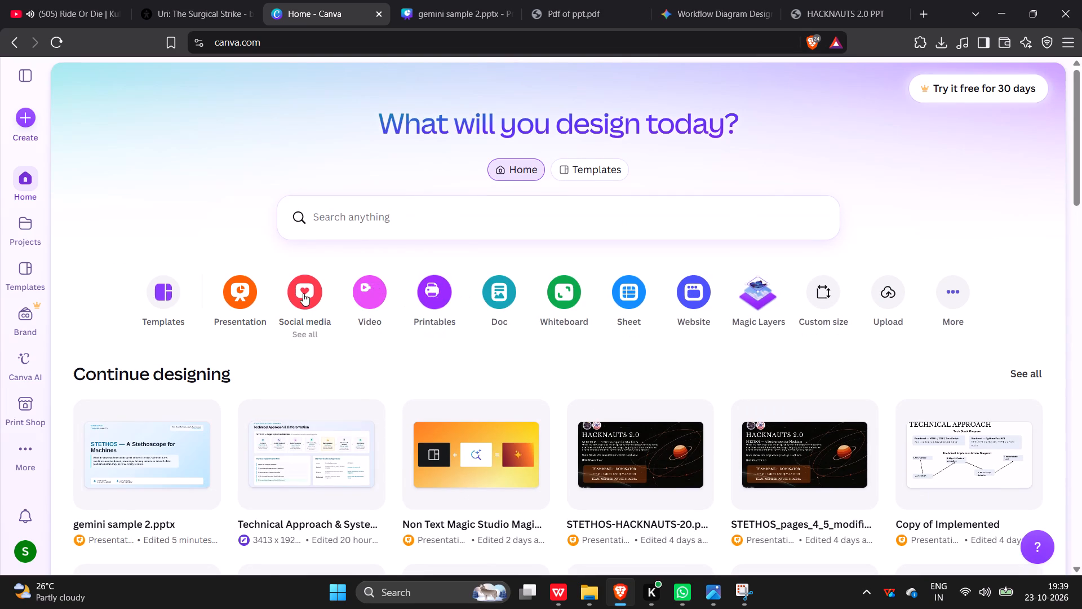
pyautogui.click(24, 127)
pyautogui.hotkey('ctrl', 'v')
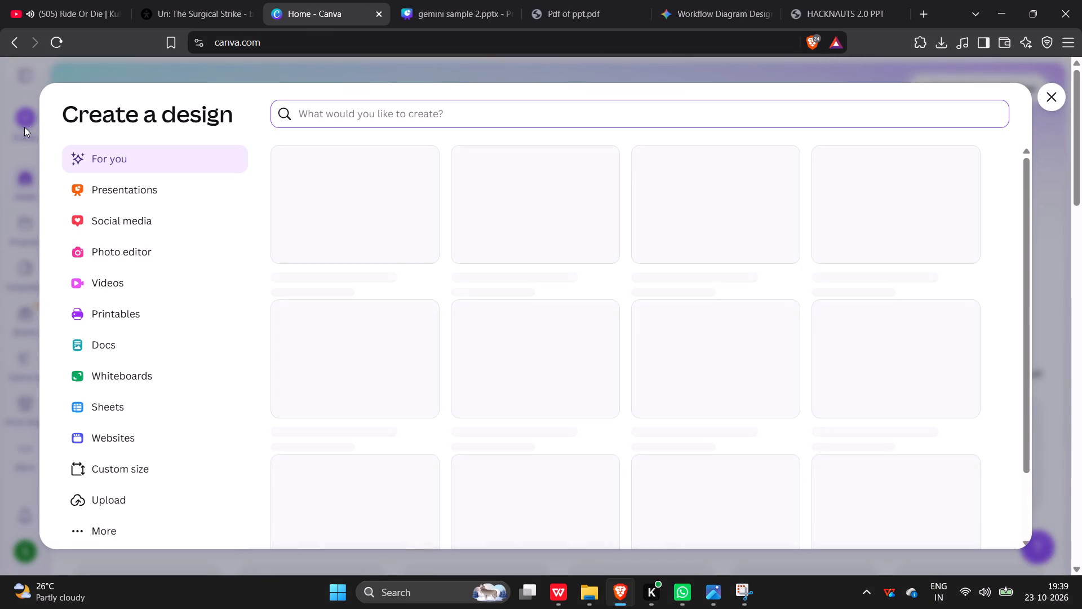
pyautogui.click(691, 422)
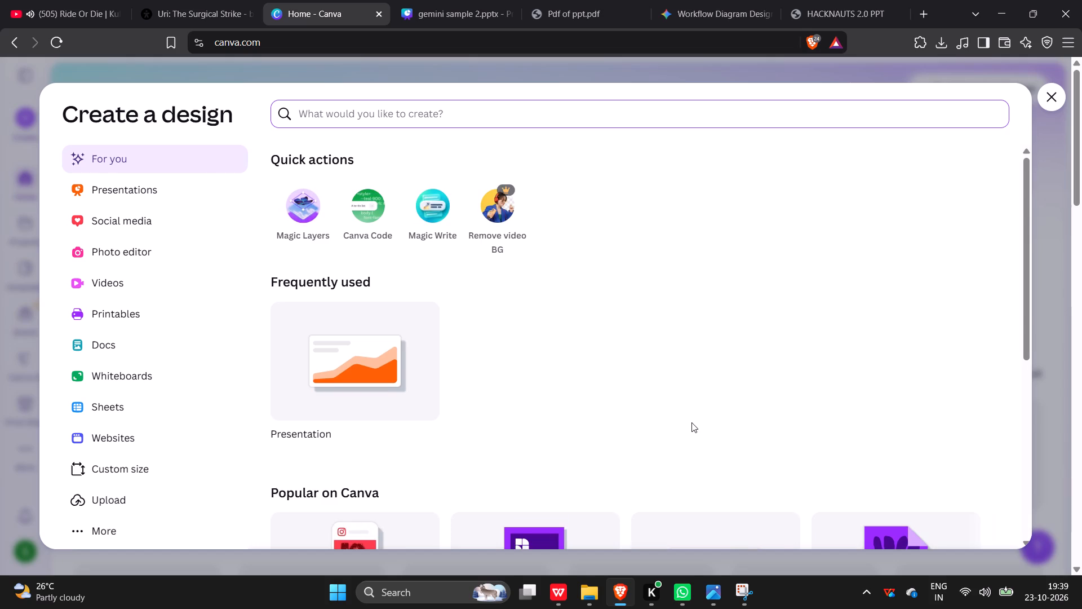
pyautogui.hotkey('ctrl', 'v')
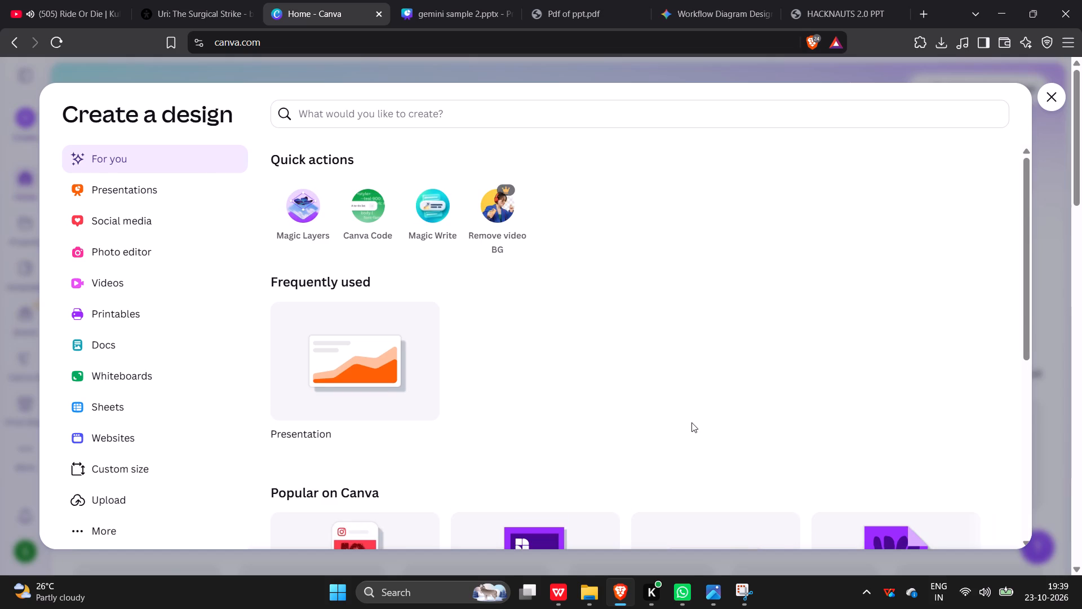
pyautogui.scroll(-4, 530, 374)
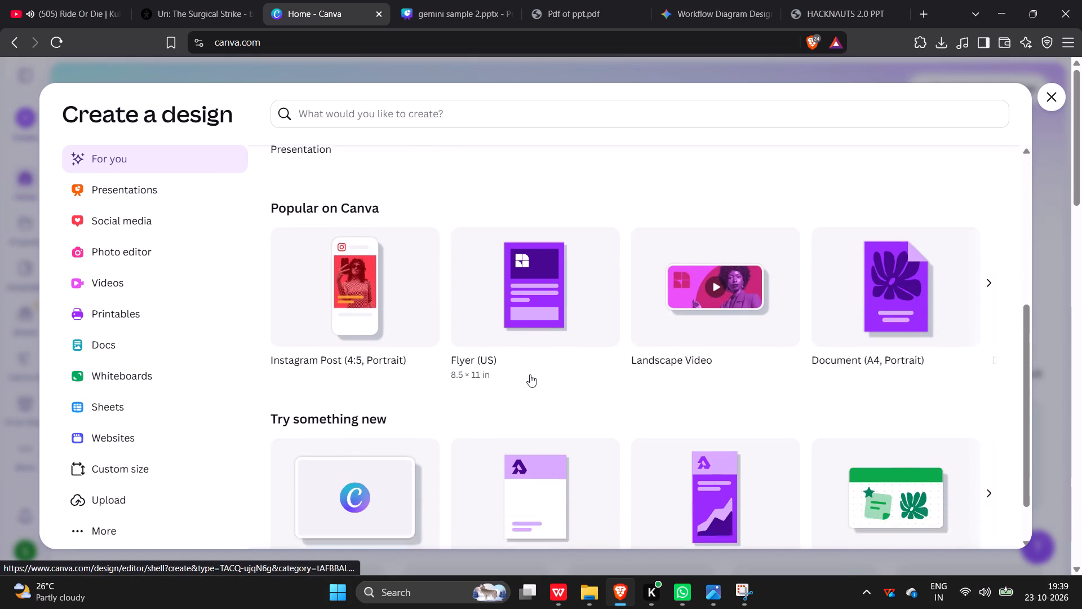
pyautogui.scroll(-3, 530, 374)
pyautogui.scroll(5, 409, 425)
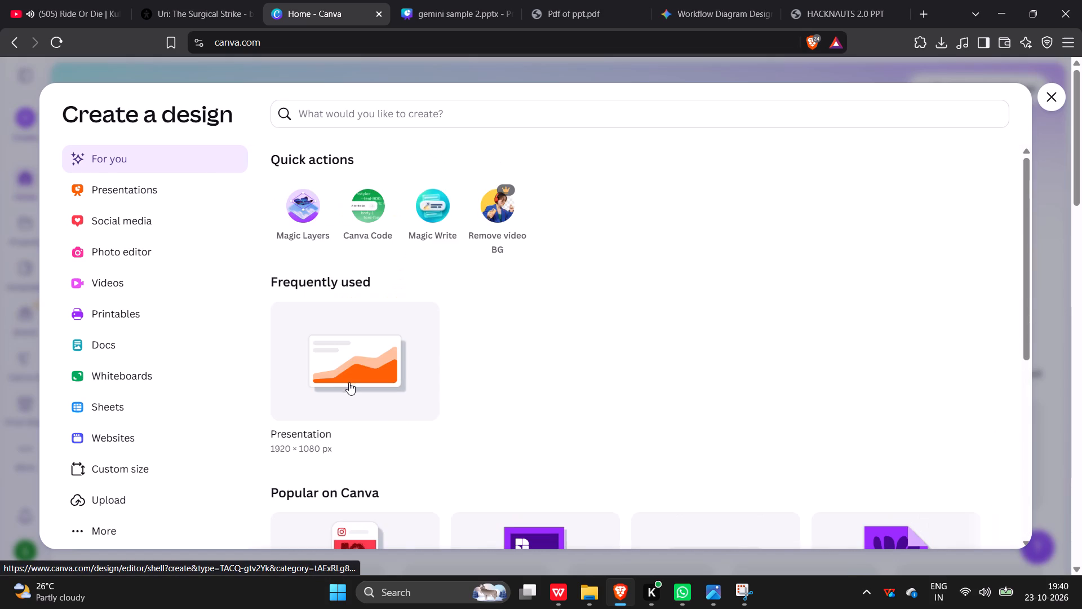
pyautogui.click(393, 398)
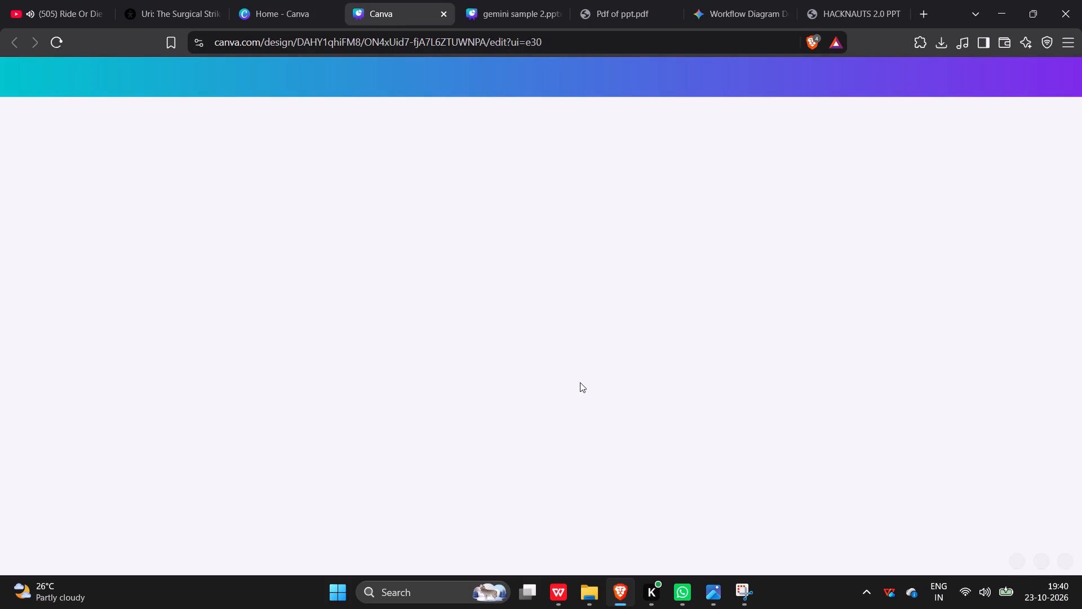
# Paste the copied Technical Approach & Differentiation image onto page 1 of the new presentation.
pyautogui.hotkey('ctrl', 'v')
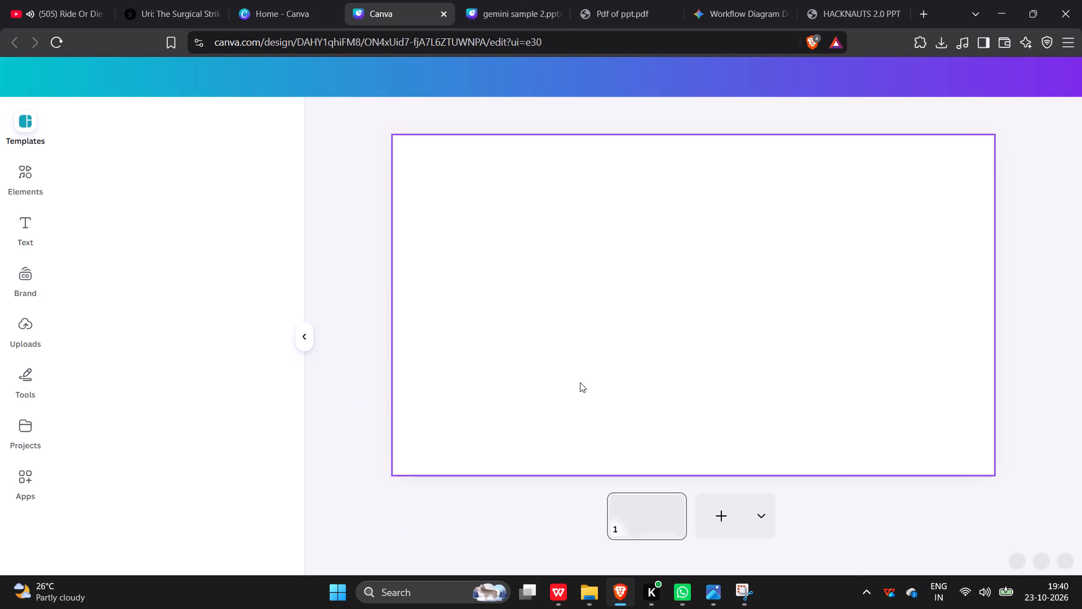
pyautogui.click(580, 382)
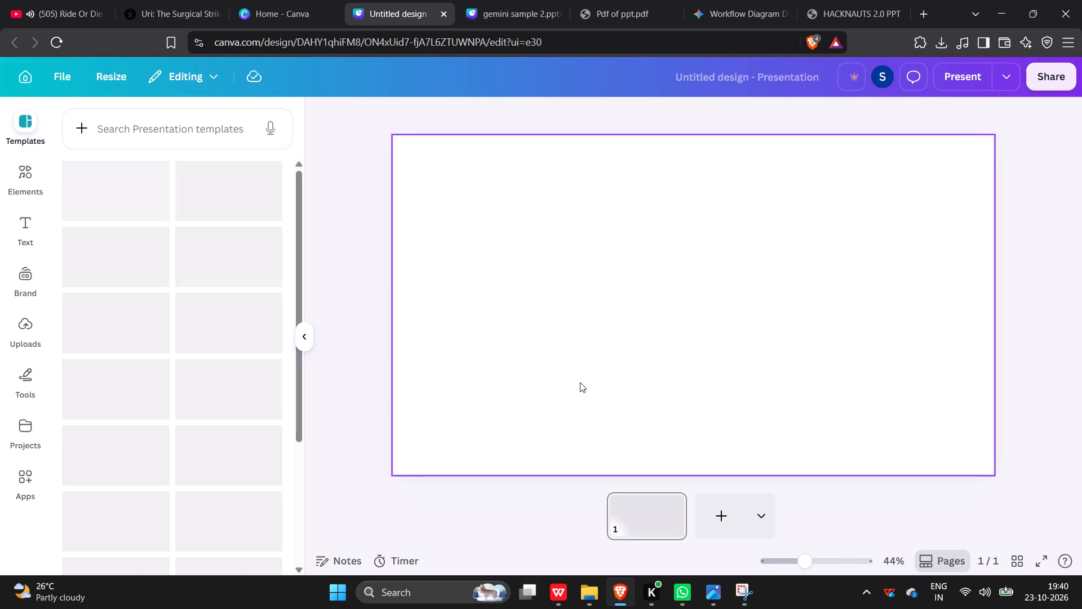
pyautogui.hotkey('ctrl', 'v')
pyautogui.hotkey('ctrl', 'v')
pyautogui.hotkey('ctrl', 'v')
pyautogui.hotkey('ctrl', 'v')
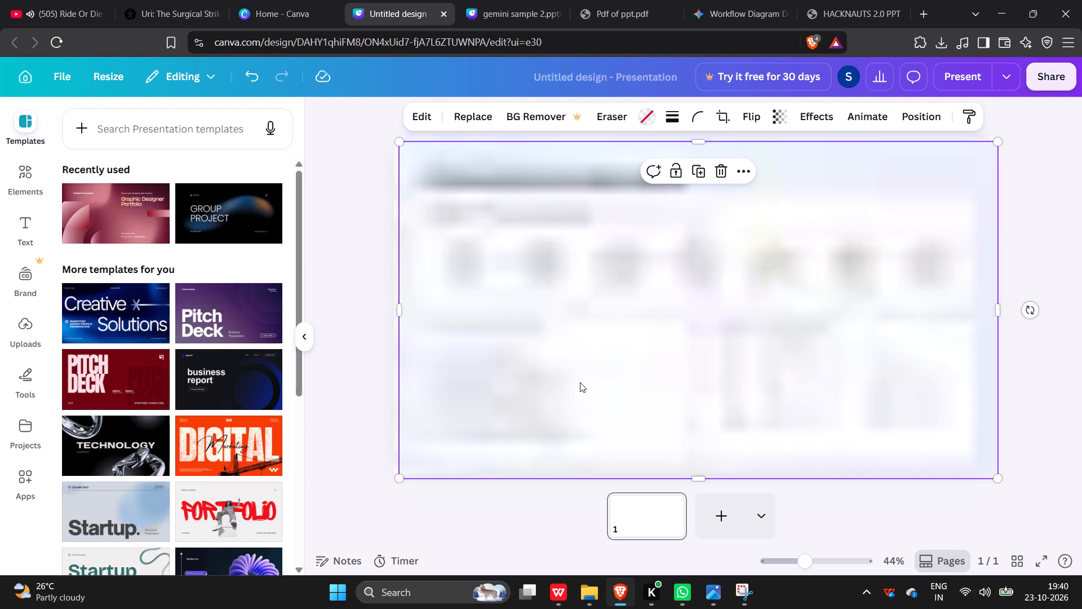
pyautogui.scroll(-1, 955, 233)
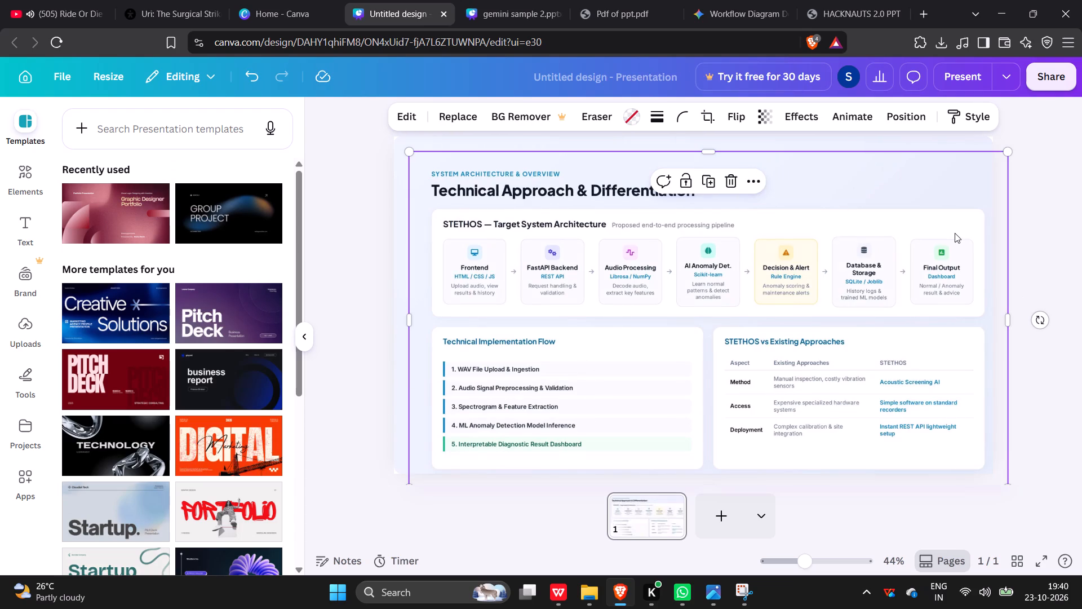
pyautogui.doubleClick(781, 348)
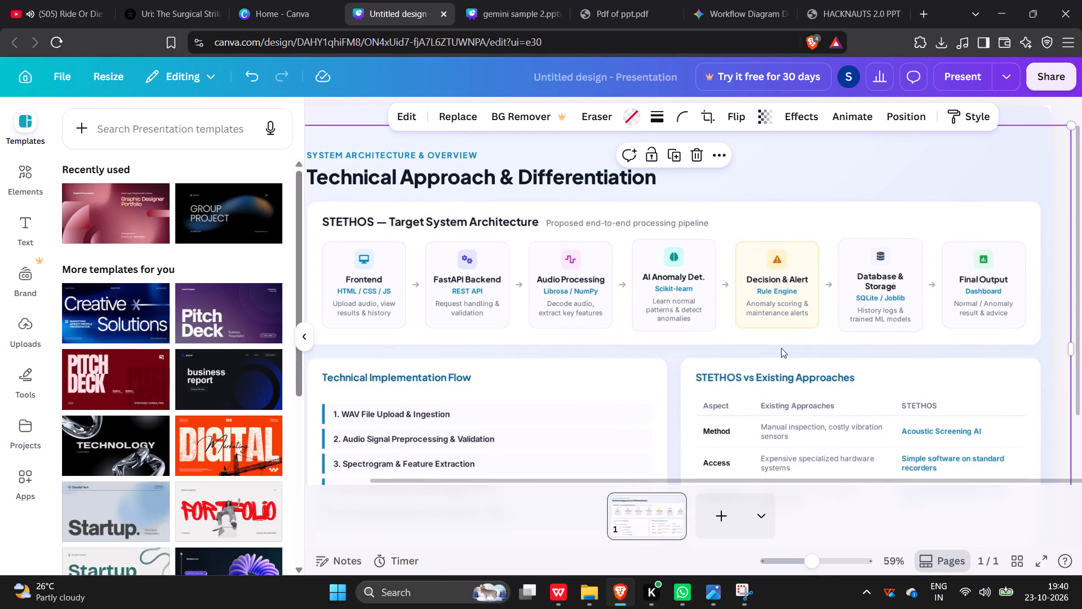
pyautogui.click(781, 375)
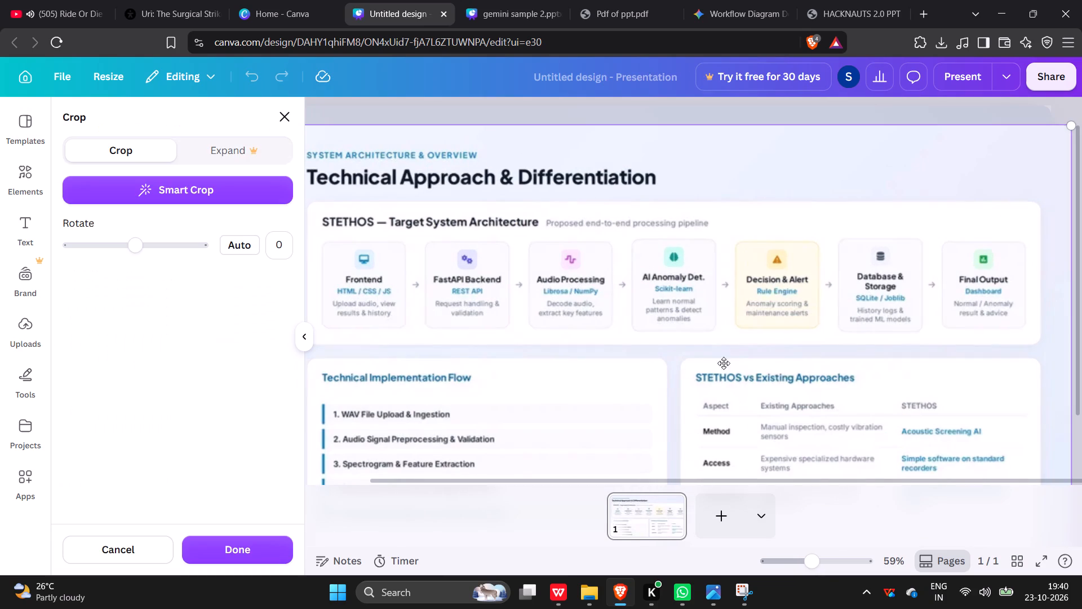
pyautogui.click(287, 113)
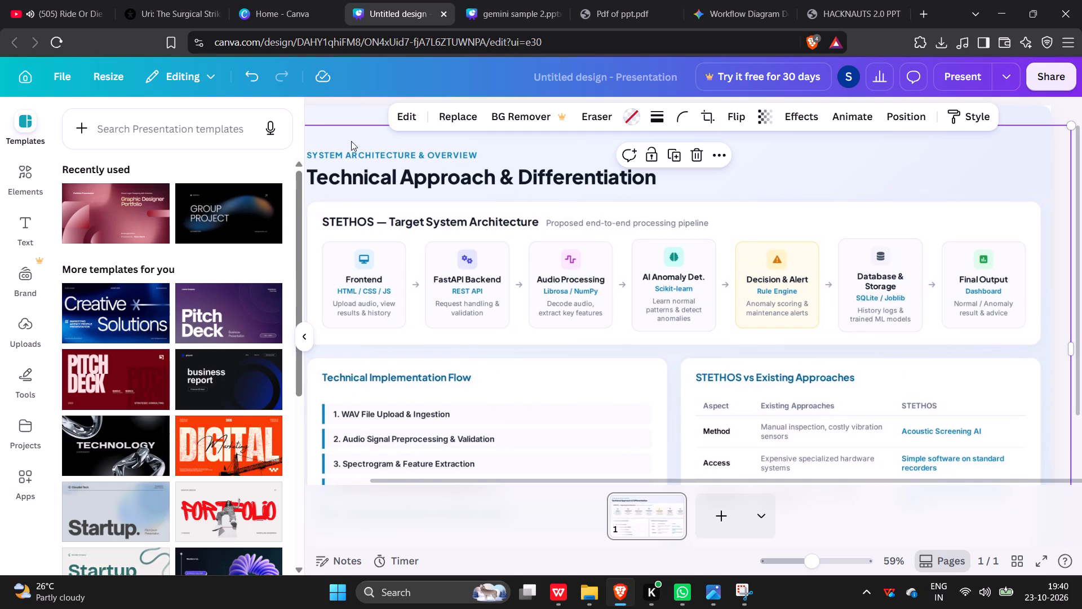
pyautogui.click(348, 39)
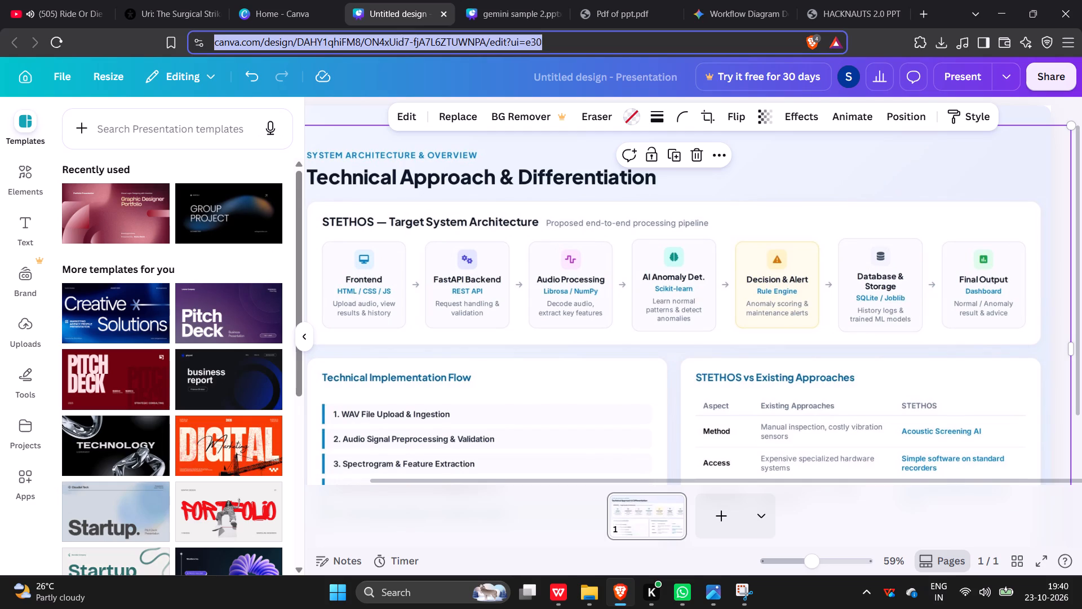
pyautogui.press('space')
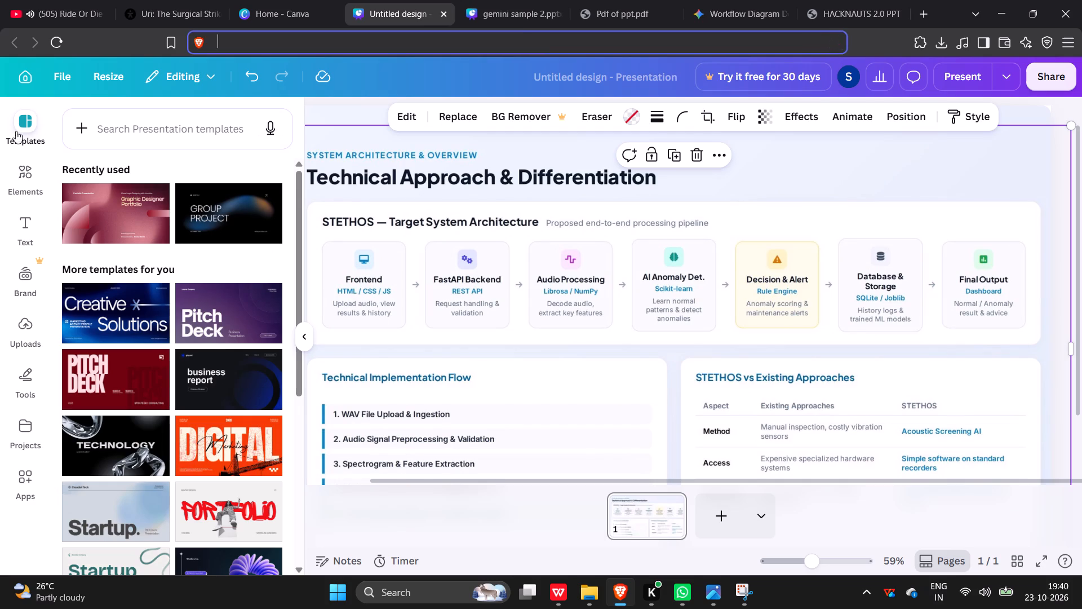
# Return to the Canva home page and search the design types to create for "pic ed".
pyautogui.click(286, 0)
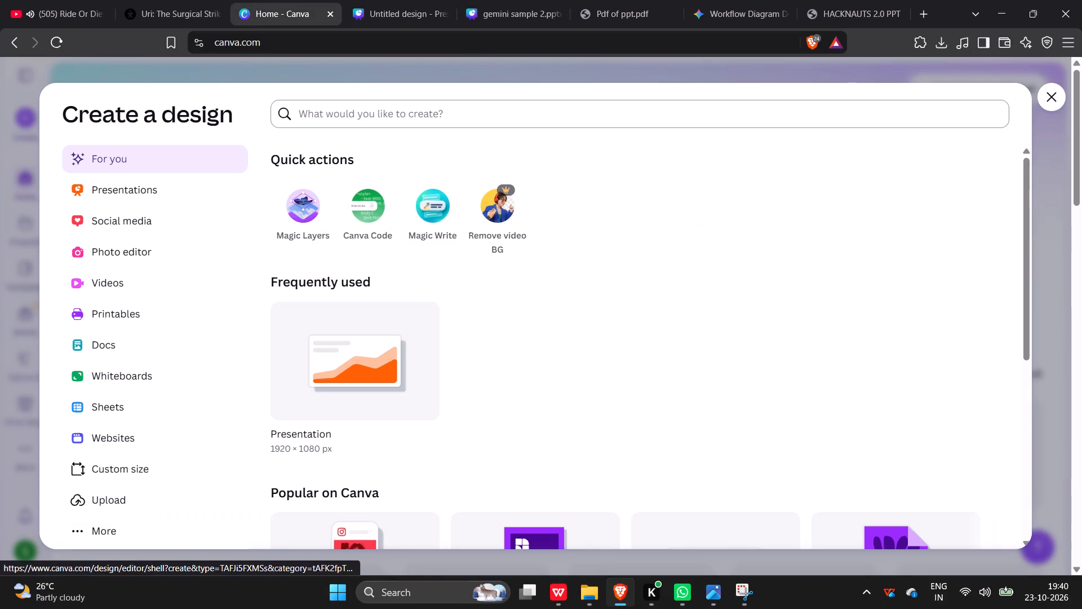
pyautogui.click(542, 108)
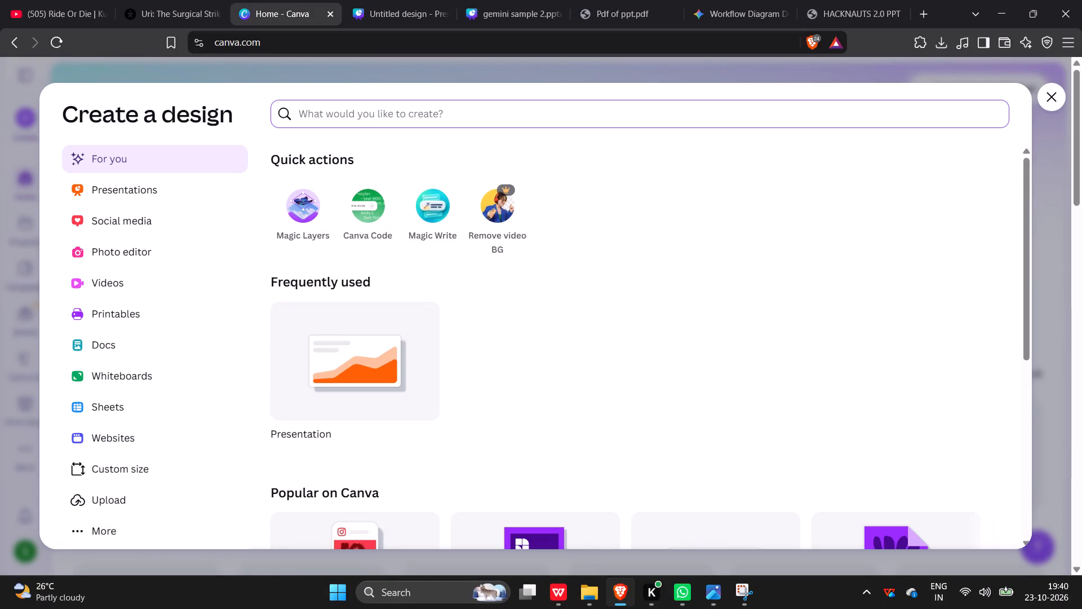
pyautogui.write('pic ed')
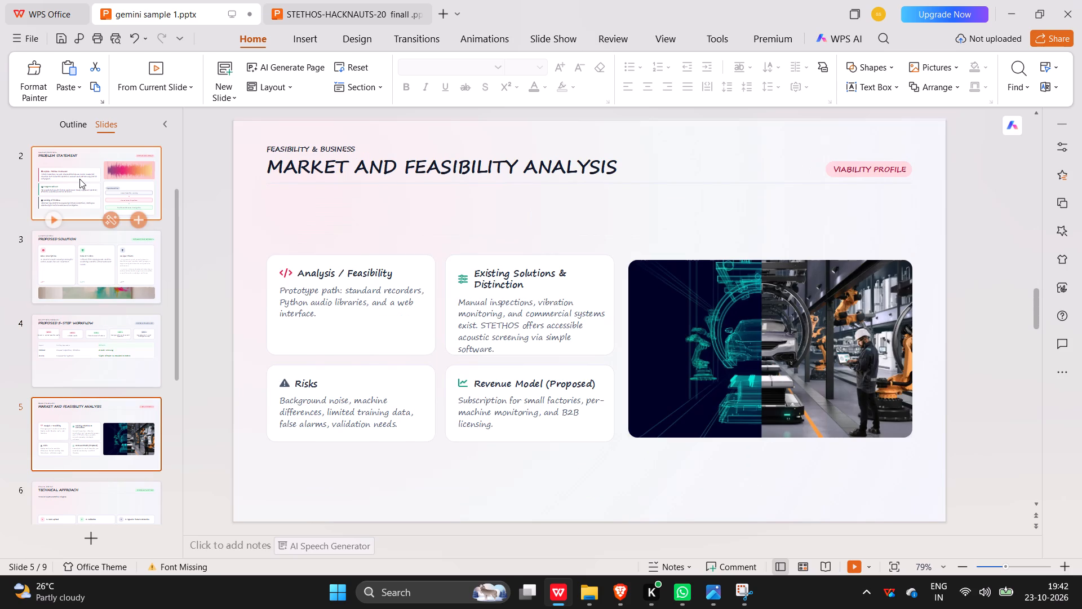
pyautogui.scroll(2, 79, 179)
pyautogui.scroll(-4, 79, 179)
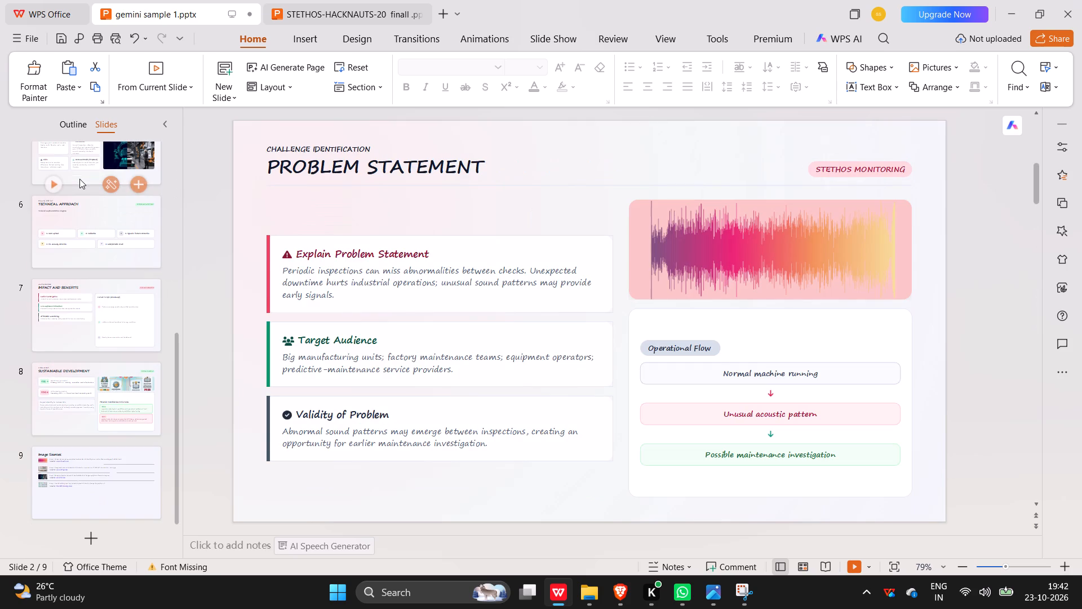
pyautogui.click(80, 341)
pyautogui.click(101, 430)
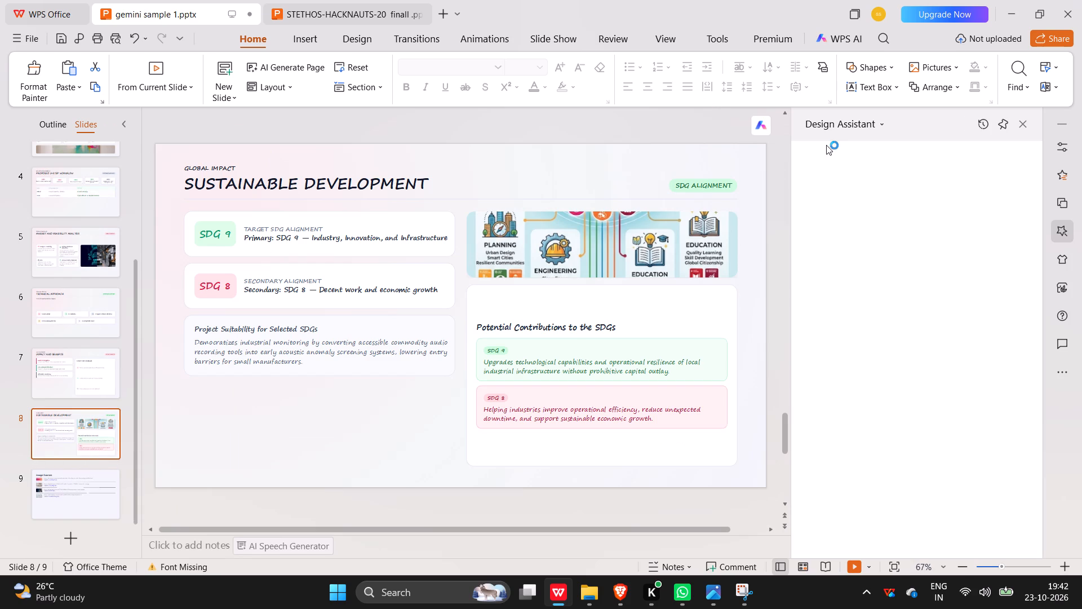
pyautogui.click(1023, 125)
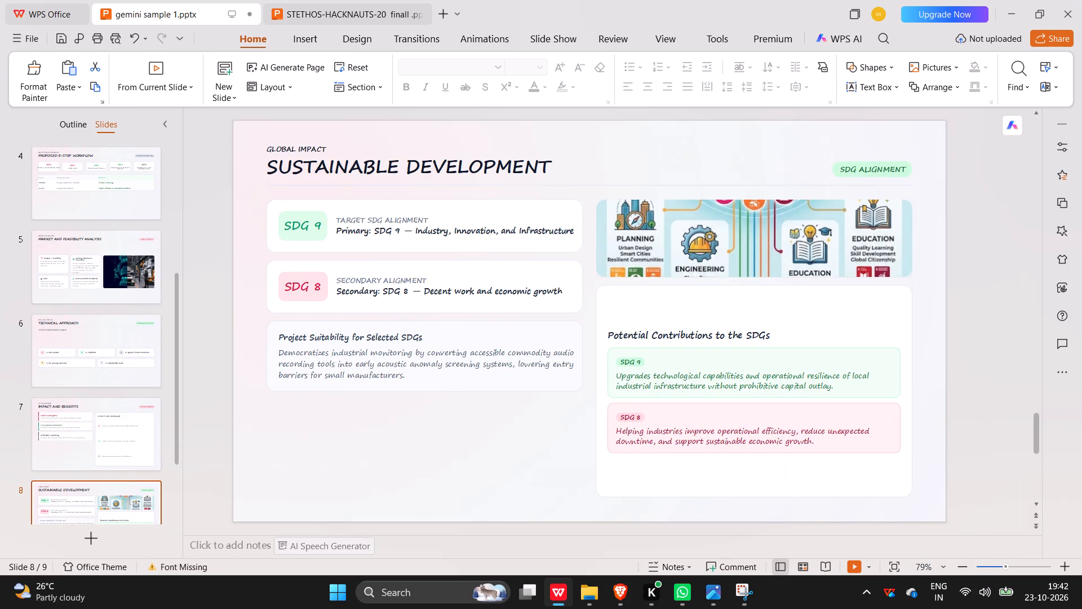
# Switch to the gemini sample 2.pptx deck in Brave and inspect the editing options of page 5's Technical Approach image.
pyautogui.click(633, 594)
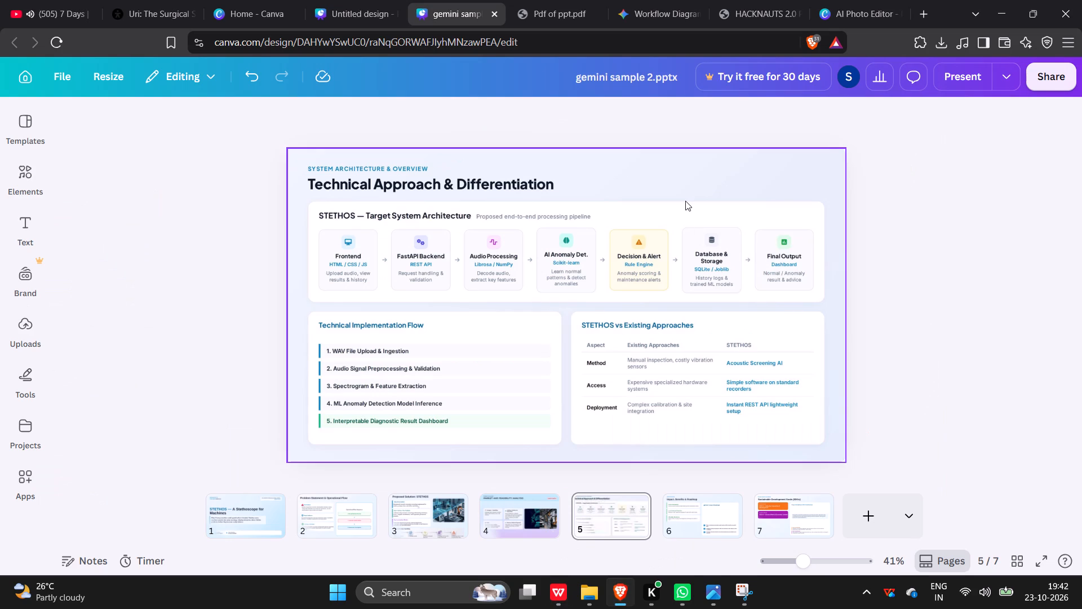
pyautogui.click(662, 288)
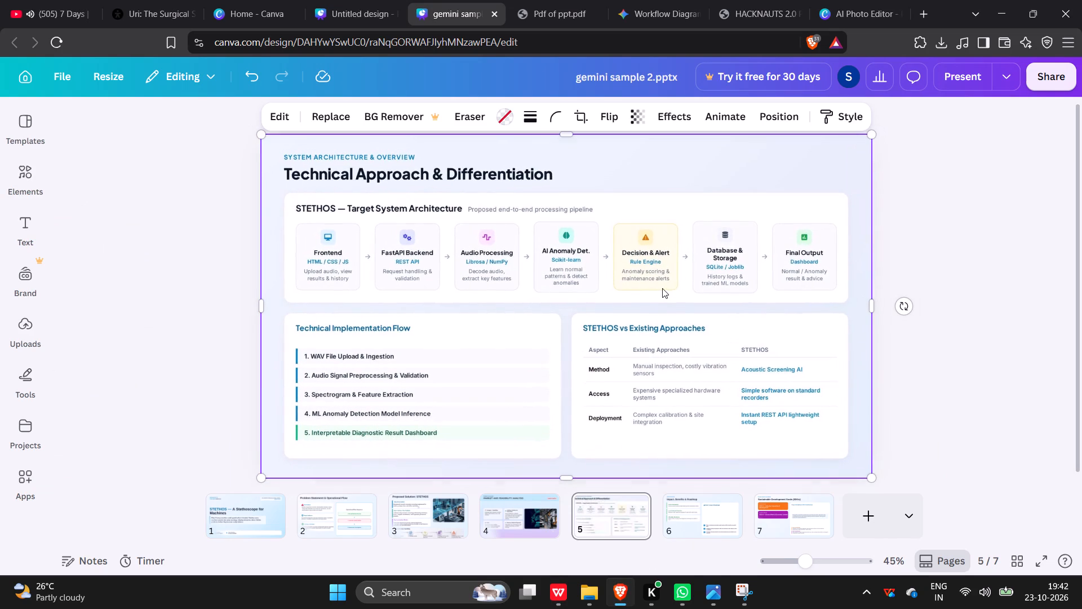
pyautogui.click(662, 288)
pyautogui.click(629, 220)
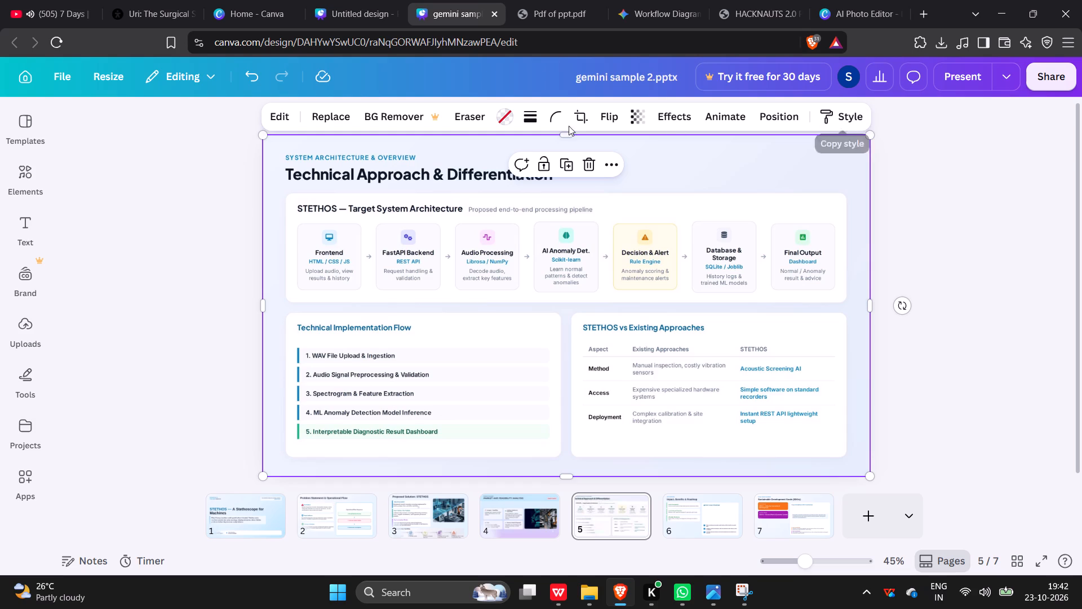
pyautogui.click(961, 217)
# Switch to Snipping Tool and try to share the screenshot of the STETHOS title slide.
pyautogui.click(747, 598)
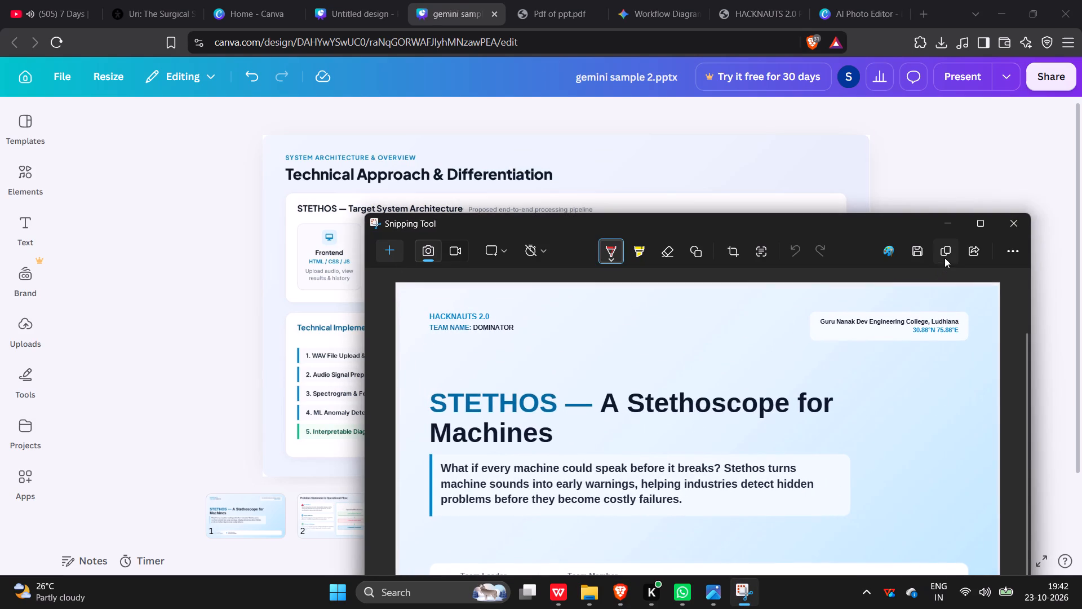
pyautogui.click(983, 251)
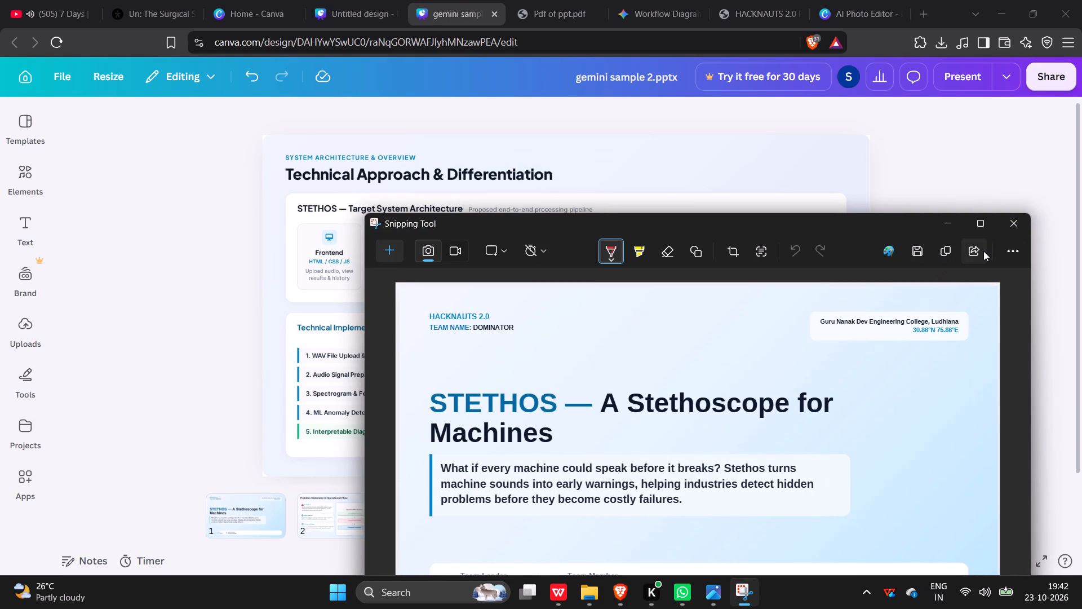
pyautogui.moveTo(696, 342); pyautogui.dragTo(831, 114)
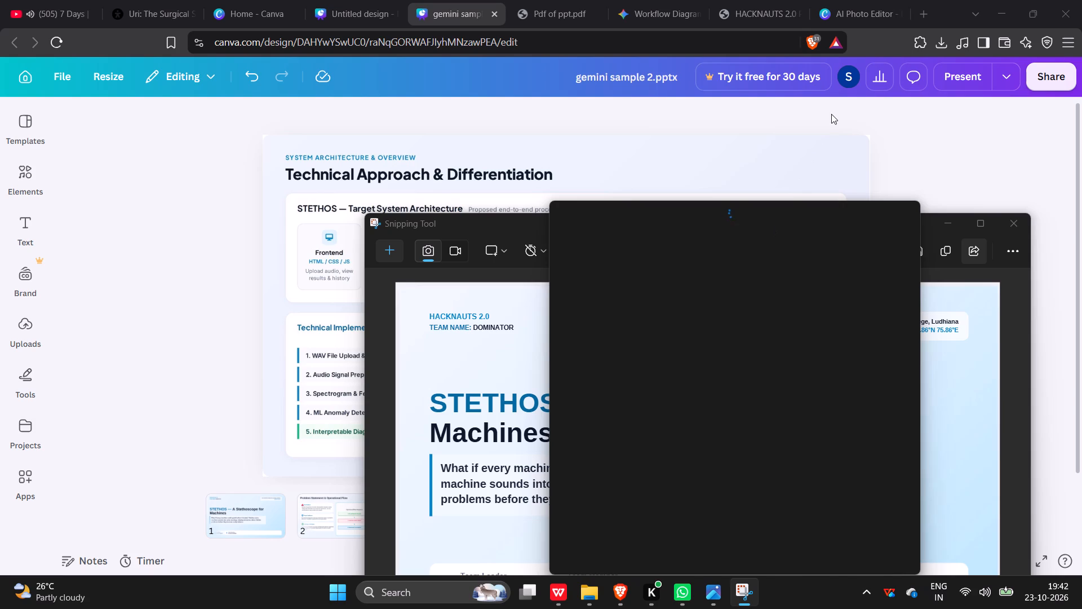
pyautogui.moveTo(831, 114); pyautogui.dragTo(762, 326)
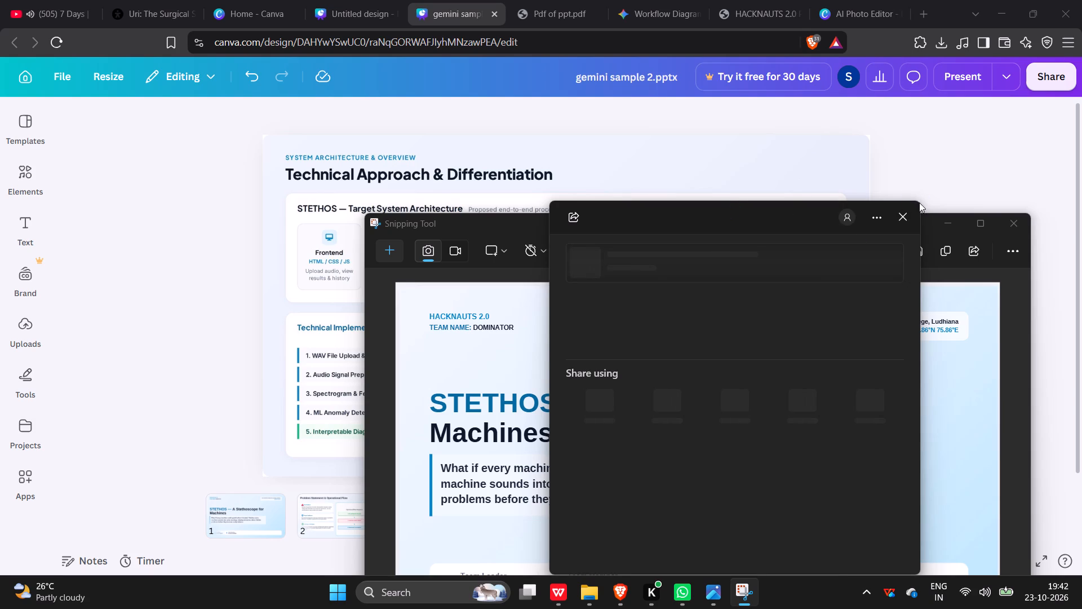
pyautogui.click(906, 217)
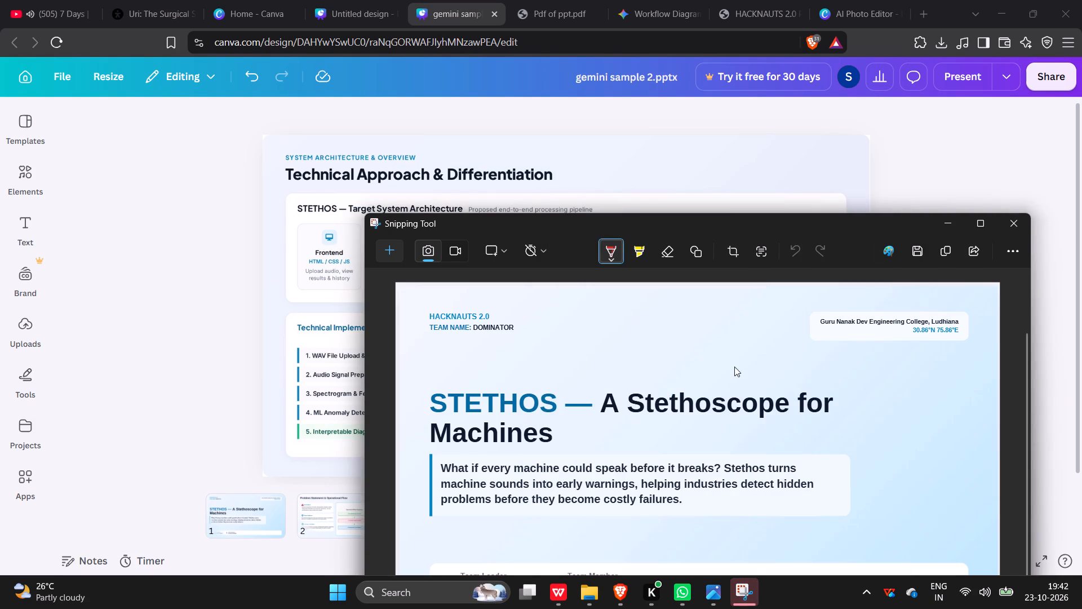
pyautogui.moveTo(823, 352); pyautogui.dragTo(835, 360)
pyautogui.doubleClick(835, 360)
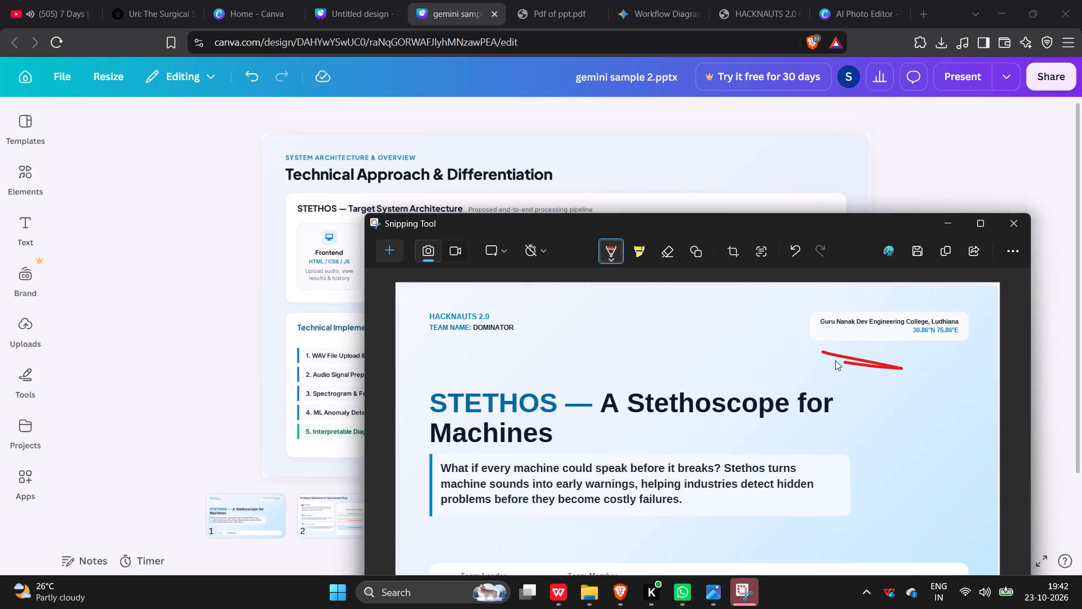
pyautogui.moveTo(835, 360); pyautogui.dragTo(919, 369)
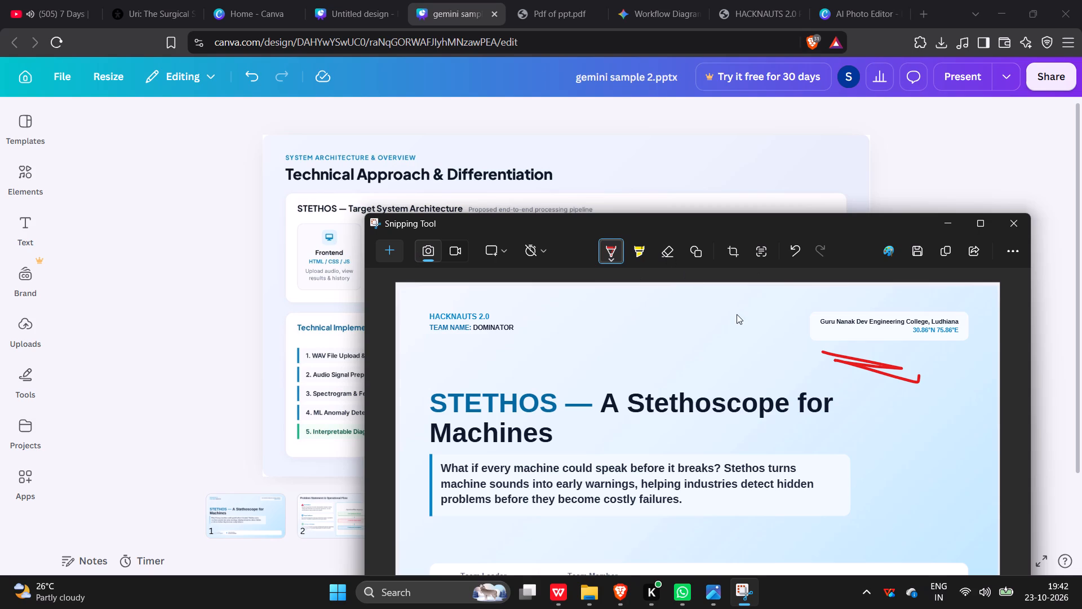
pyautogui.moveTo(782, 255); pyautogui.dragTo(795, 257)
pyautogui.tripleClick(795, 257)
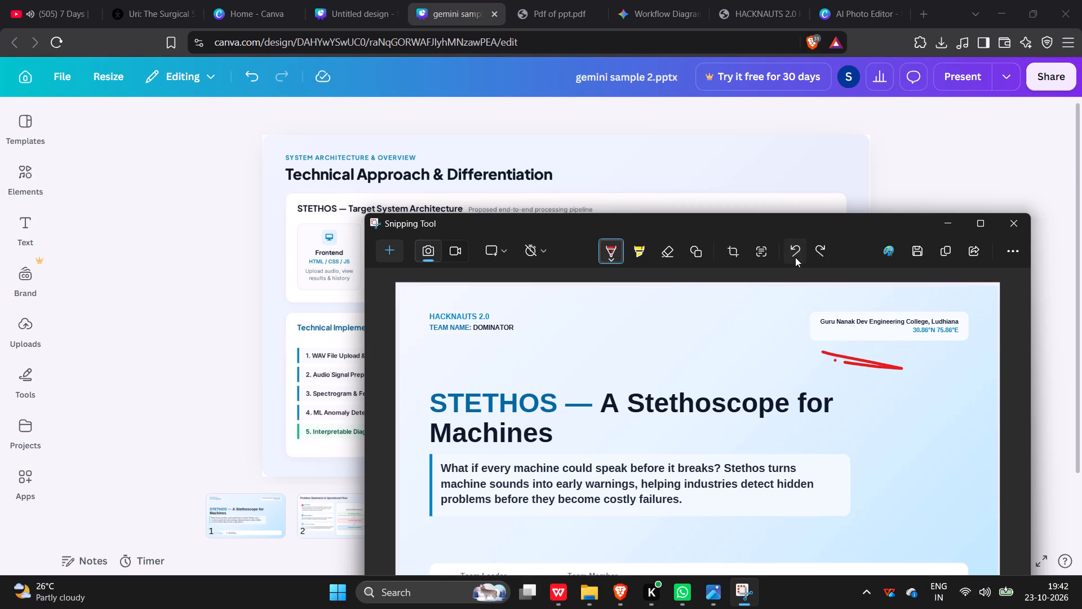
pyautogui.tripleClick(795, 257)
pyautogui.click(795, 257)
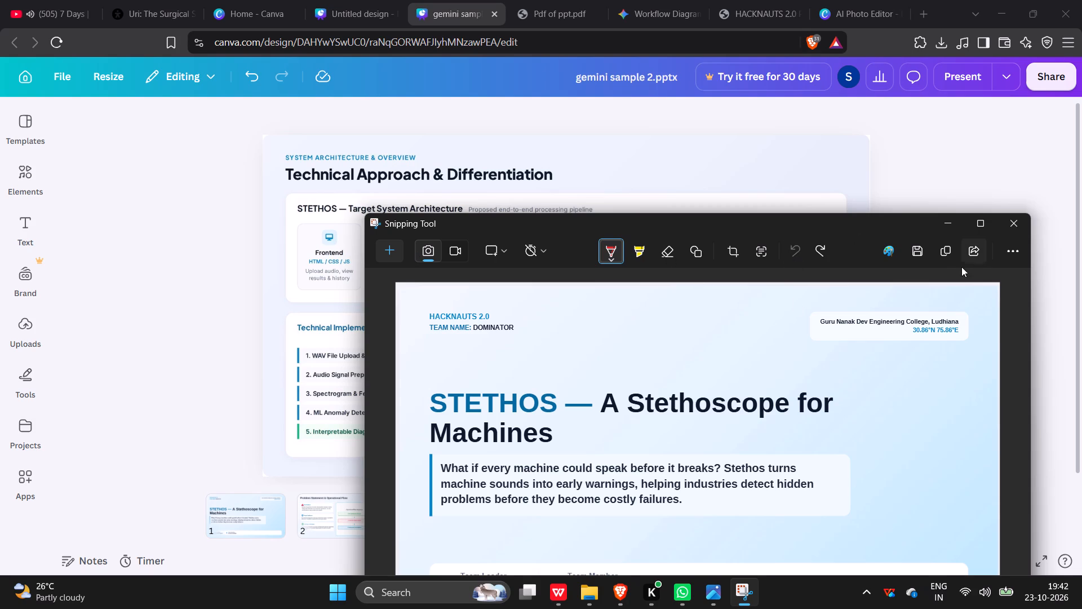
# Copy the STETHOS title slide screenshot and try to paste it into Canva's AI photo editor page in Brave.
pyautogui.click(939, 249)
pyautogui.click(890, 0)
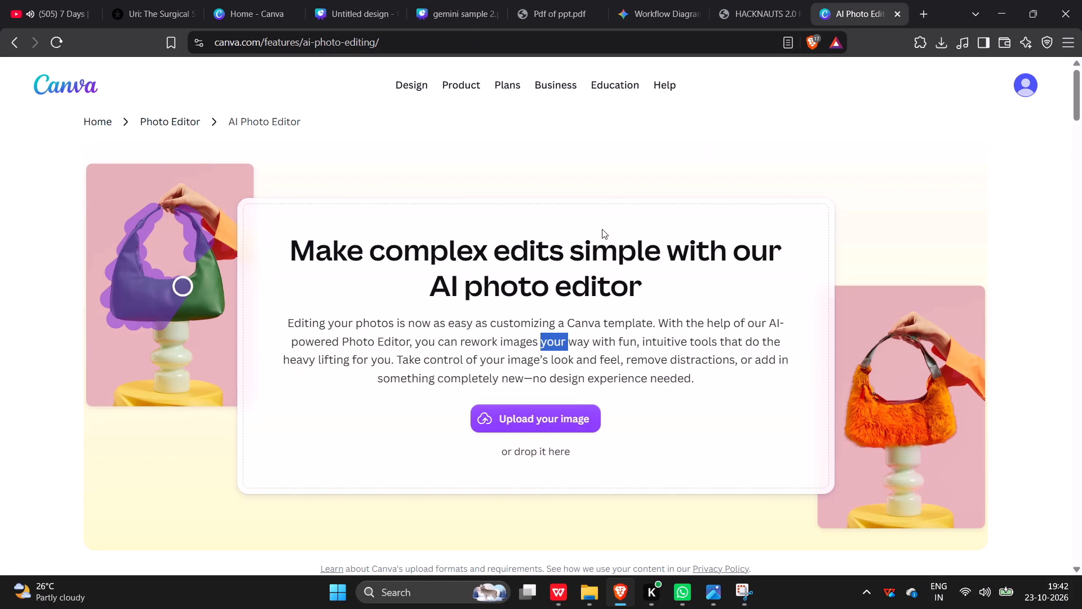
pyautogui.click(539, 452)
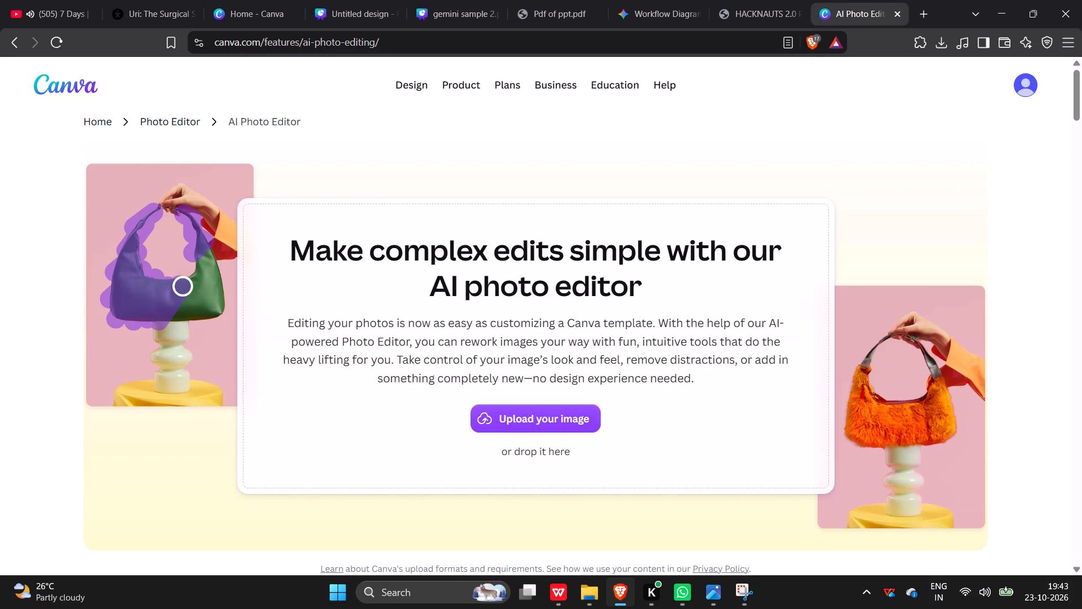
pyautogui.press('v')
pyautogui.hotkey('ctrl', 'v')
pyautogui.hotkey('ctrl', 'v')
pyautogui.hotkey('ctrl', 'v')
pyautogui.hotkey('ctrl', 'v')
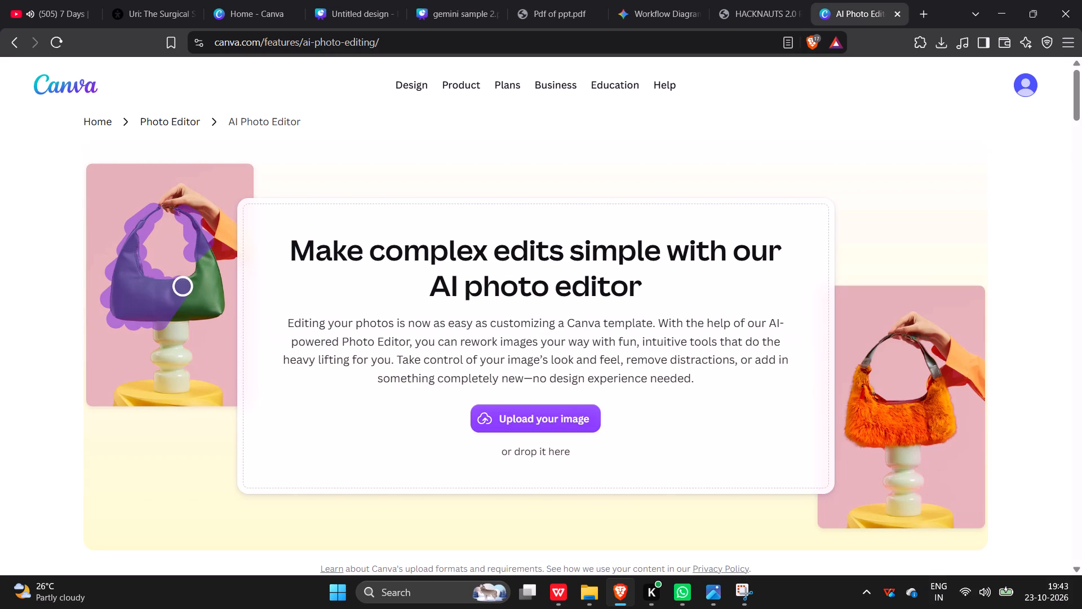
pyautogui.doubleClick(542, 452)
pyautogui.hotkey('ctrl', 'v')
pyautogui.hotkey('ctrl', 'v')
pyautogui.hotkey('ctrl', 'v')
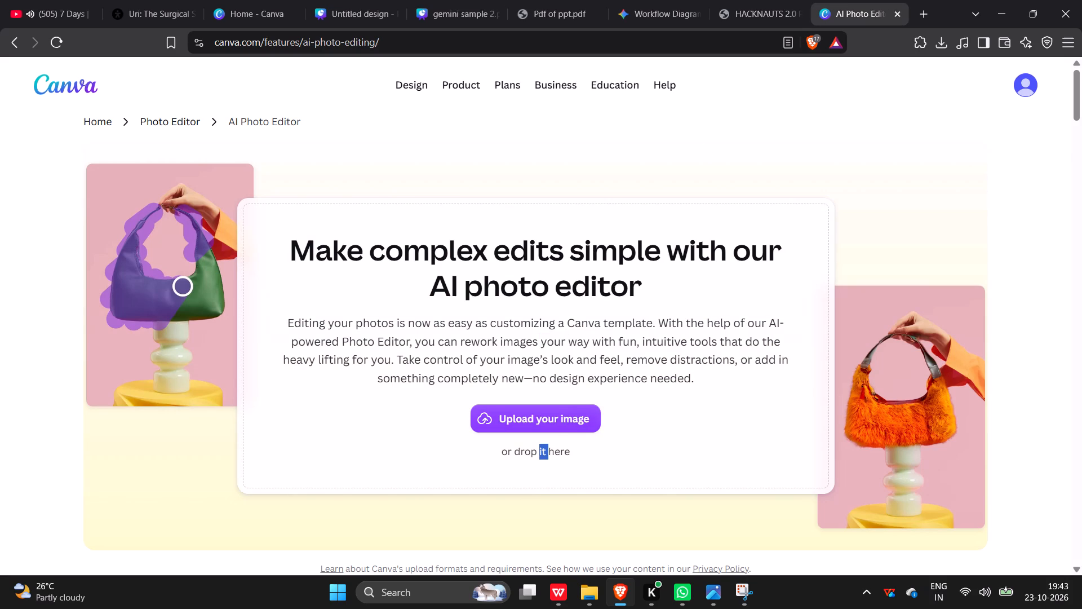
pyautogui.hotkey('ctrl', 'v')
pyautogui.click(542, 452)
pyautogui.click(739, 595)
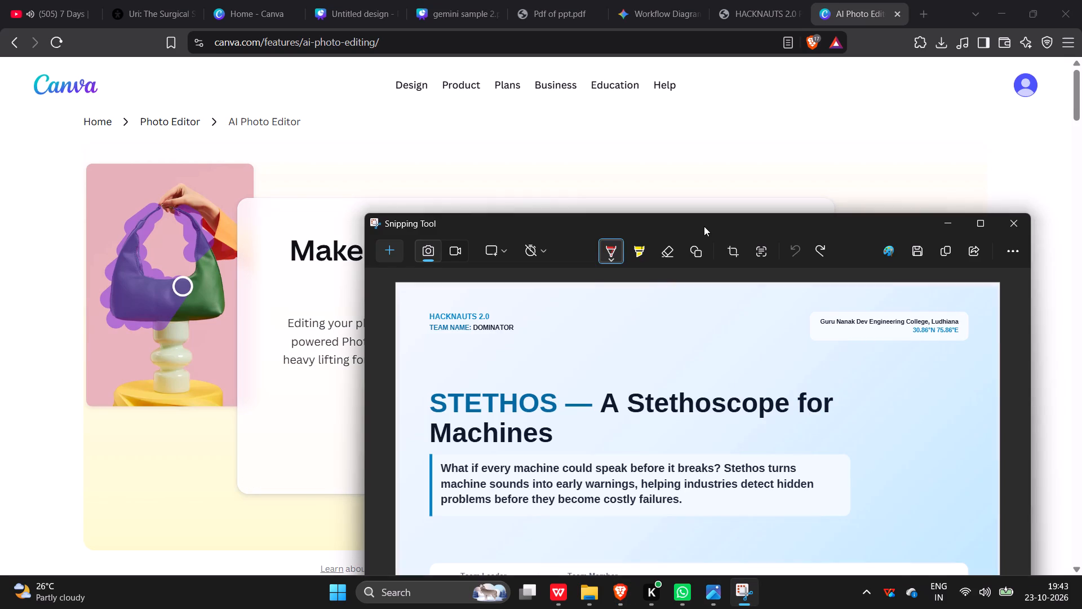
pyautogui.click(911, 242)
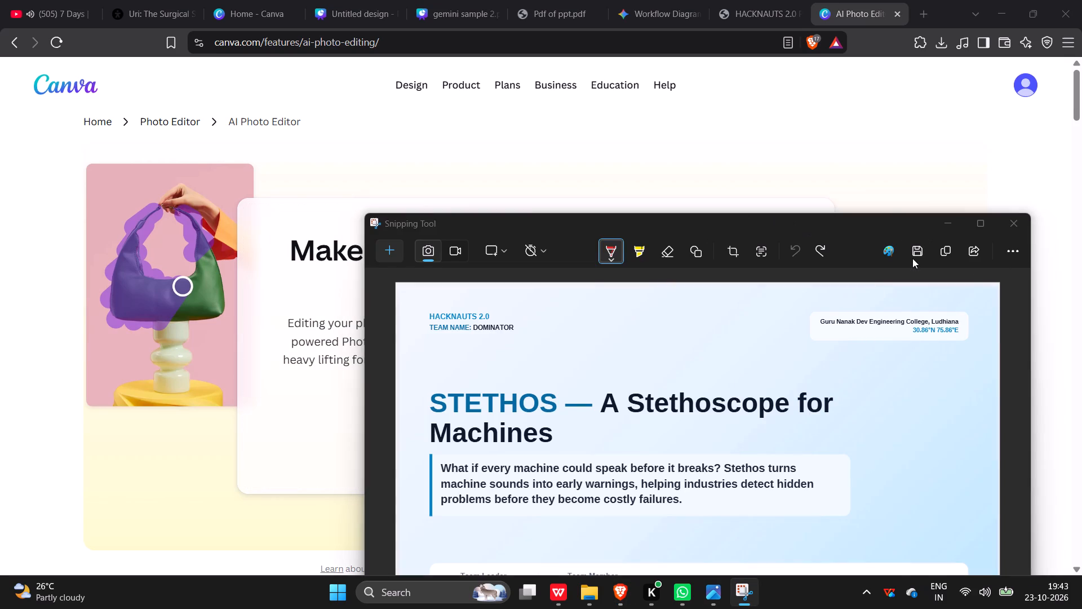
pyautogui.click(912, 258)
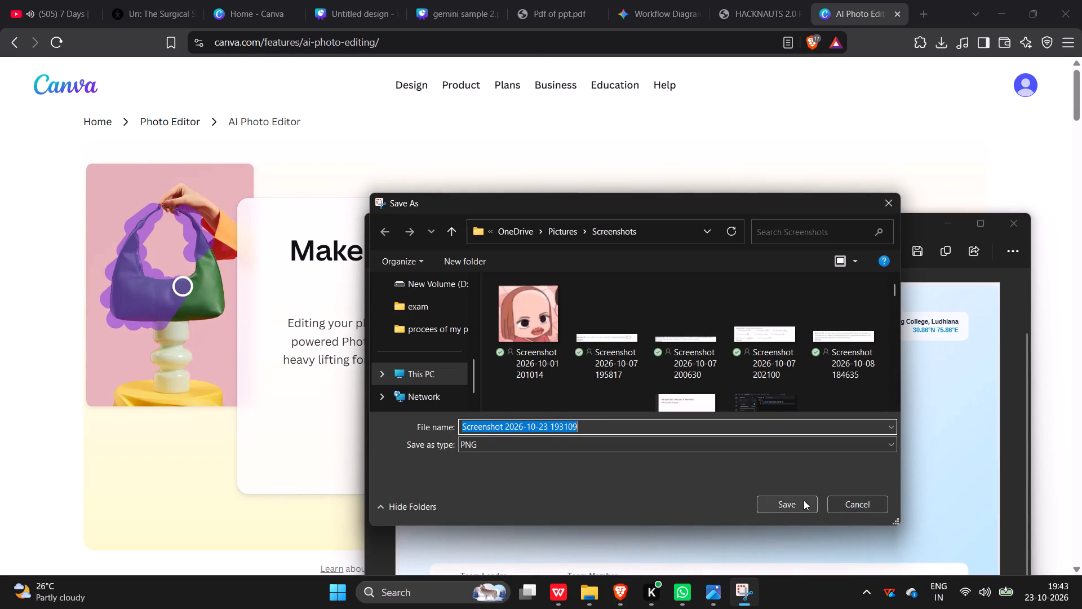
pyautogui.click(804, 500)
pyautogui.click(580, 300)
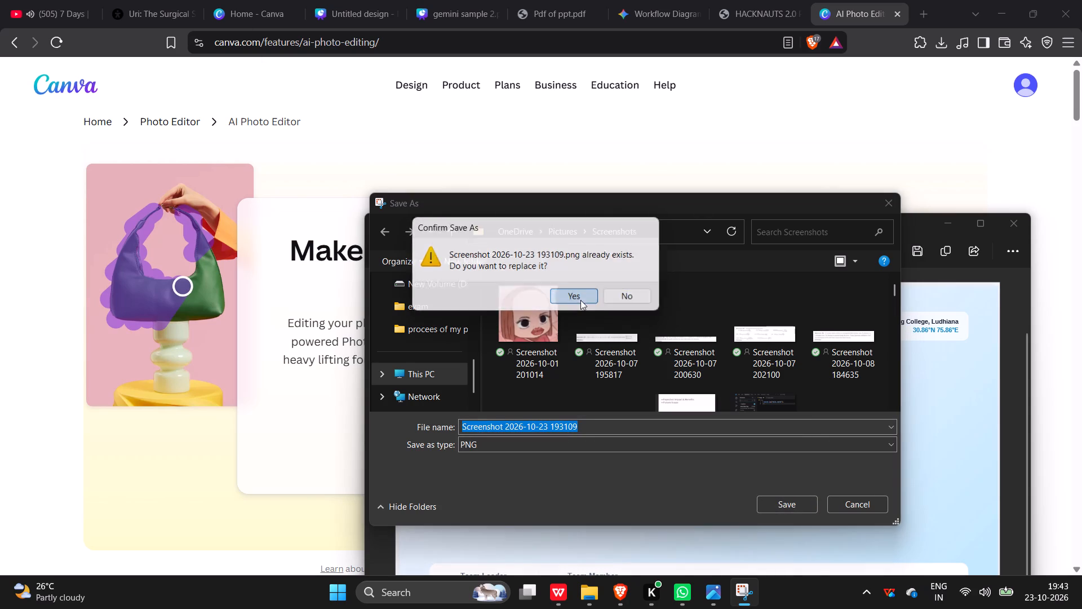
pyautogui.click(622, 136)
pyautogui.click(575, 411)
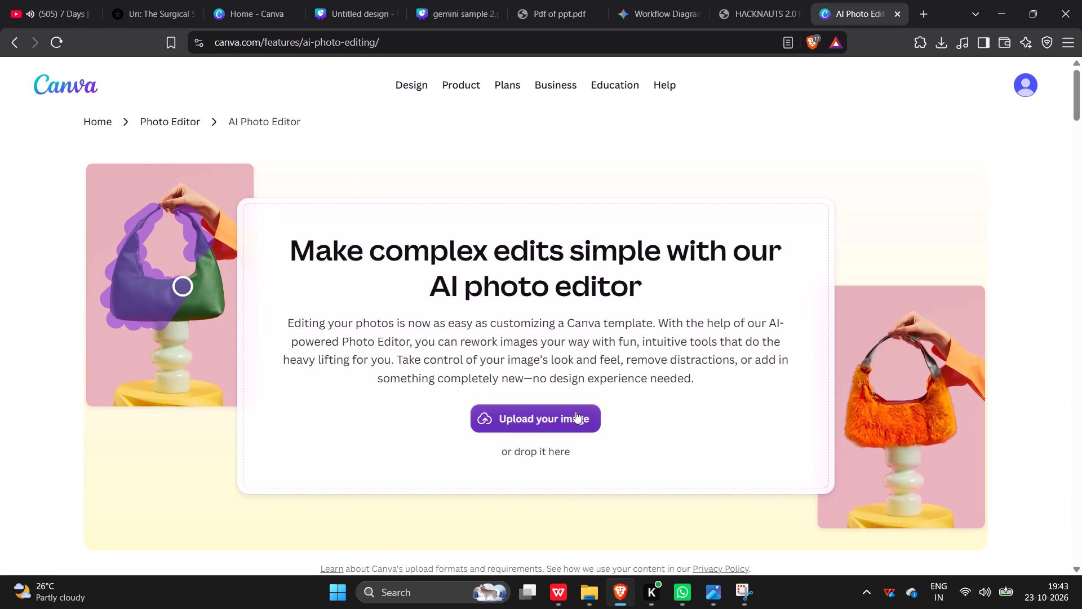
pyautogui.click(82, 0)
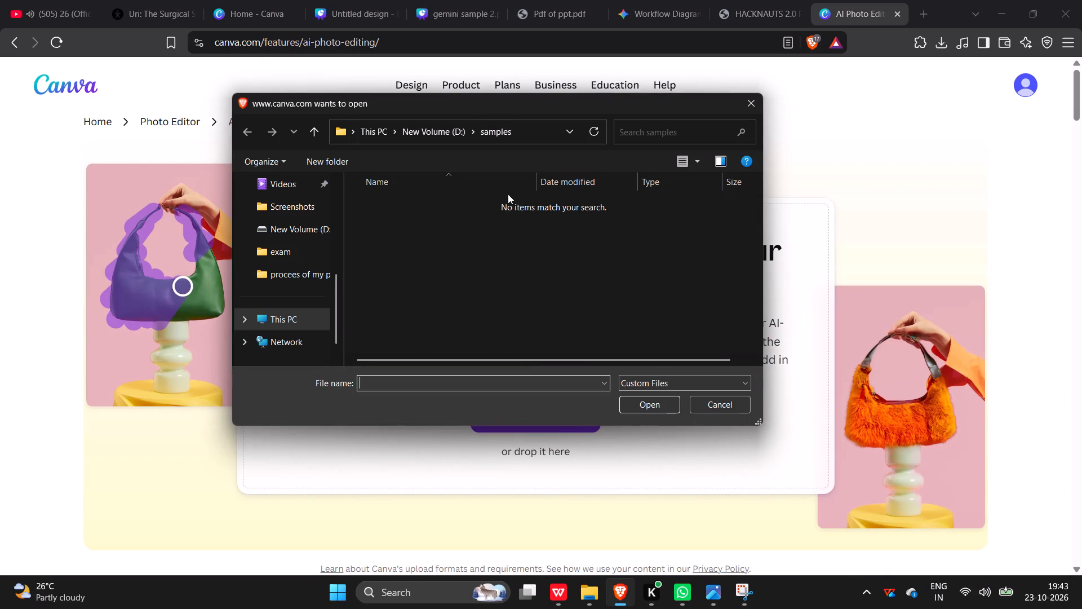
pyautogui.doubleClick(296, 202)
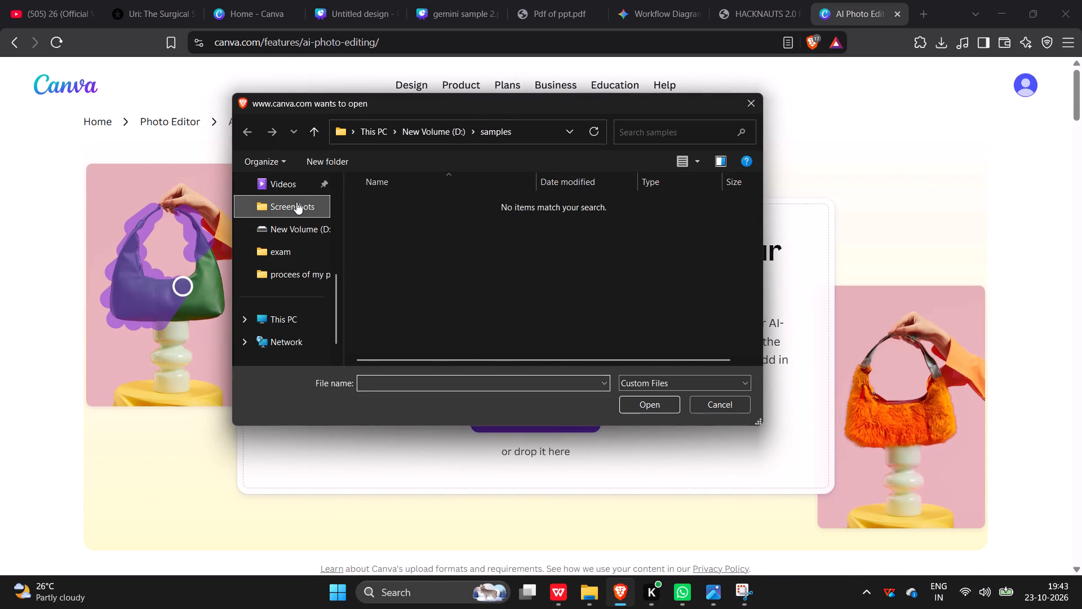
pyautogui.scroll(-8, 585, 264)
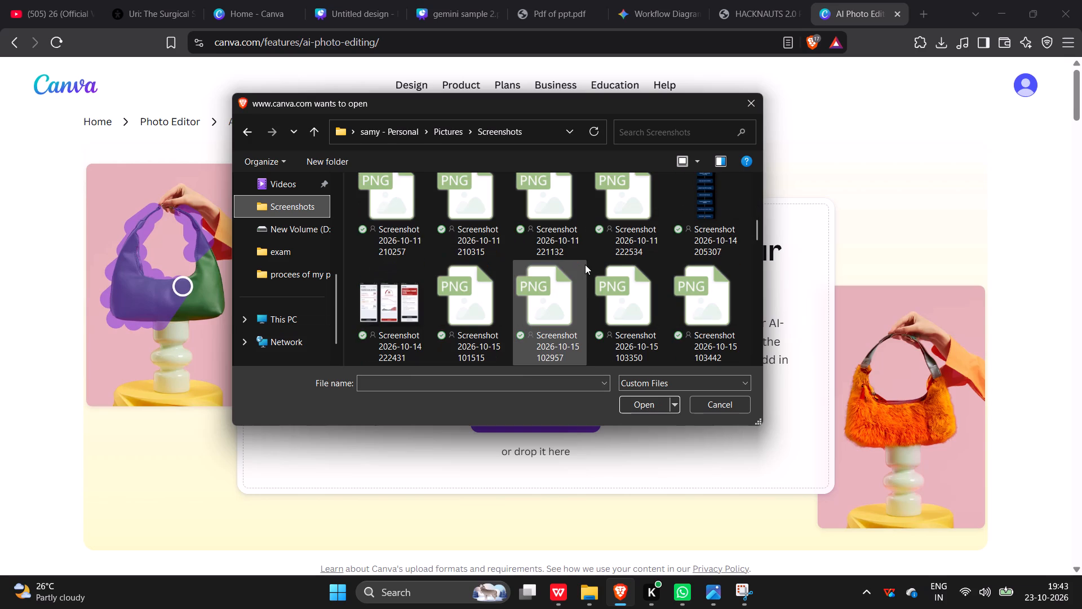
pyautogui.scroll(-20, 585, 264)
pyautogui.scroll(-20, 585, 264)
pyautogui.scroll(-20, 585, 264)
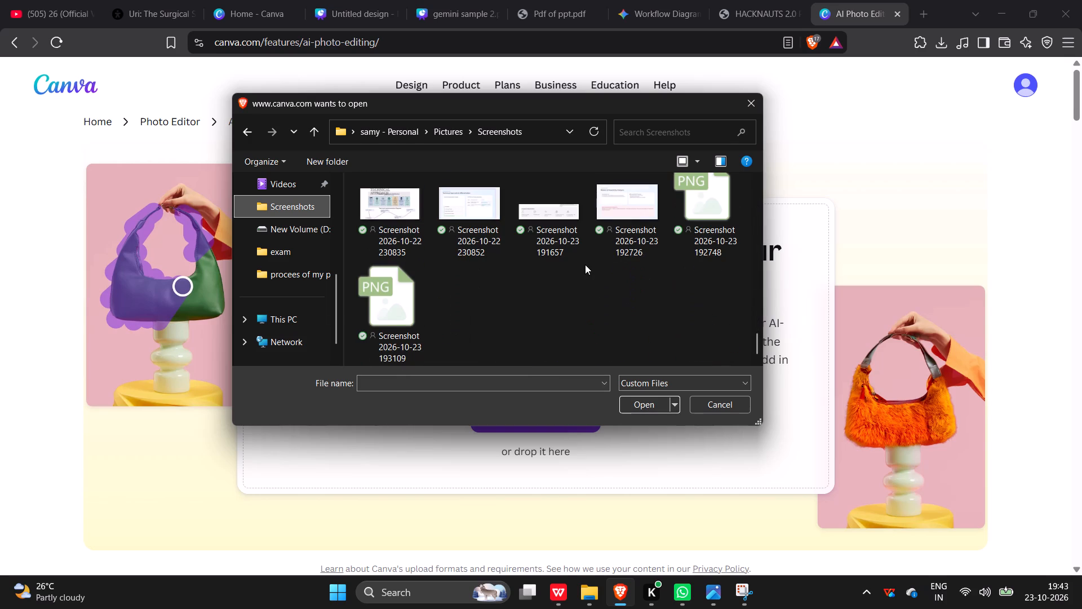
pyautogui.click(407, 313)
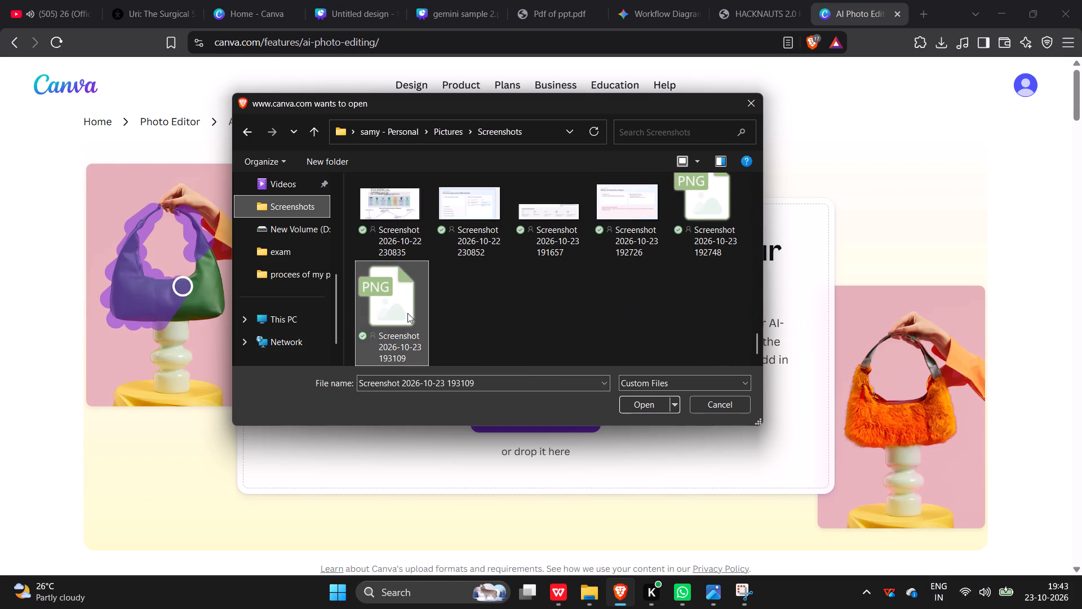
pyautogui.click(656, 409)
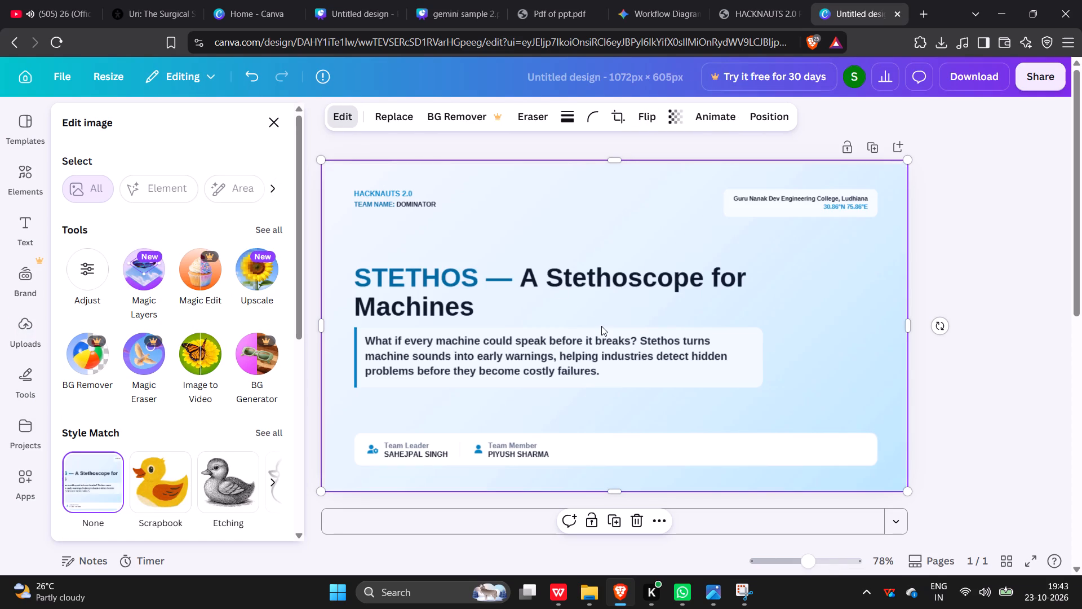
# Check the replacement options for the uploaded title slide image and return to the AI photo editor page.
pyautogui.click(402, 126)
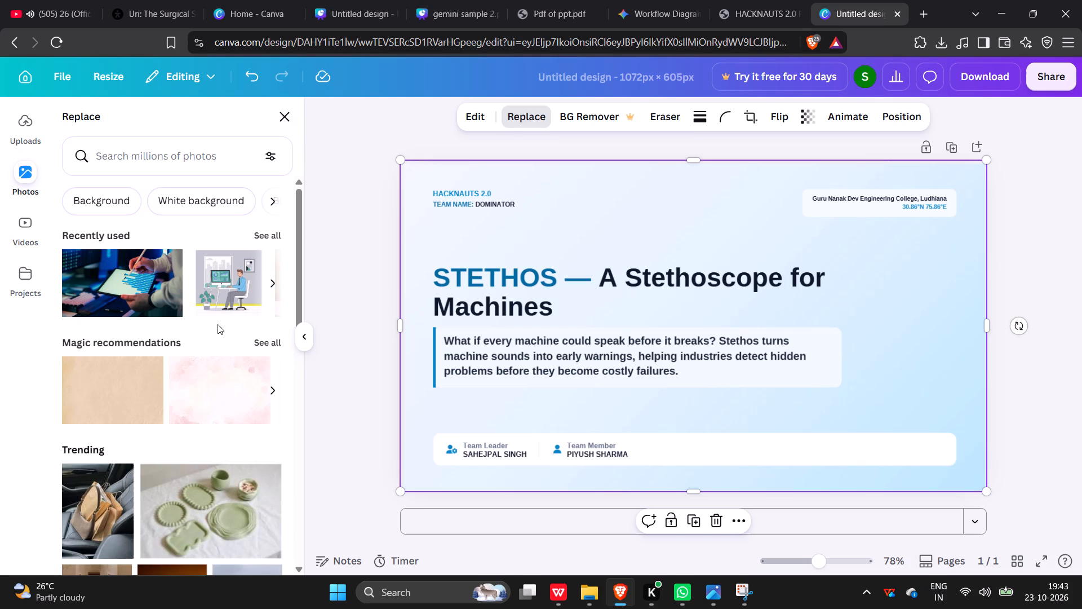
pyautogui.click(274, 124)
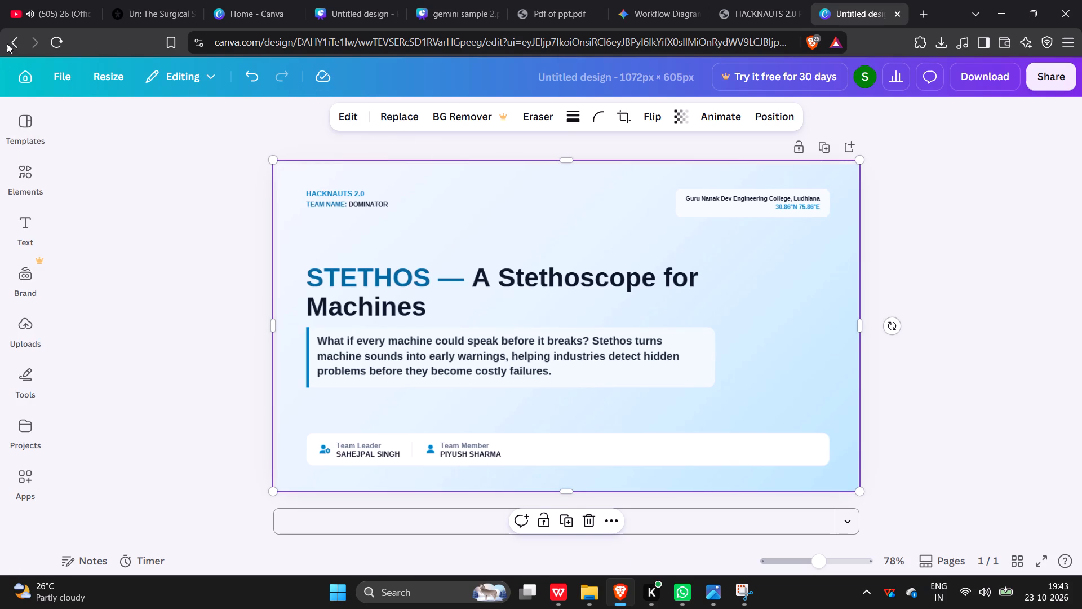
pyautogui.click(15, 40)
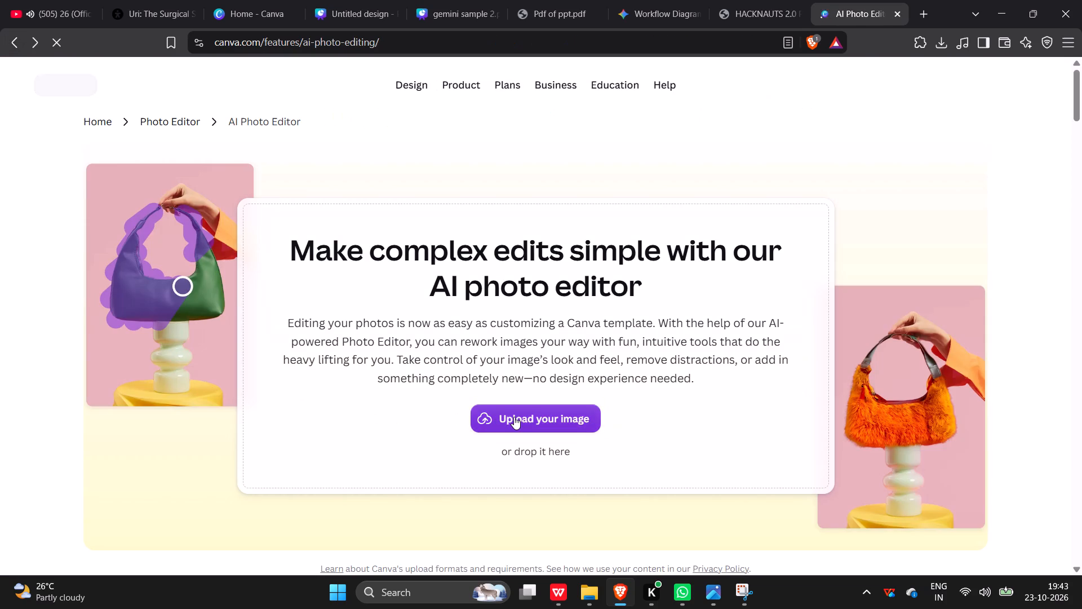
# Browse the Screenshots folder from the AI photo editor's upload dialog for the slide image to edit.
pyautogui.click(514, 417)
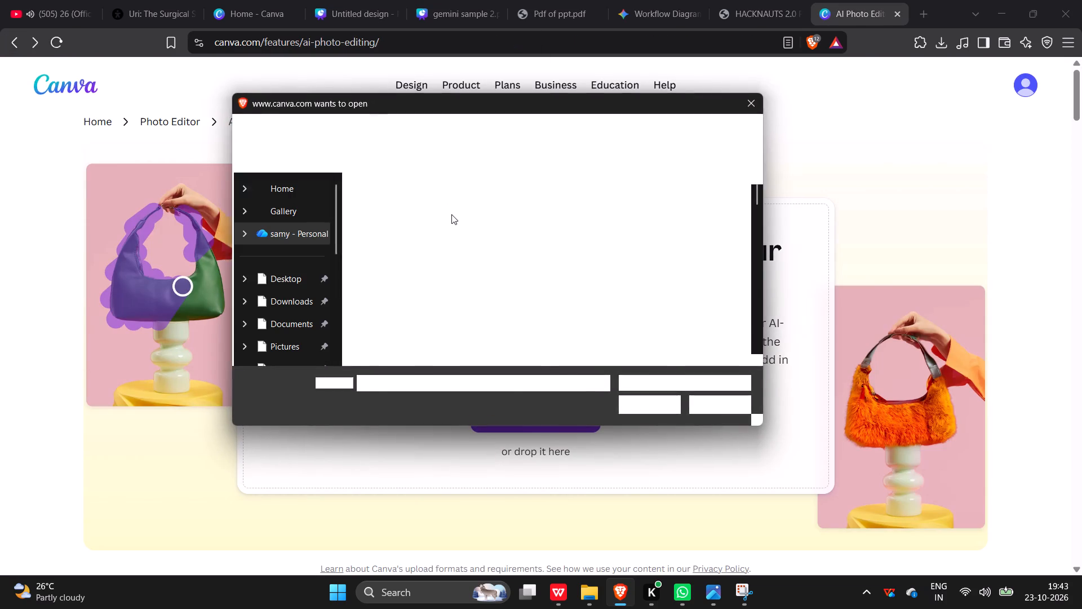
pyautogui.scroll(-8, 544, 254)
pyautogui.scroll(4, 610, 275)
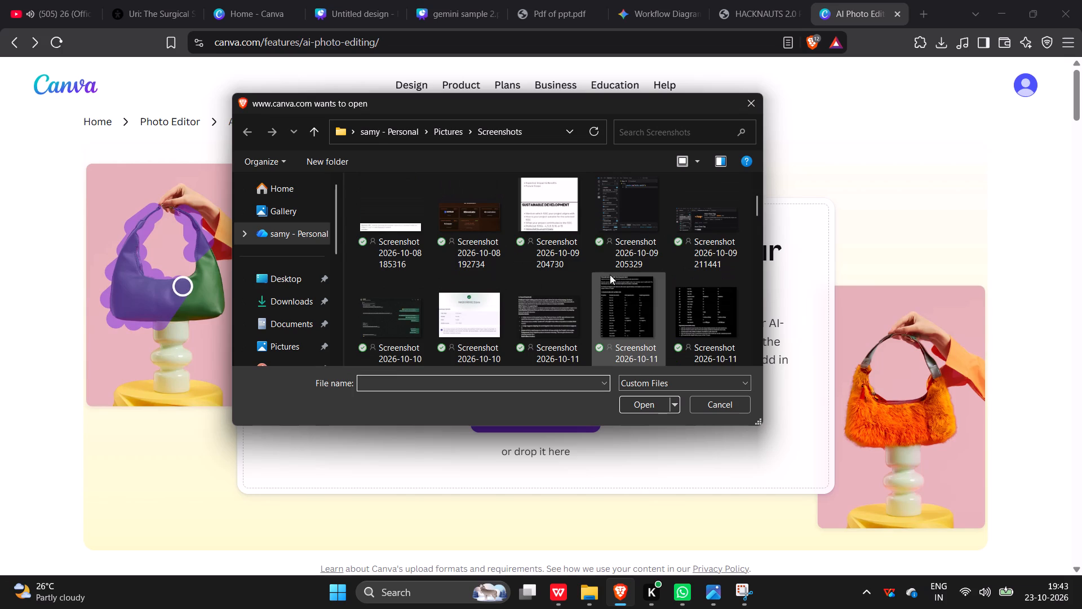
pyautogui.rightClick(401, 169)
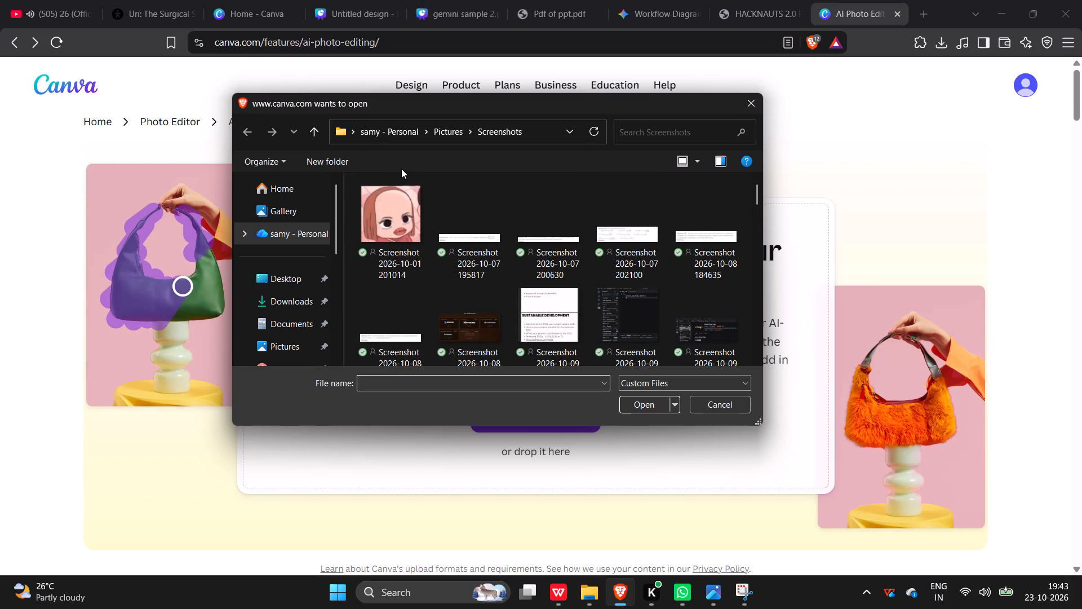
pyautogui.click(280, 165)
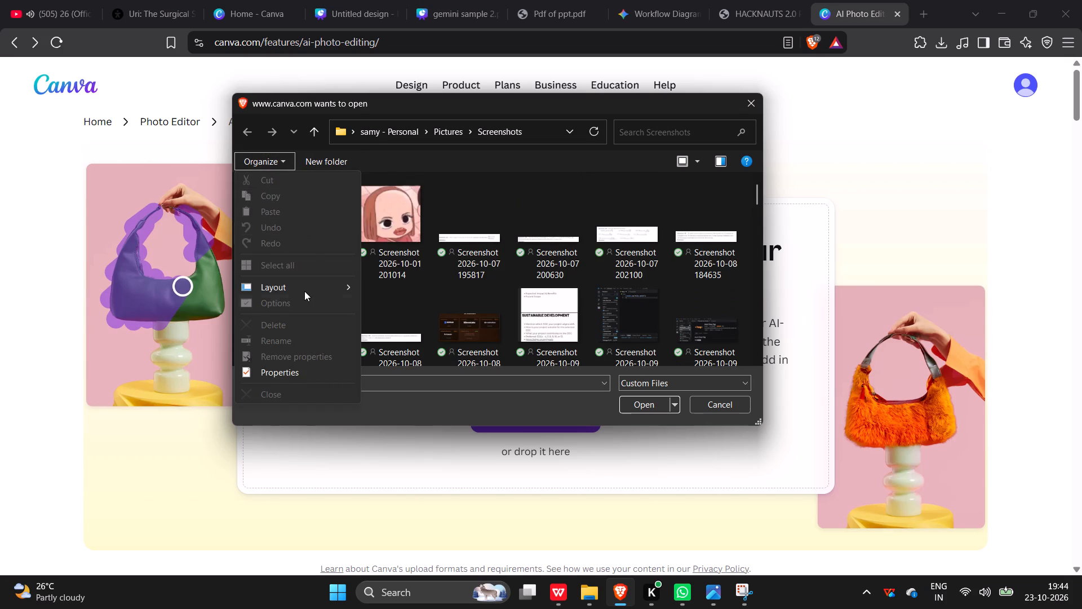
pyautogui.click(461, 173)
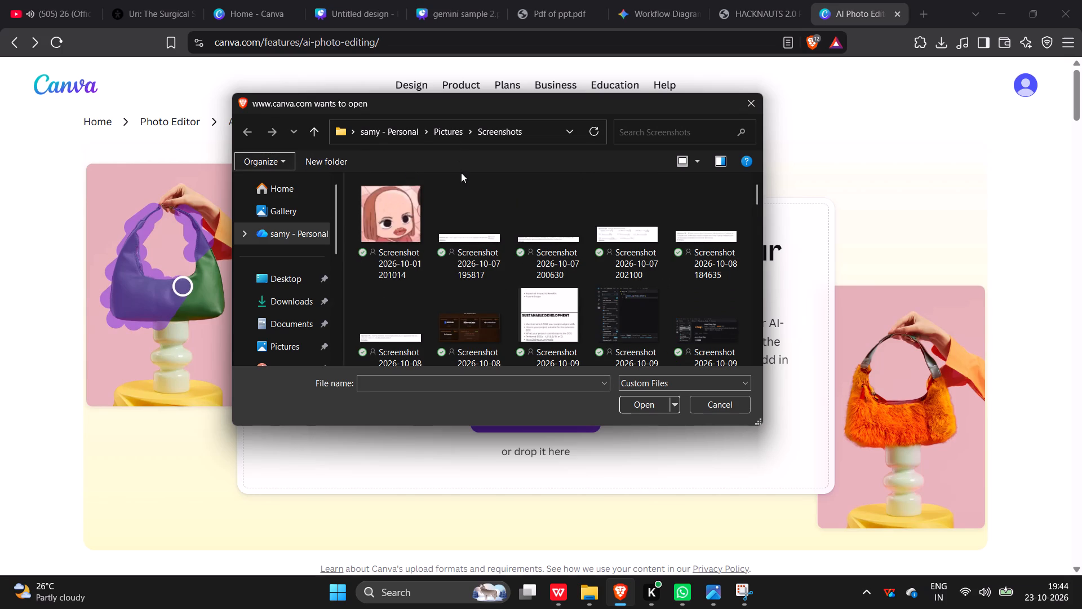
pyautogui.scroll(-16, 461, 173)
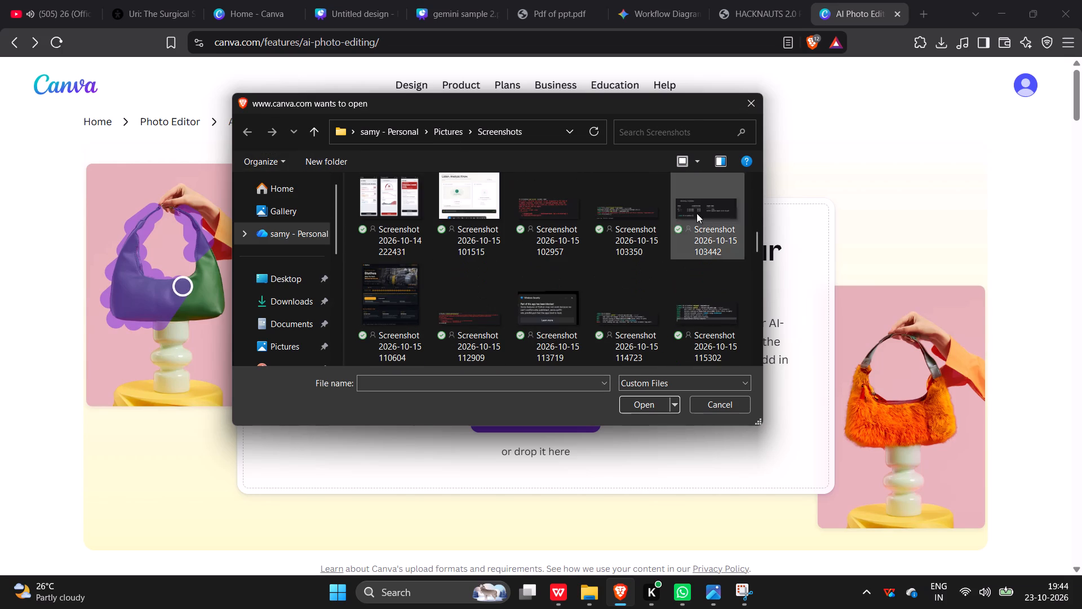
pyautogui.scroll(-7, 544, 313)
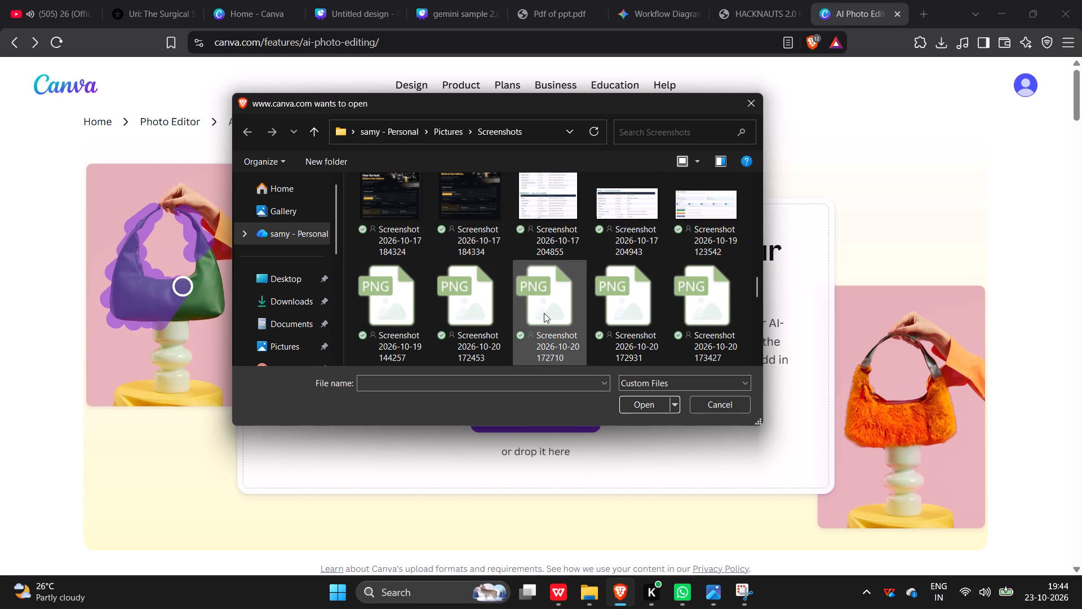
pyautogui.keyDown('ctrl'); pyautogui.scroll(3, 650, 307); pyautogui.keyUp('ctrl')
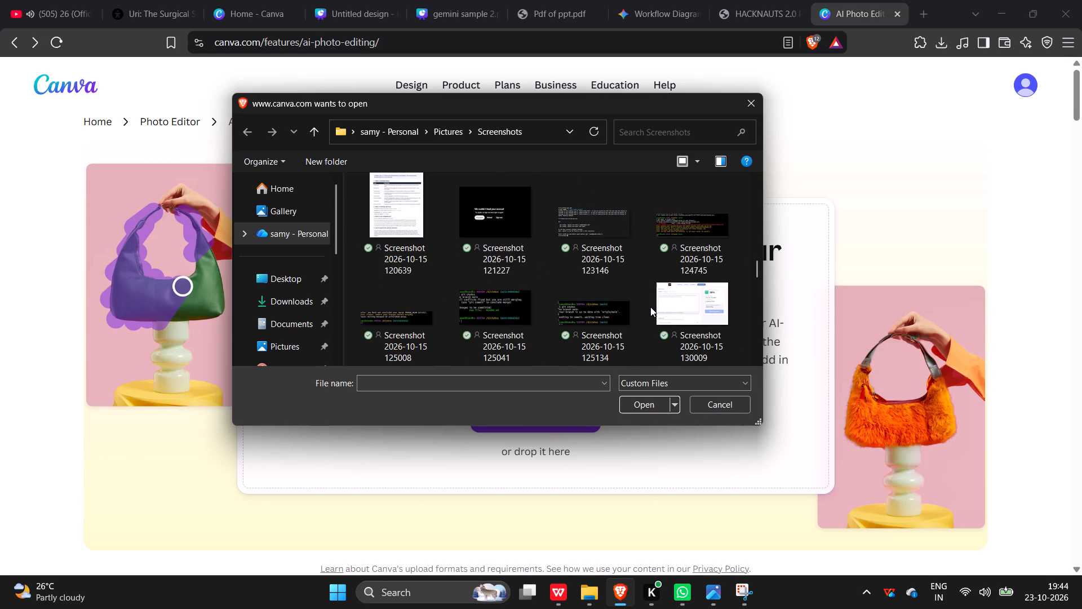
pyautogui.scroll(-20, 650, 307)
pyautogui.scroll(-6, 650, 307)
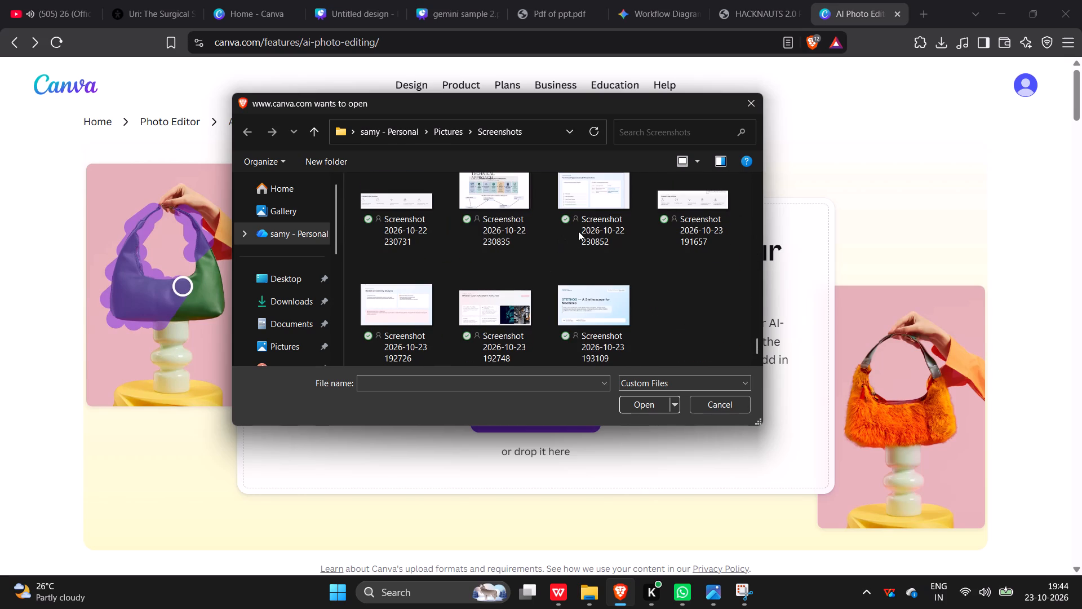
pyautogui.scroll(-1, 679, 254)
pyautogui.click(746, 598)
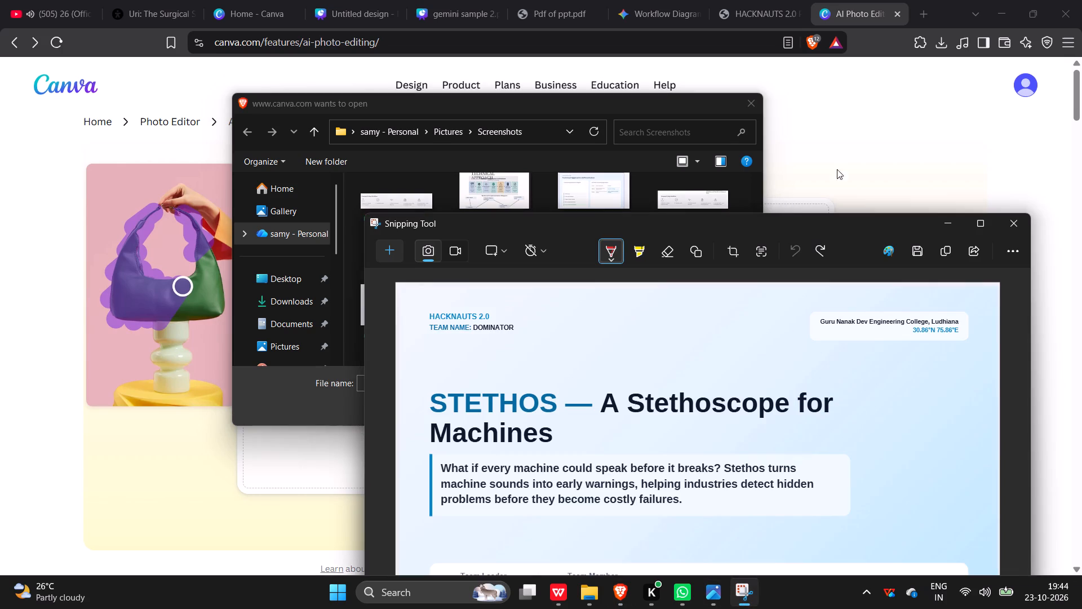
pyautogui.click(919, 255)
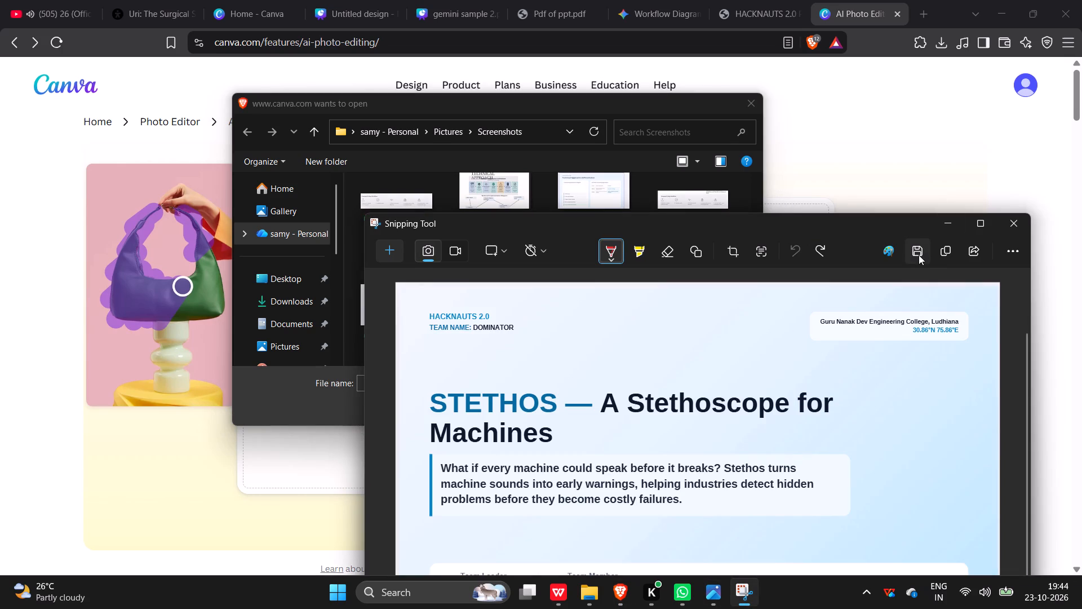
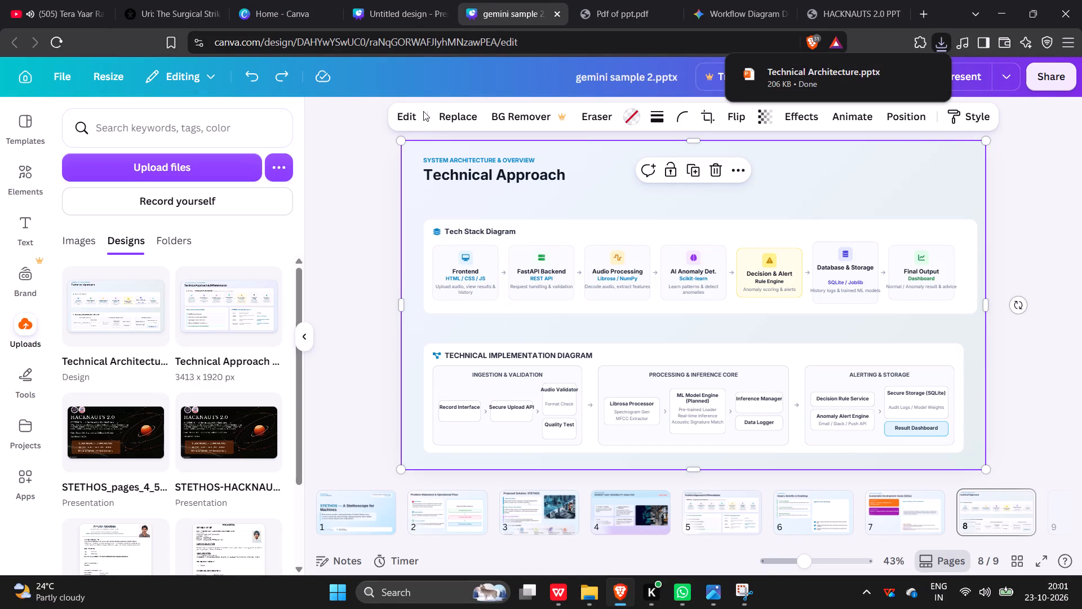
pyautogui.click(402, 3)
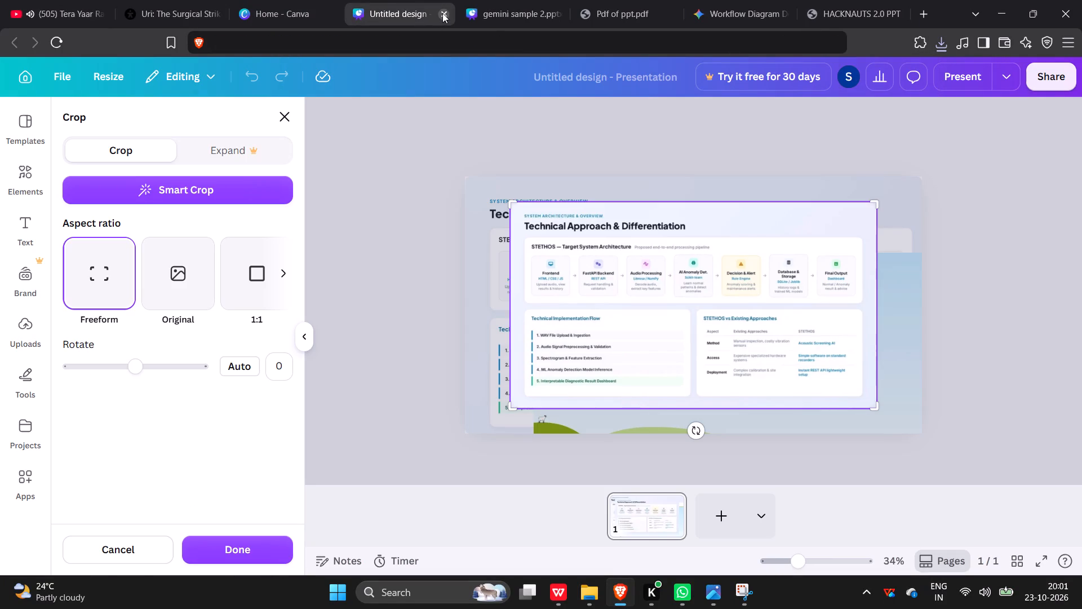
pyautogui.click(442, 13)
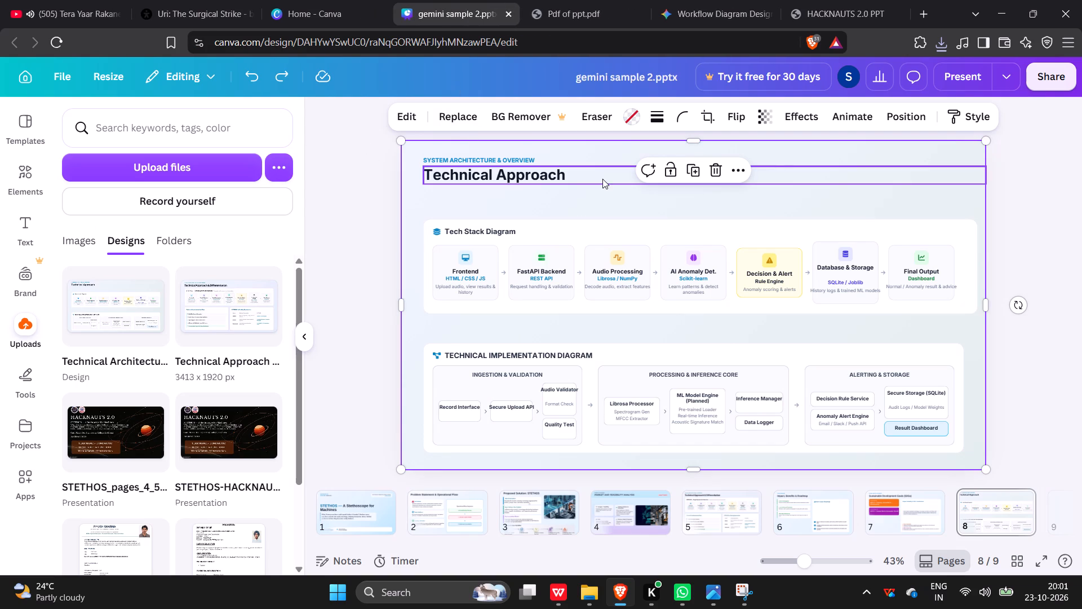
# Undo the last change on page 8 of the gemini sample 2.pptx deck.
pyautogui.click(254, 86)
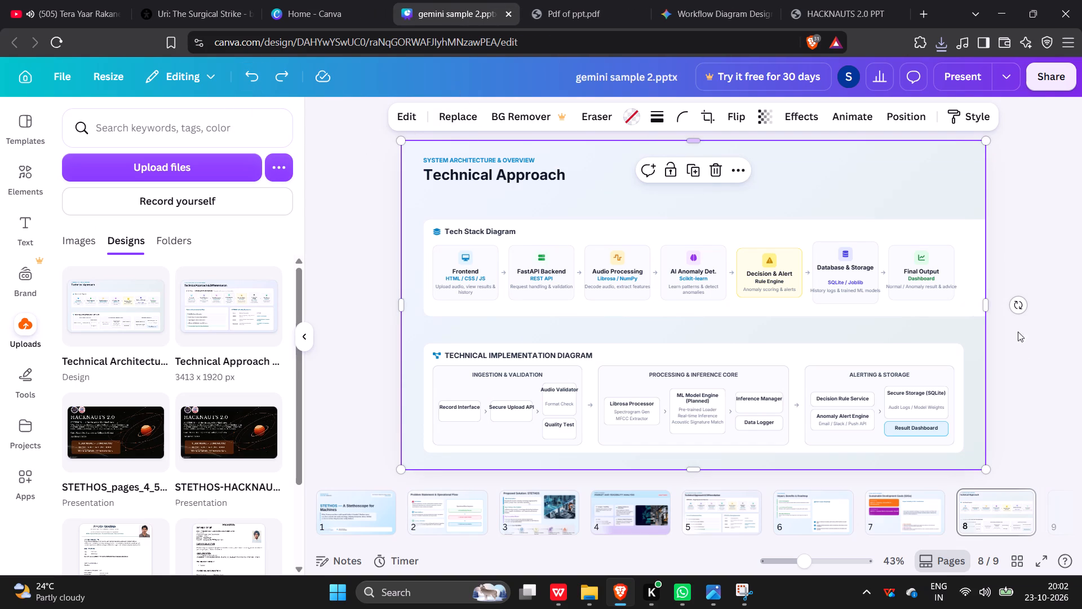
# Open the blank page 9 and upload the newest downloaded Technical Architecture.pptx into the Canva deck.
pyautogui.scroll(-1, 1021, 355)
pyautogui.hscroll(-3, 1021, 355)
pyautogui.hscroll(-6, 973, 511)
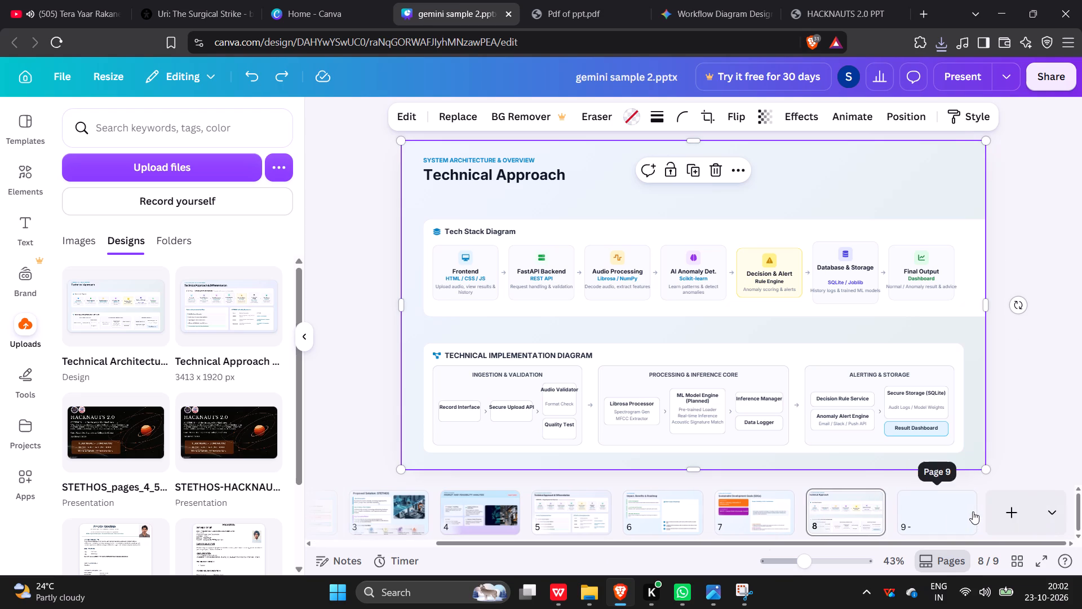
pyautogui.click(952, 519)
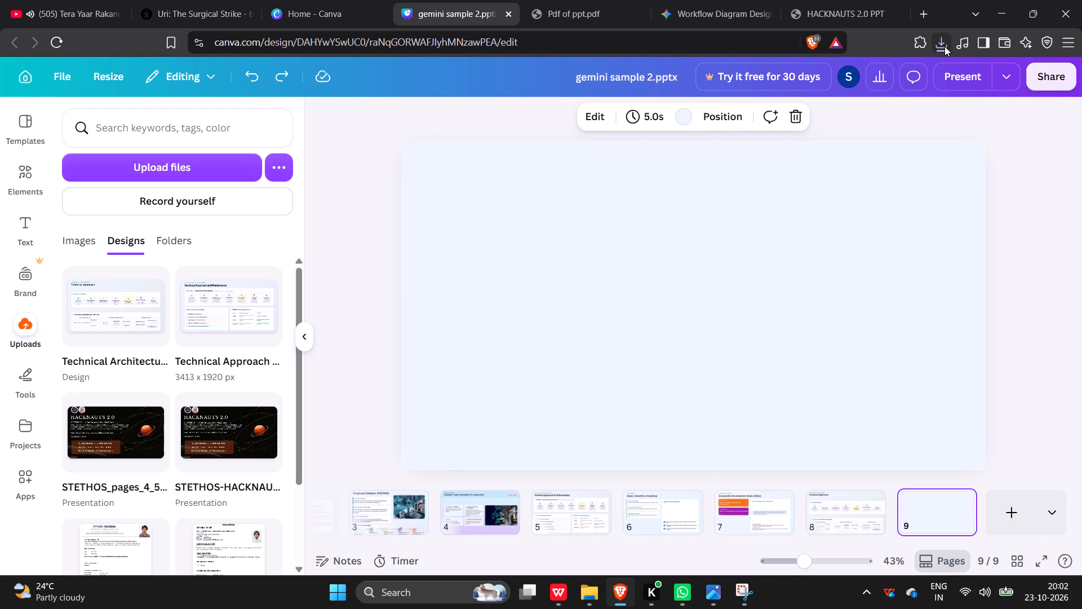
pyautogui.click(944, 46)
pyautogui.moveTo(833, 110); pyautogui.dragTo(774, 189)
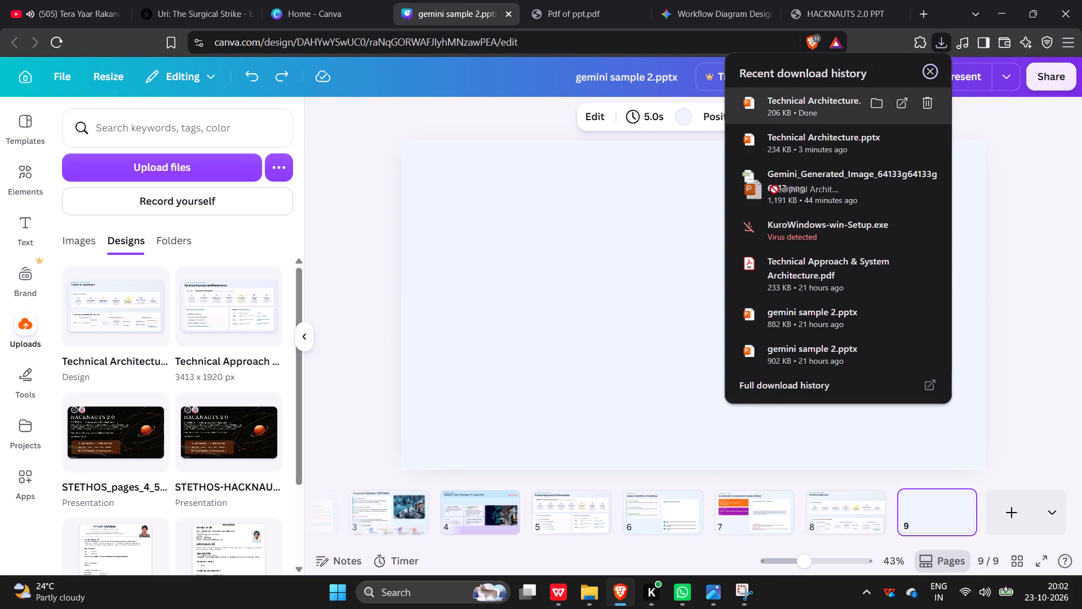
pyautogui.moveTo(774, 189); pyautogui.dragTo(605, 267)
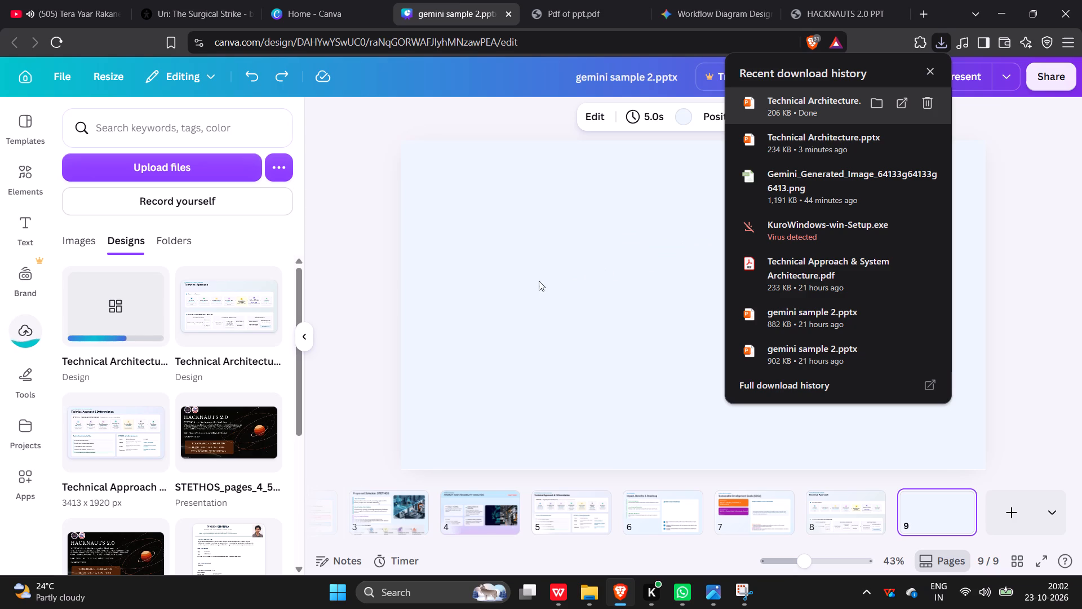
# Place the newly uploaded Technical Architecture design on the blank page 9.
pyautogui.moveTo(111, 324); pyautogui.dragTo(105, 307)
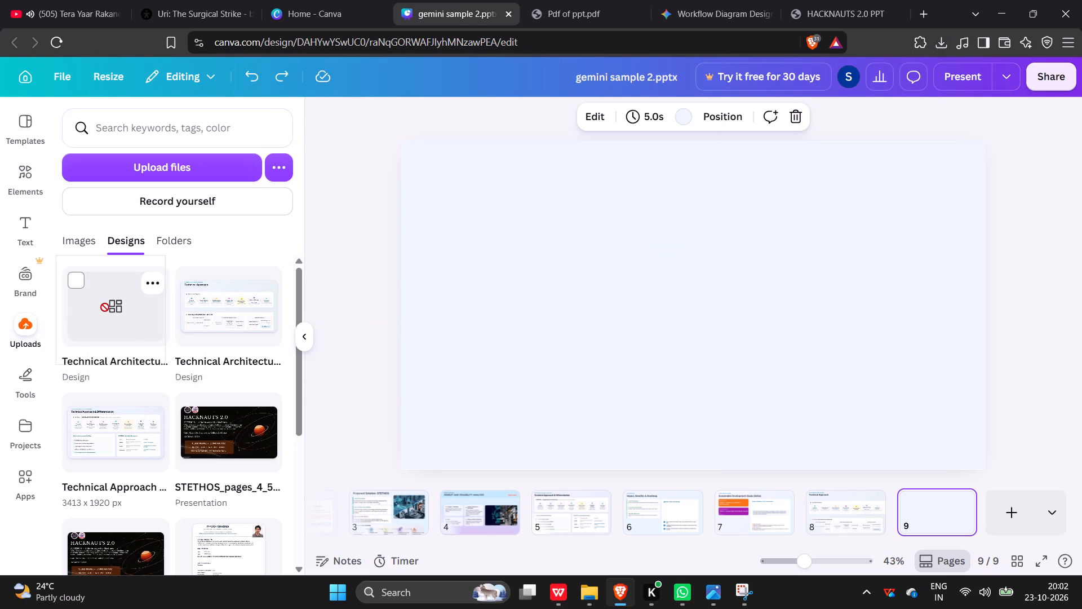
pyautogui.moveTo(105, 307); pyautogui.dragTo(105, 308)
pyautogui.moveTo(95, 302); pyautogui.dragTo(623, 312)
# Compare the two Technical Approach pages, 8 and 9, and delete the older version on page 8.
pyautogui.click(857, 504)
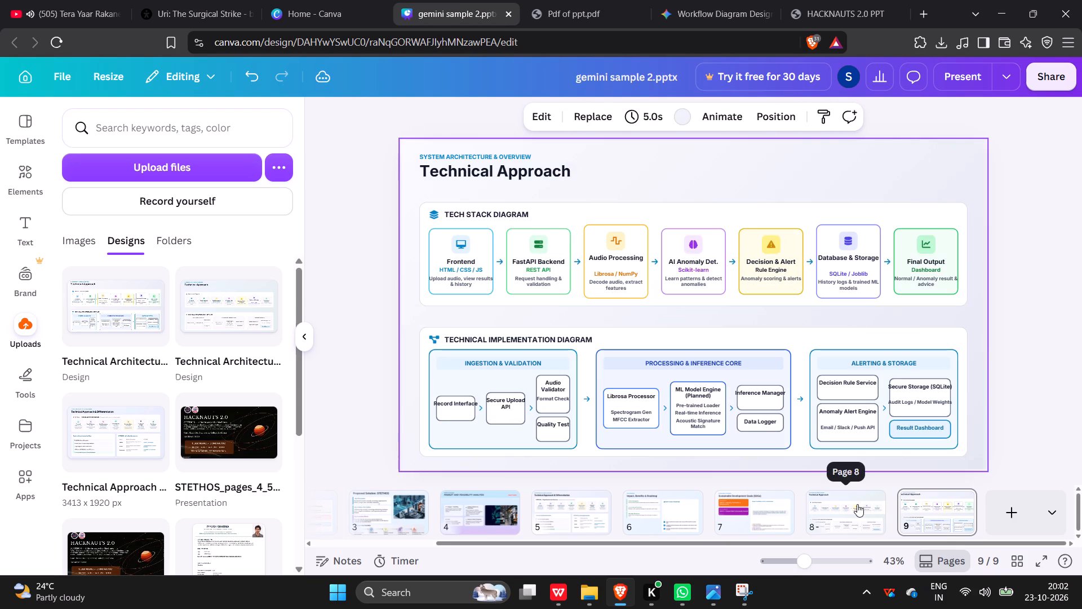
pyautogui.press('Delete')
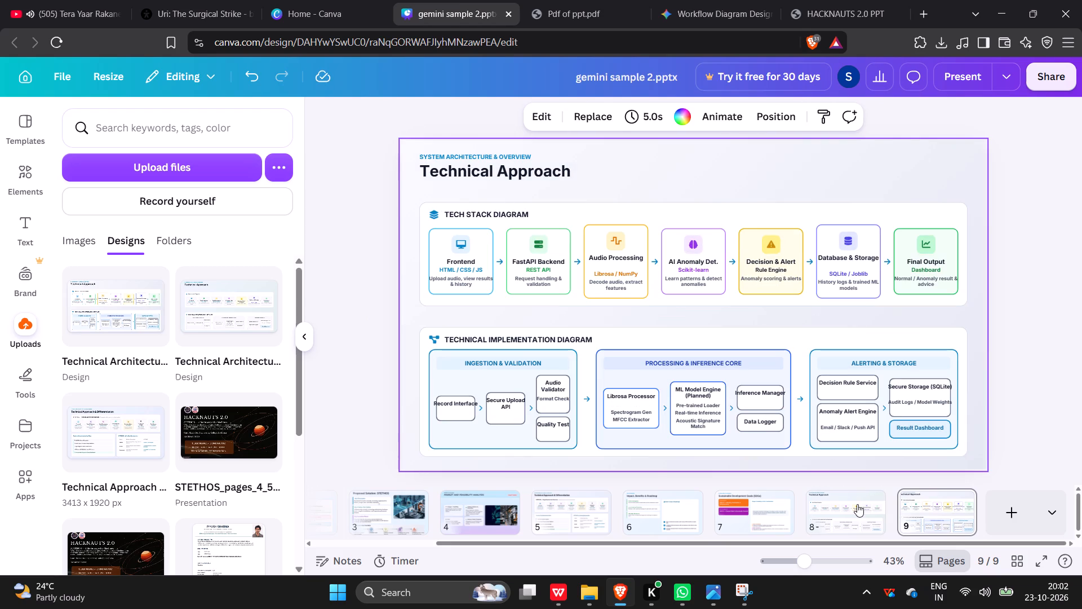
pyautogui.click(857, 504)
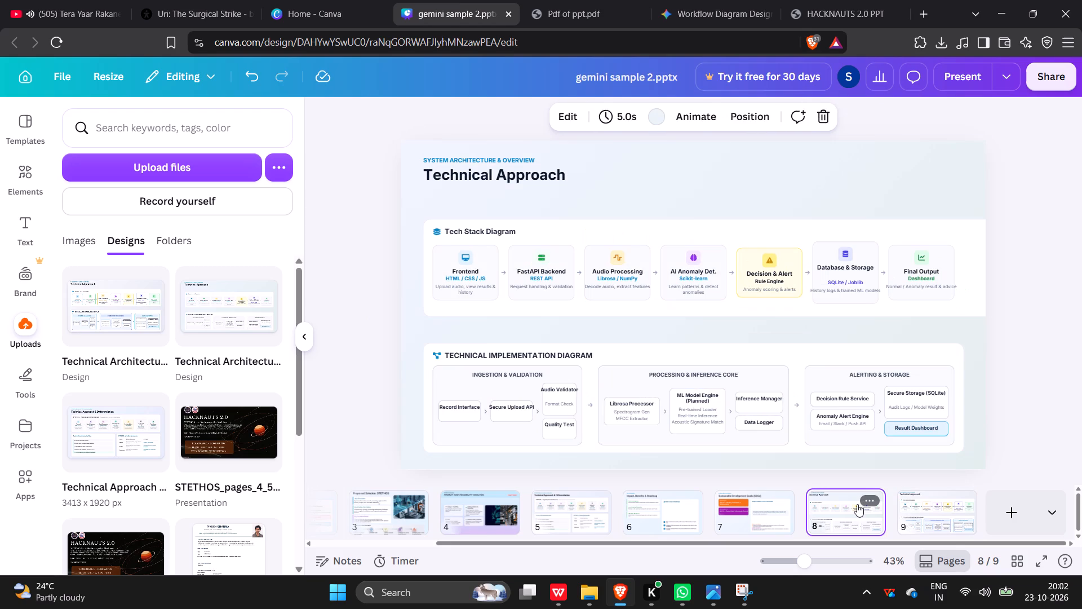
pyautogui.click(928, 511)
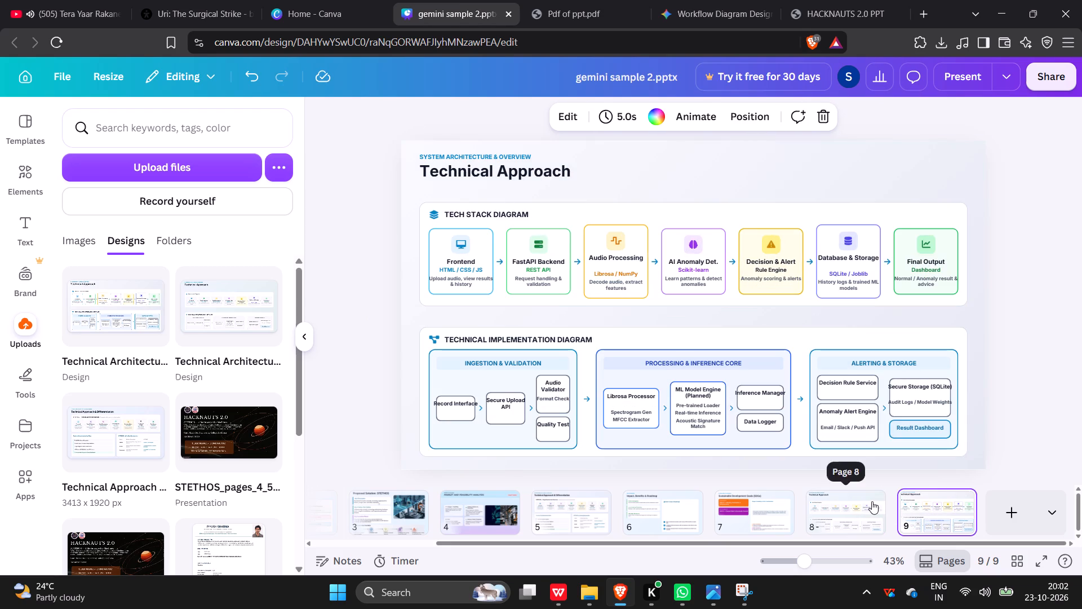
pyautogui.click(872, 501)
pyautogui.click(871, 501)
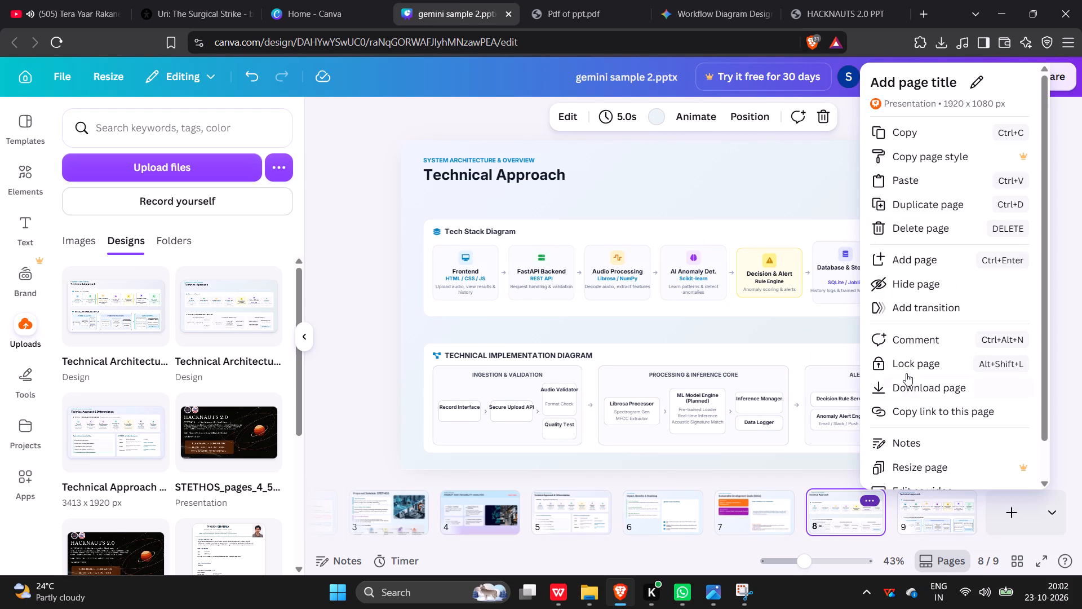
pyautogui.scroll(-3, 906, 406)
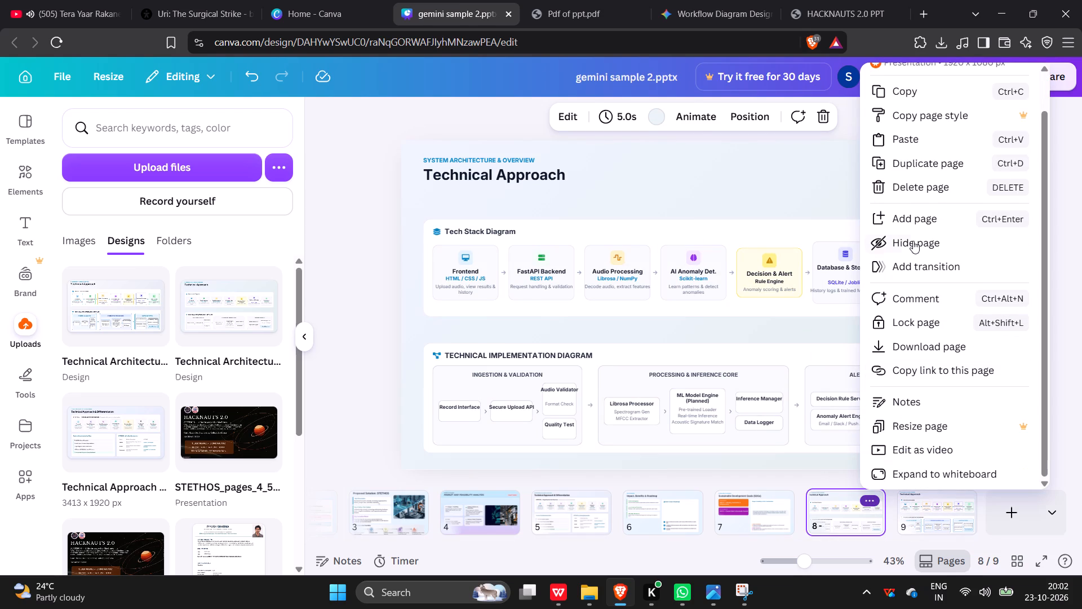
pyautogui.click(920, 193)
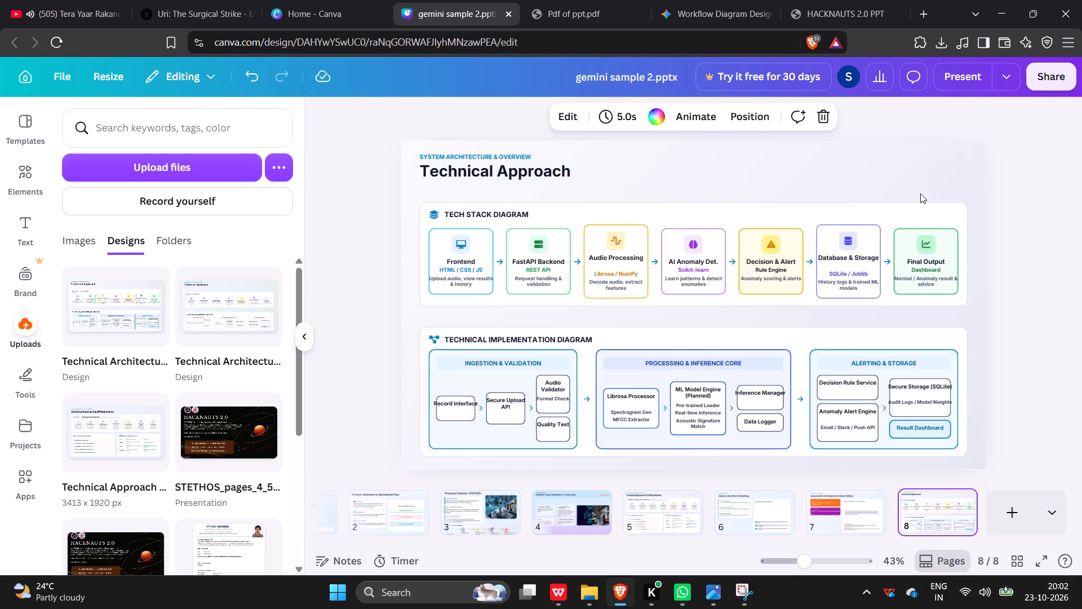
# Move the new Technical Approach page forward in the deck so it becomes page 5.
pyautogui.moveTo(943, 524); pyautogui.dragTo(750, 530)
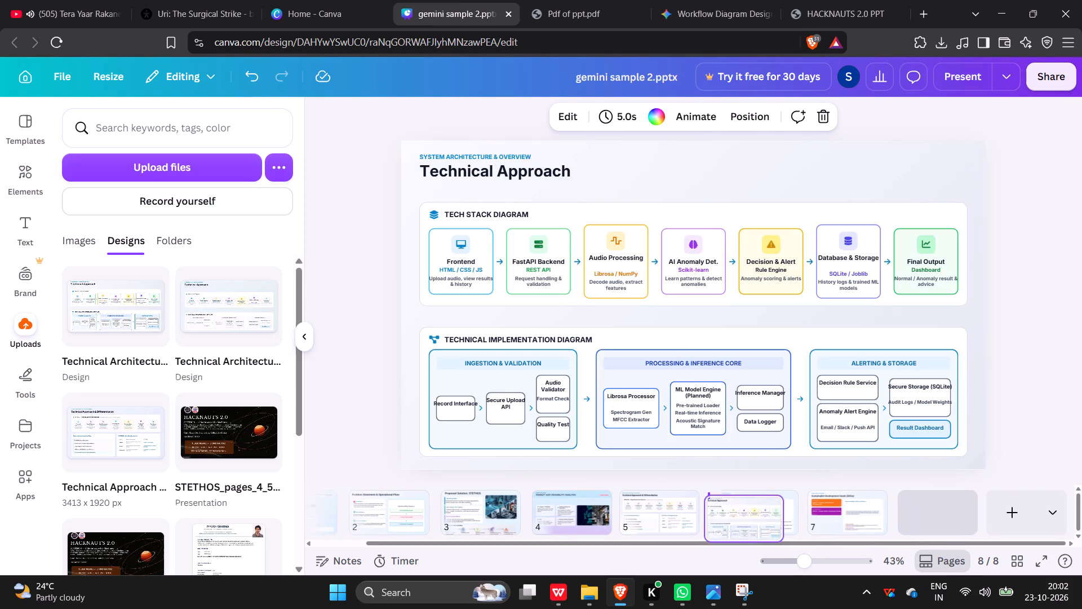
pyautogui.moveTo(750, 530); pyautogui.dragTo(641, 533)
# Delete the old Technical Approach & Differentiation page, page 6.
pyautogui.click(736, 518)
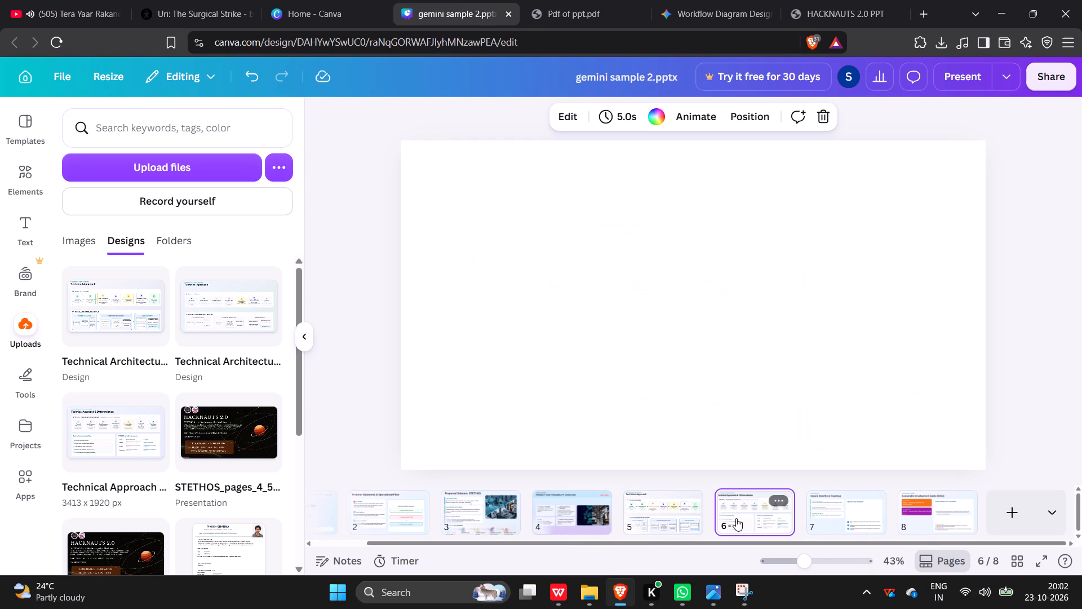
pyautogui.click(736, 518)
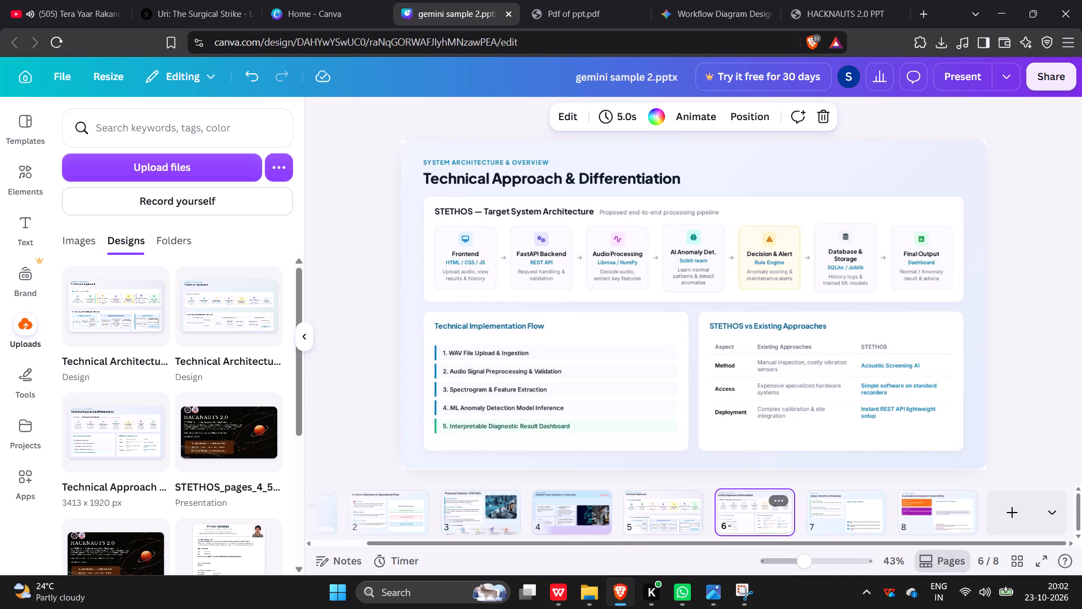
# Delete the "SYSTEM ARCHITECTURE & OVERVIEW" line above the title on page 5.
pyautogui.click(719, 515)
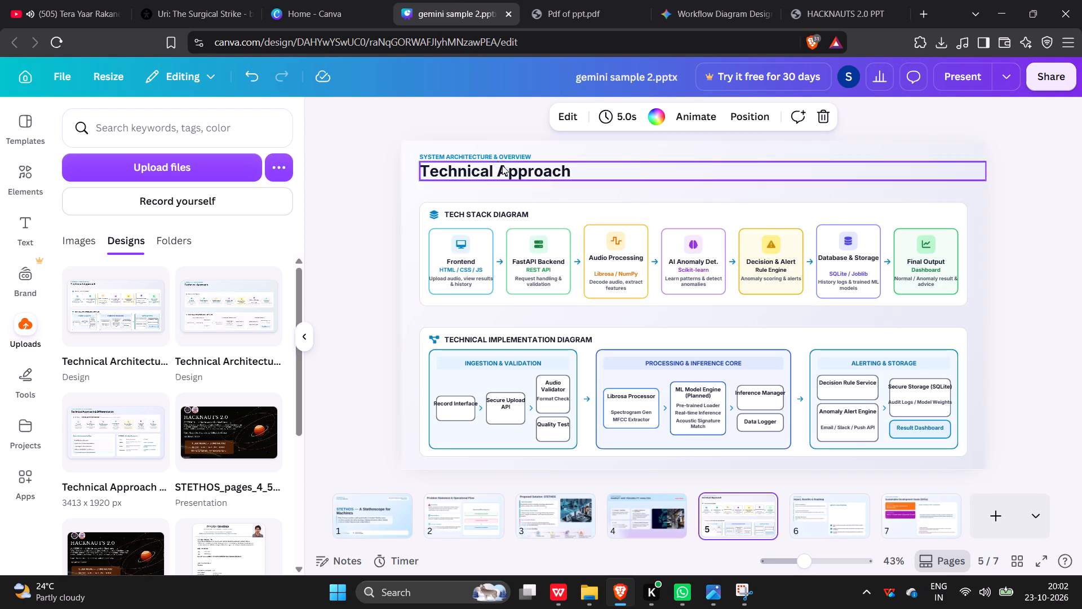
pyautogui.click(495, 158)
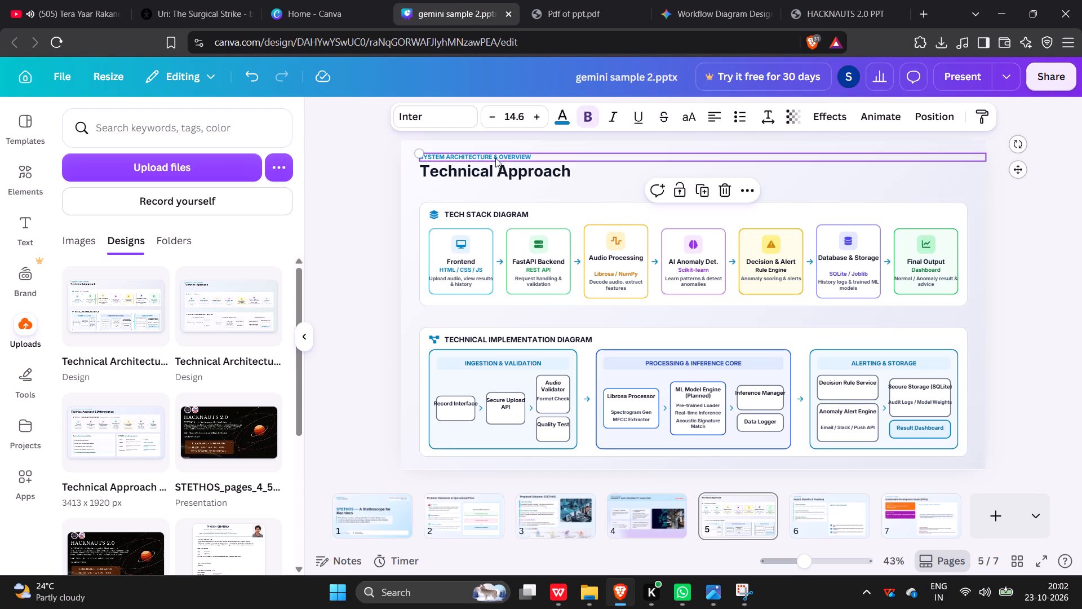
# Increase the font size of the "Technical Approach" title on page 5 to 47.2.
pyautogui.doubleClick(494, 170)
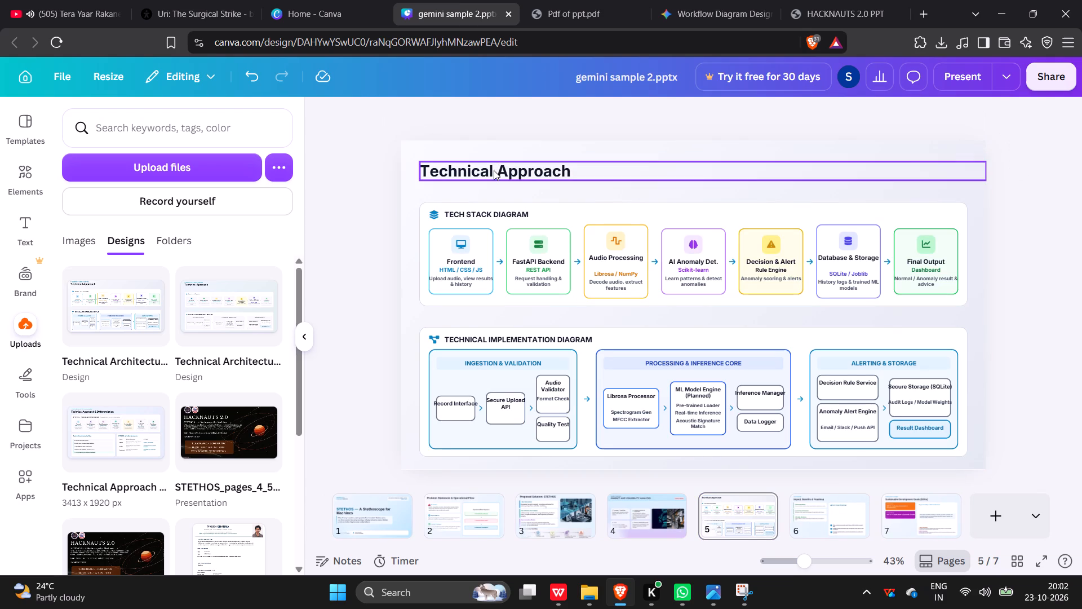
pyautogui.click(494, 170)
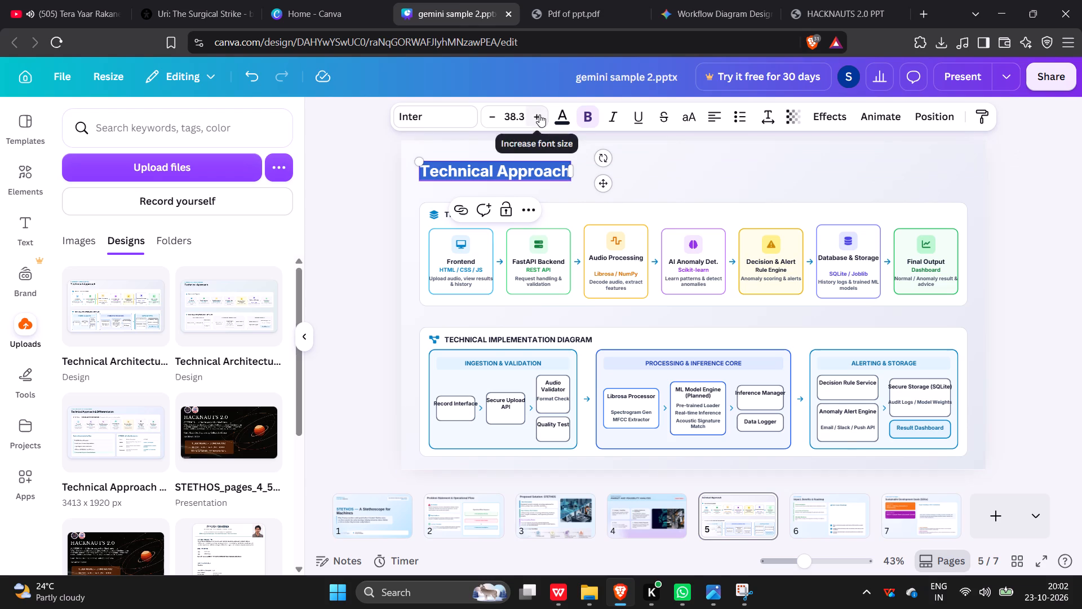
pyautogui.tripleClick(539, 114)
pyautogui.tripleClick(539, 114)
pyautogui.tripleClick(539, 114)
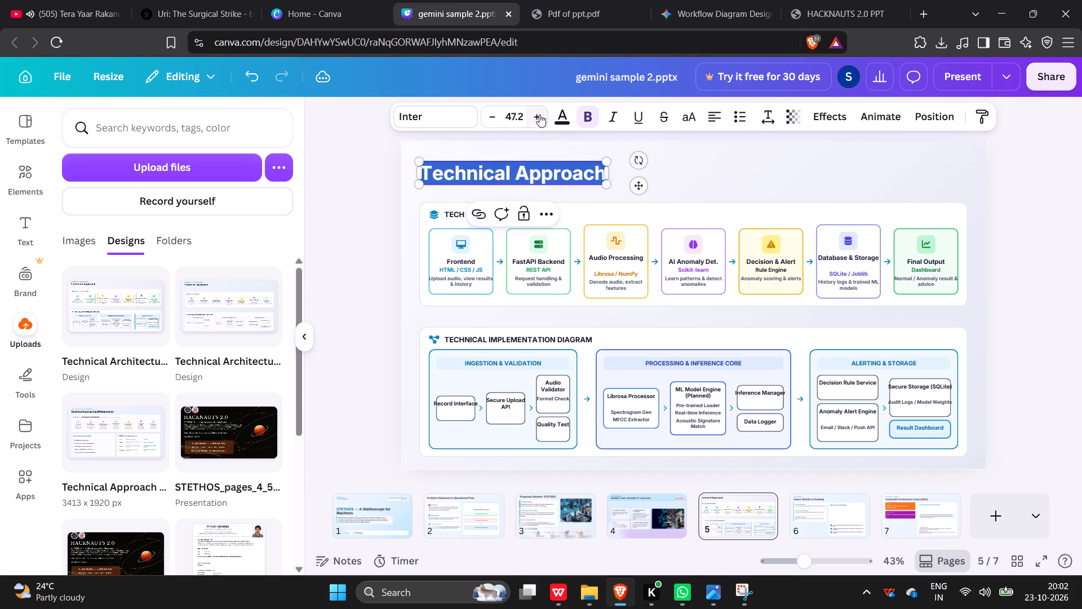
pyautogui.click(511, 166)
pyautogui.click(347, 176)
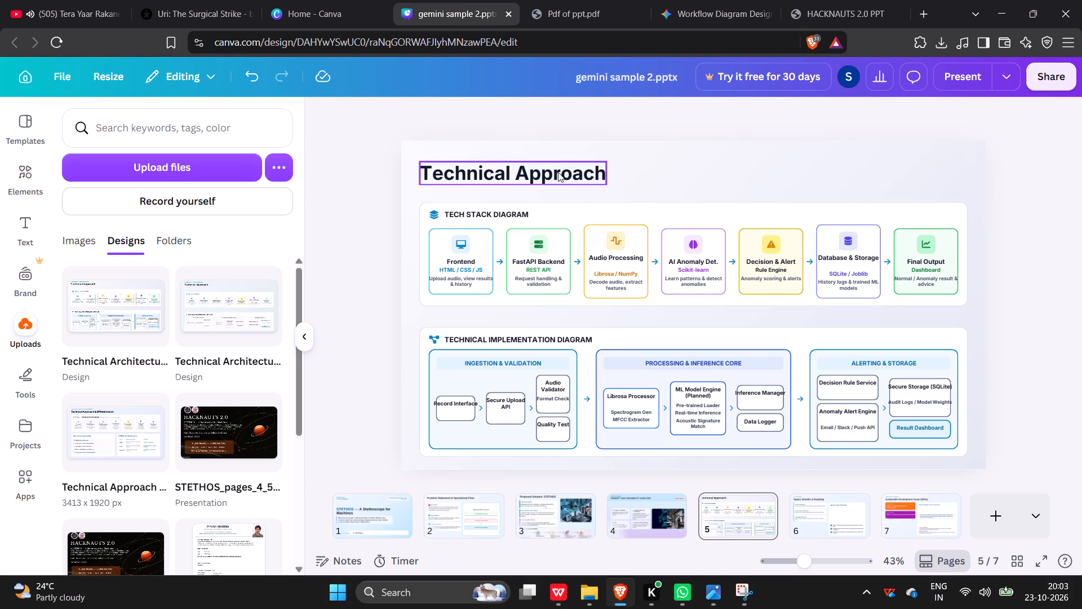
# Shift the "Technical Approach" title on page 5 slightly to the right and up.
pyautogui.moveTo(558, 172); pyautogui.dragTo(569, 170)
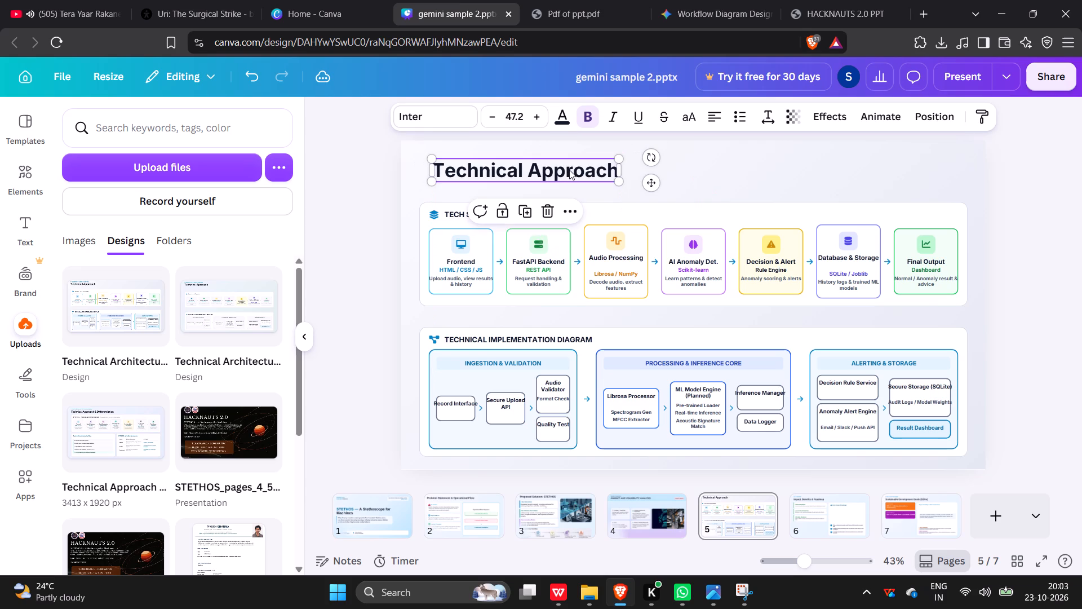
pyautogui.click(364, 172)
# Switch to YouTube and pause the Tera Yaar Rakane 2 video.
pyautogui.click(79, 0)
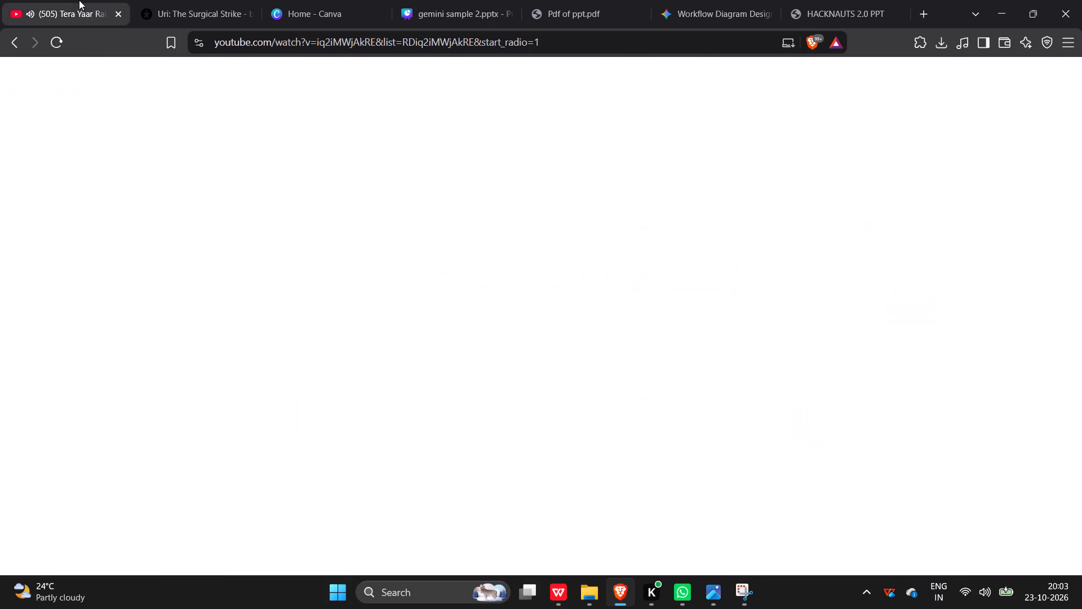
pyautogui.click(257, 182)
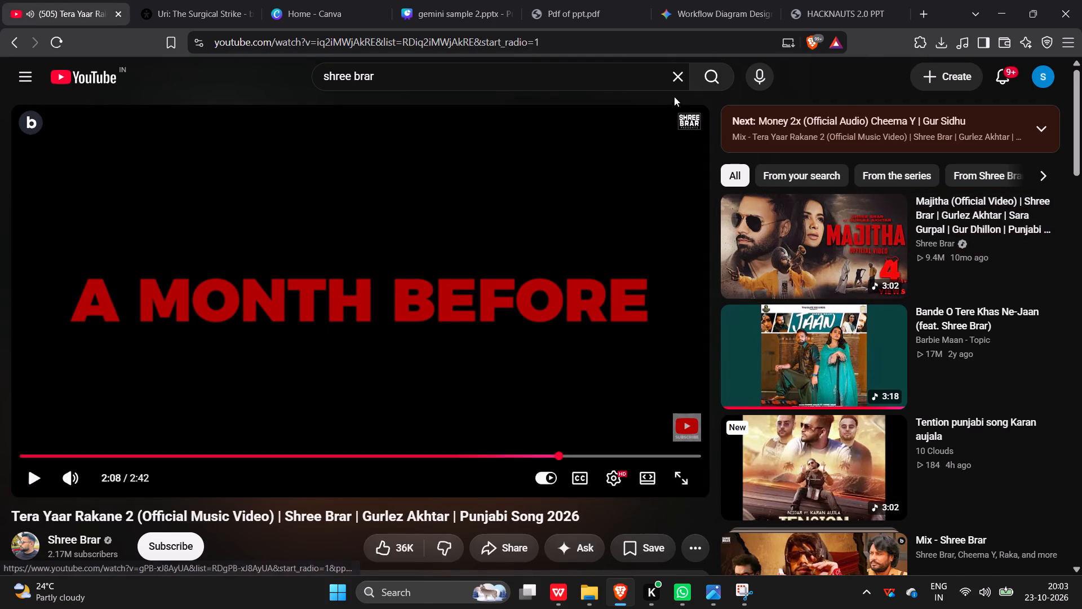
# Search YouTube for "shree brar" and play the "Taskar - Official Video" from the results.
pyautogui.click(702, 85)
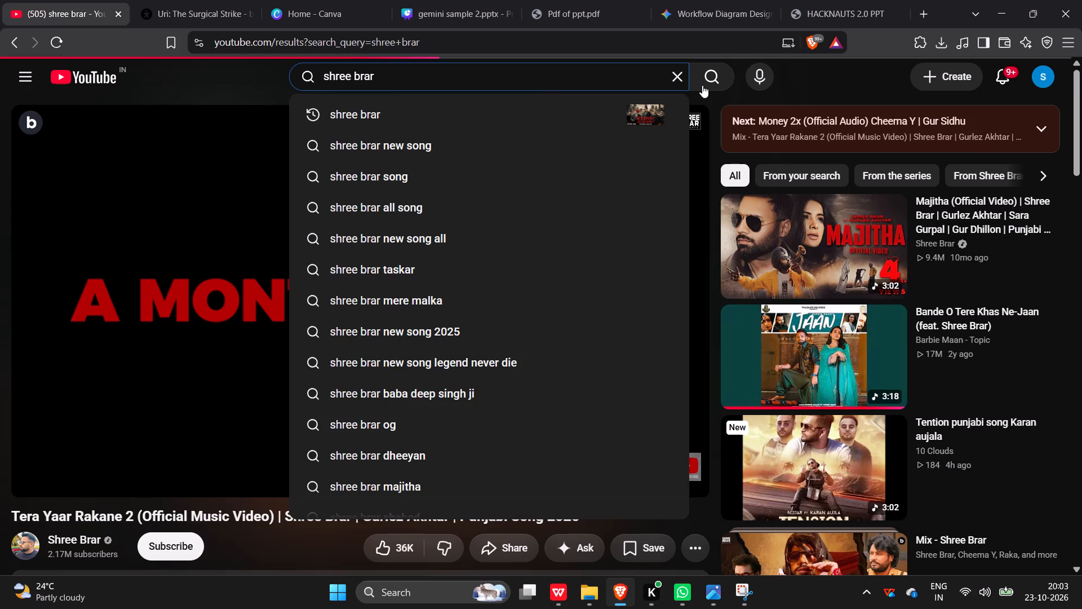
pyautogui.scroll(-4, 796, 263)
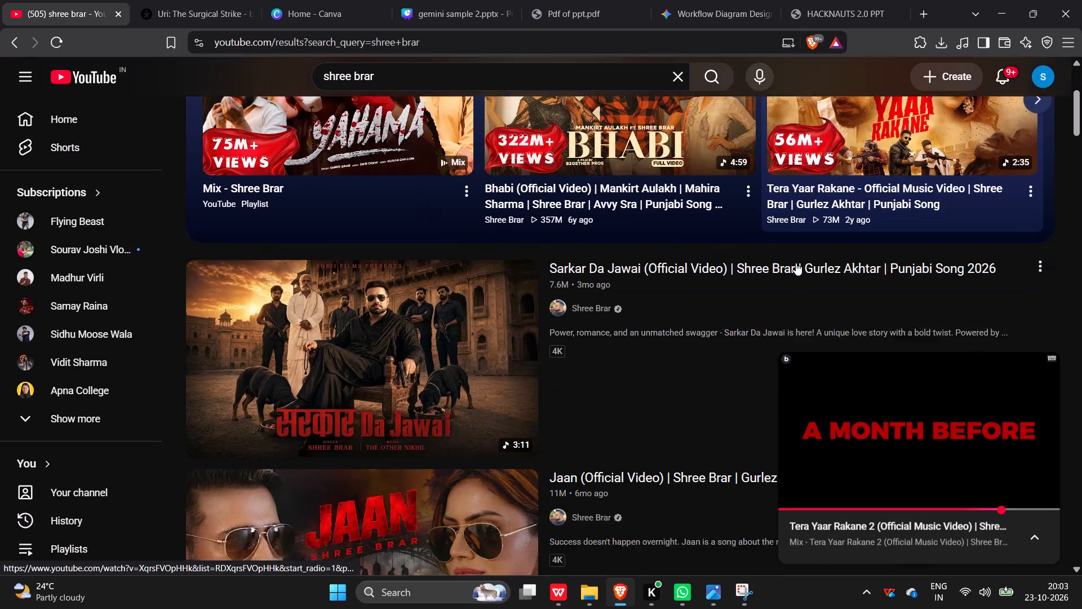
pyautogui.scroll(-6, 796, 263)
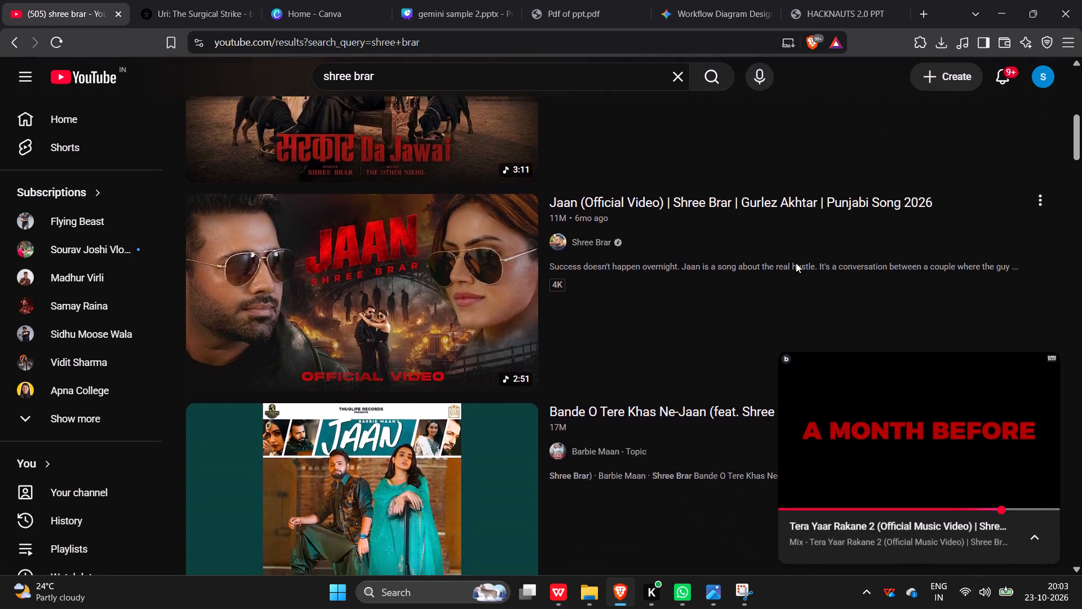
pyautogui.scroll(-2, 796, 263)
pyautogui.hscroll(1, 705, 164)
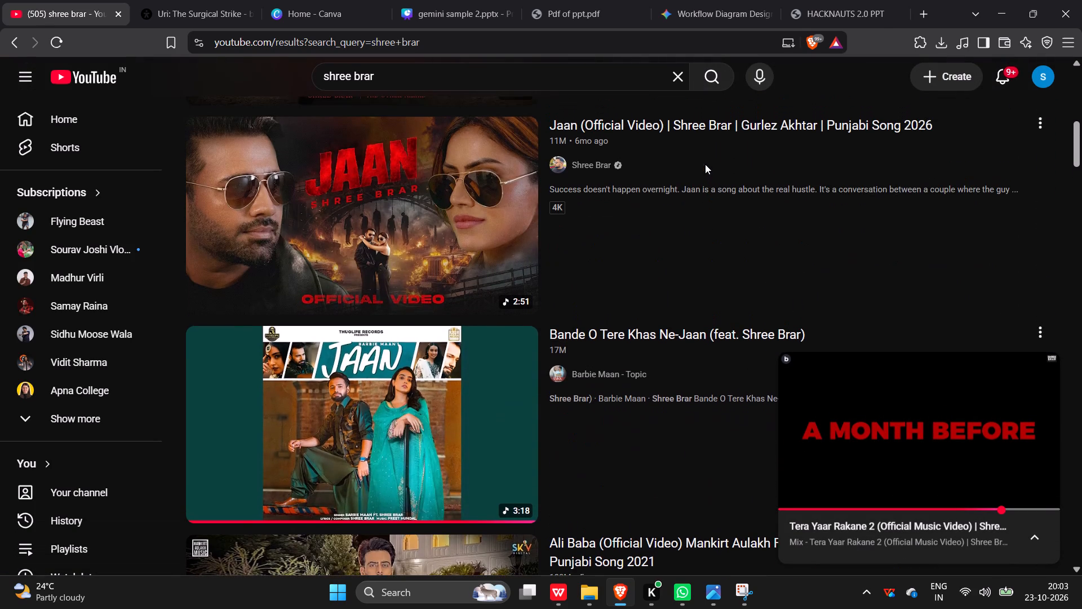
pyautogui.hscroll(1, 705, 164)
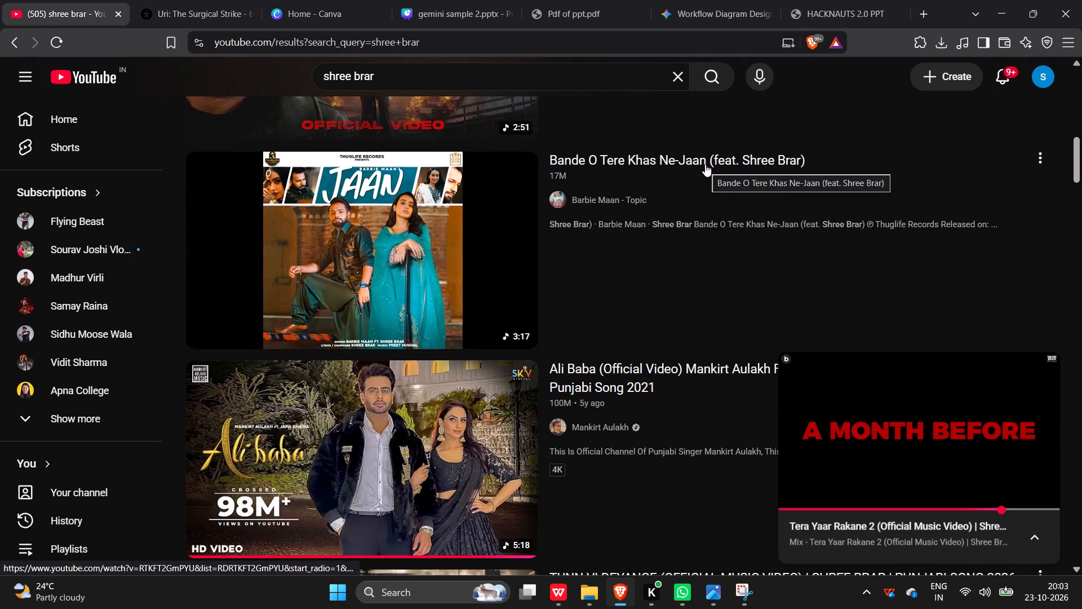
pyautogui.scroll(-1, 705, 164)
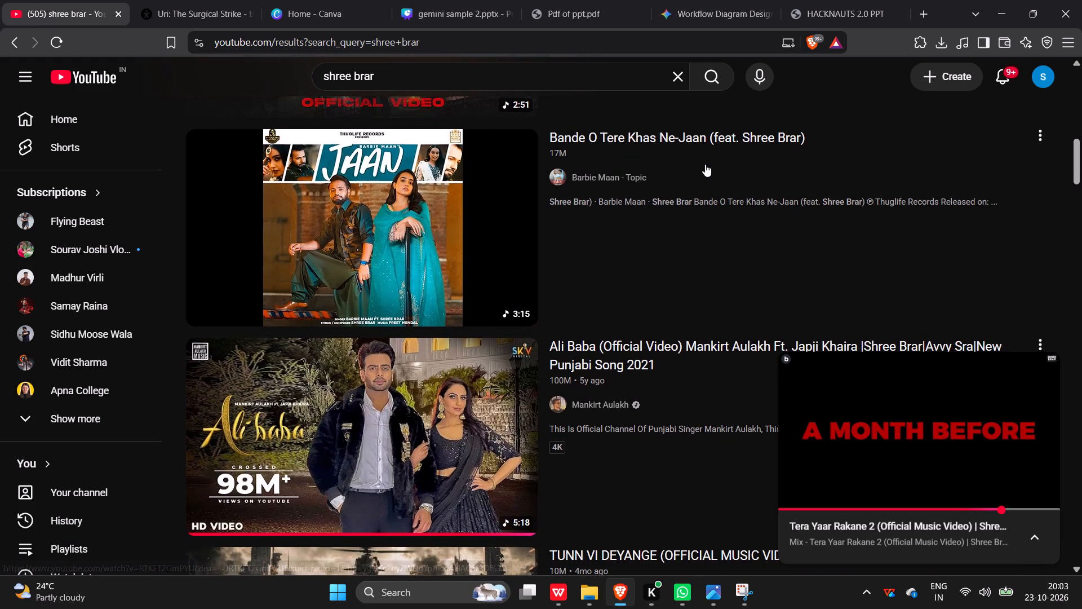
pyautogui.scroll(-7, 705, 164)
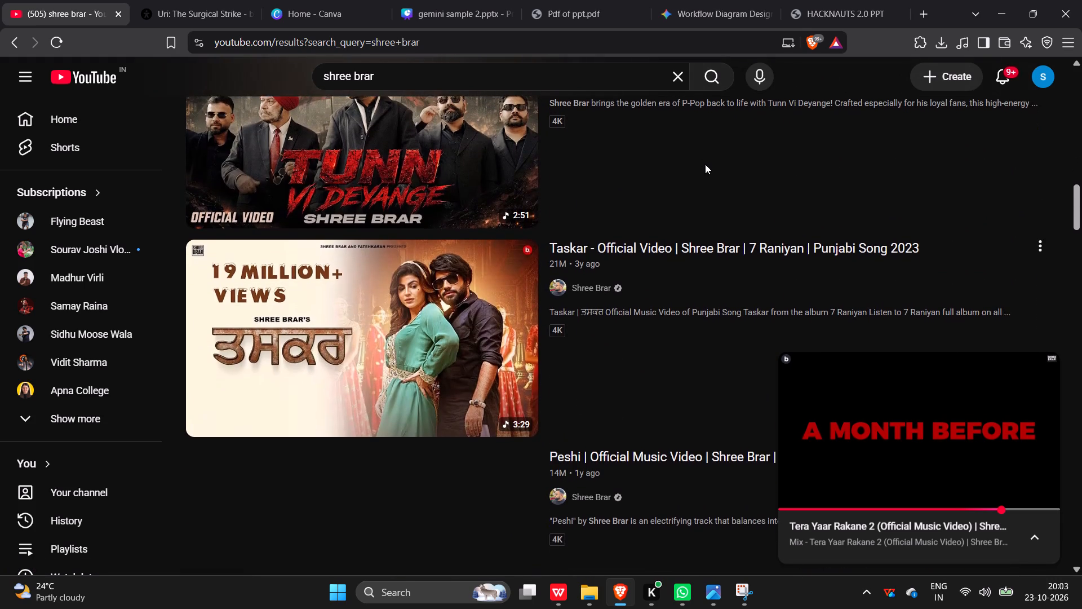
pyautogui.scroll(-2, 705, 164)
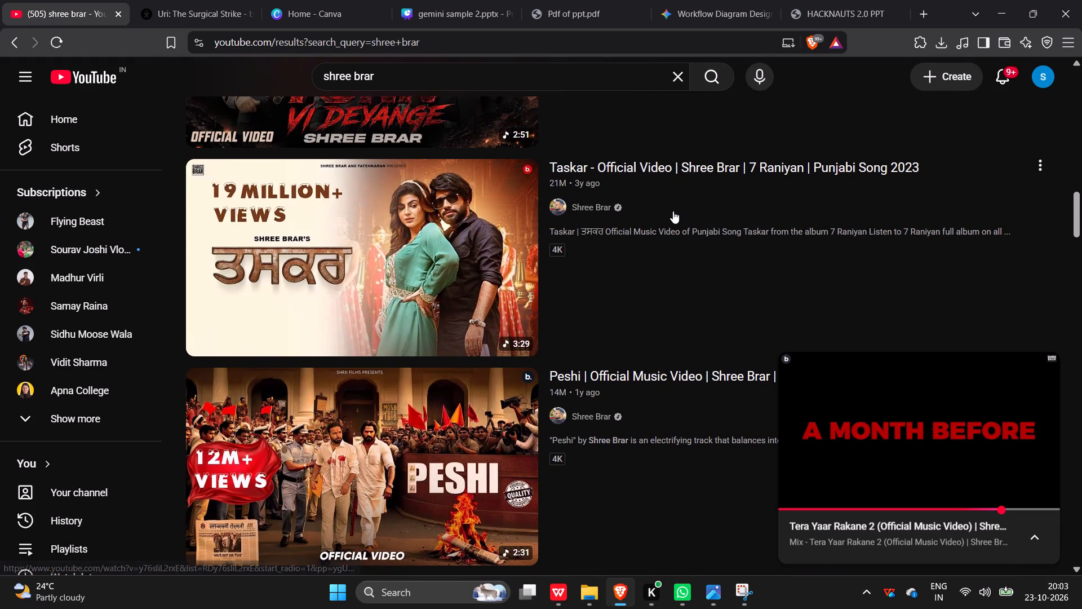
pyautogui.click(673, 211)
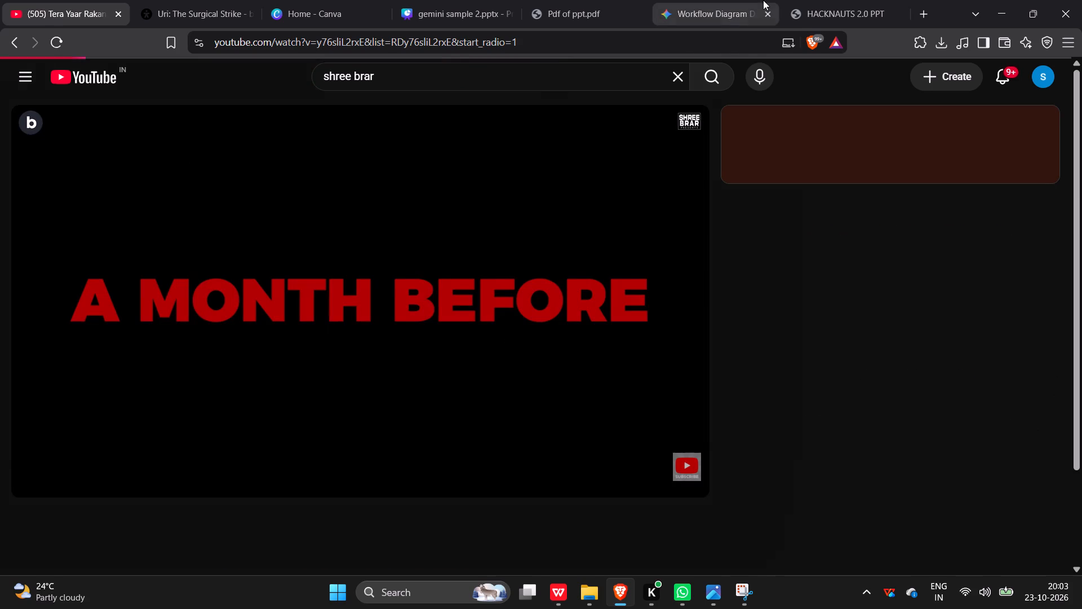
# Return to the Canva deck and review the Technical Approach slide on page 5 against the same slide in Pdf of ppt.pdf.
pyautogui.click(763, 0)
pyautogui.click(449, 0)
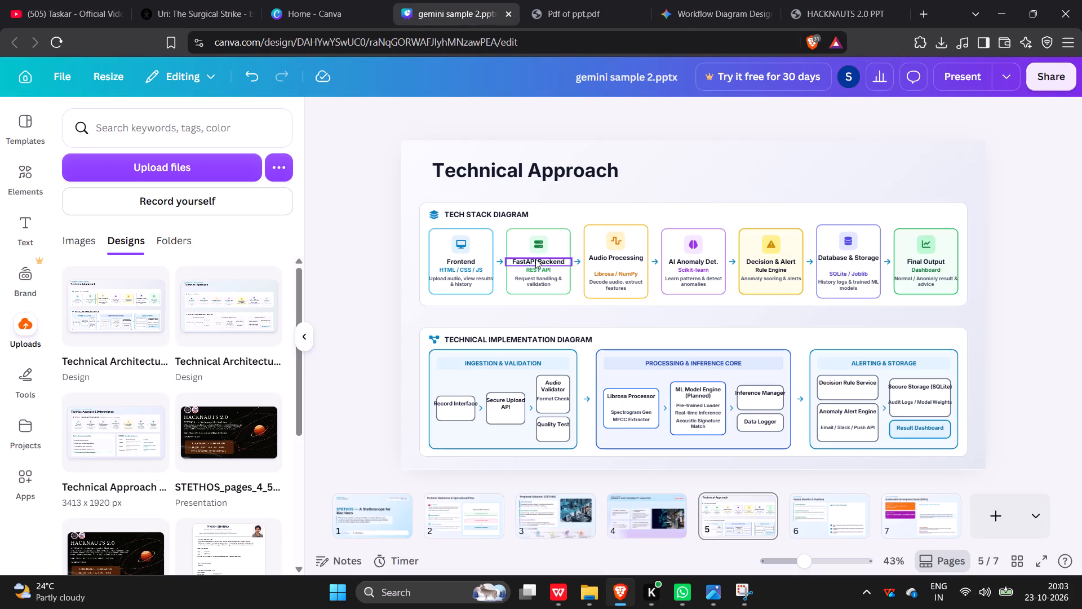
pyautogui.scroll(-1, 535, 259)
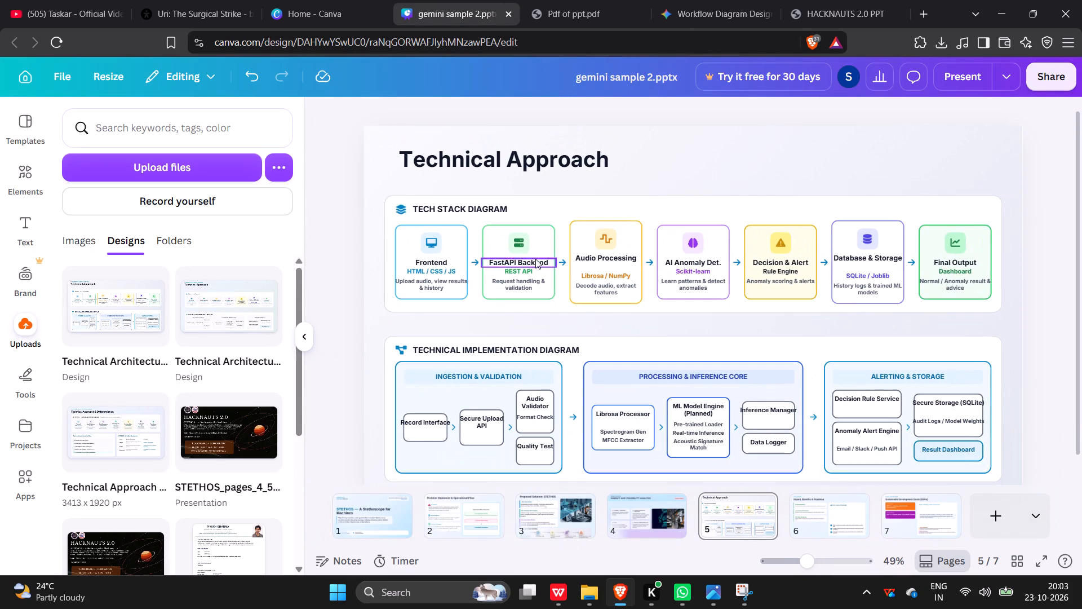
pyautogui.click(378, 184)
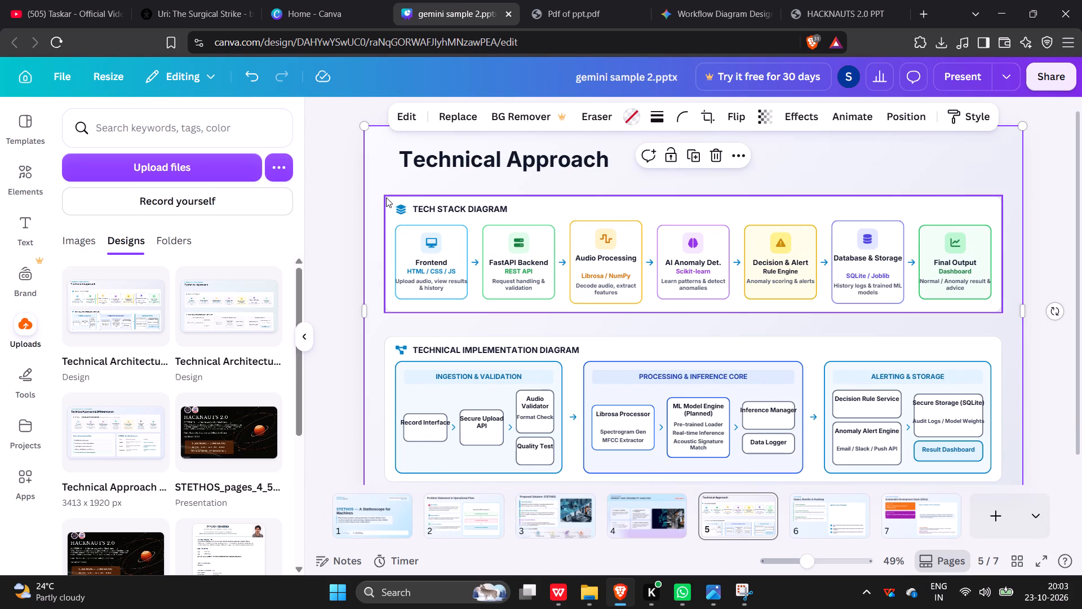
pyautogui.doubleClick(386, 197)
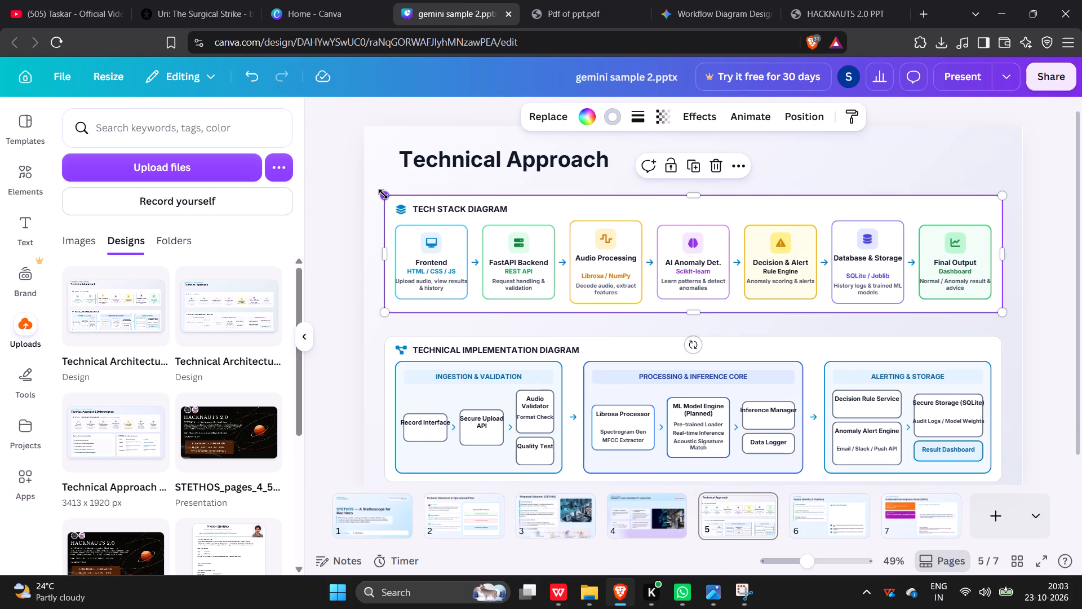
pyautogui.click(343, 201)
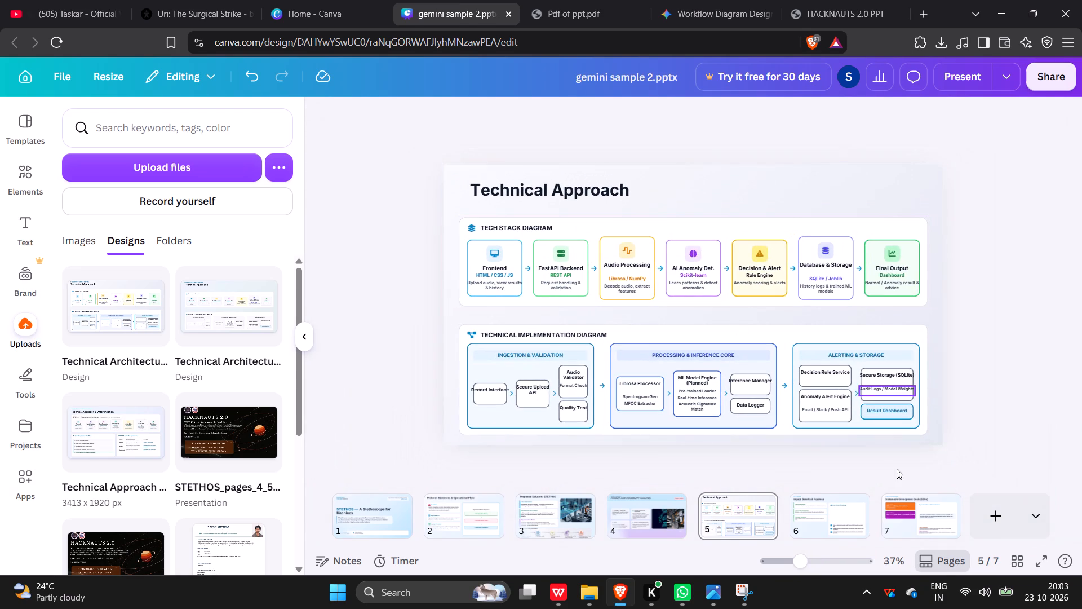
pyautogui.click(819, 533)
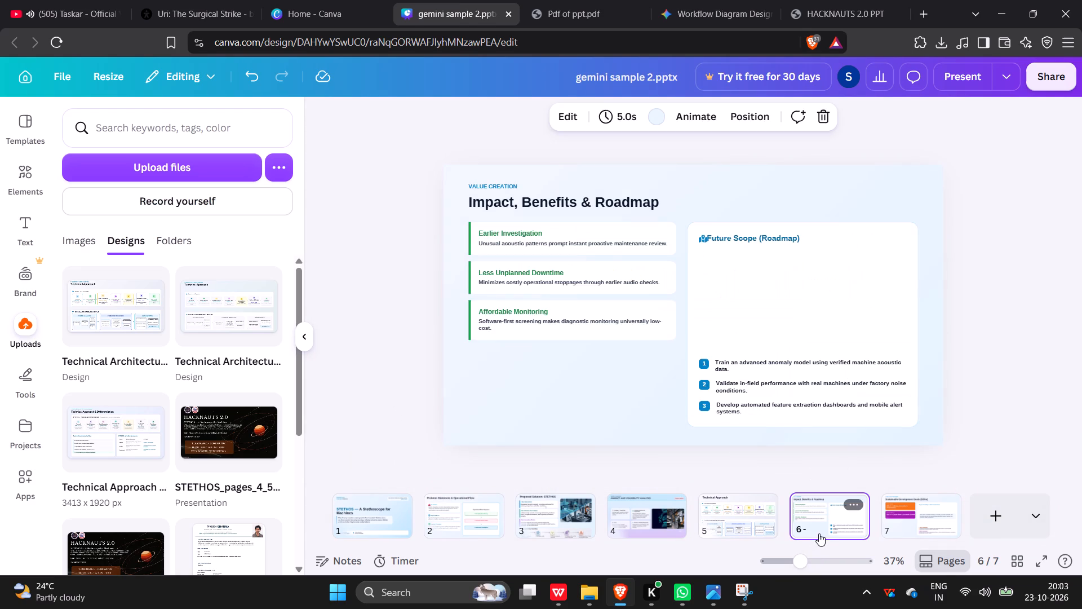
pyautogui.click(759, 533)
pyautogui.click(558, 0)
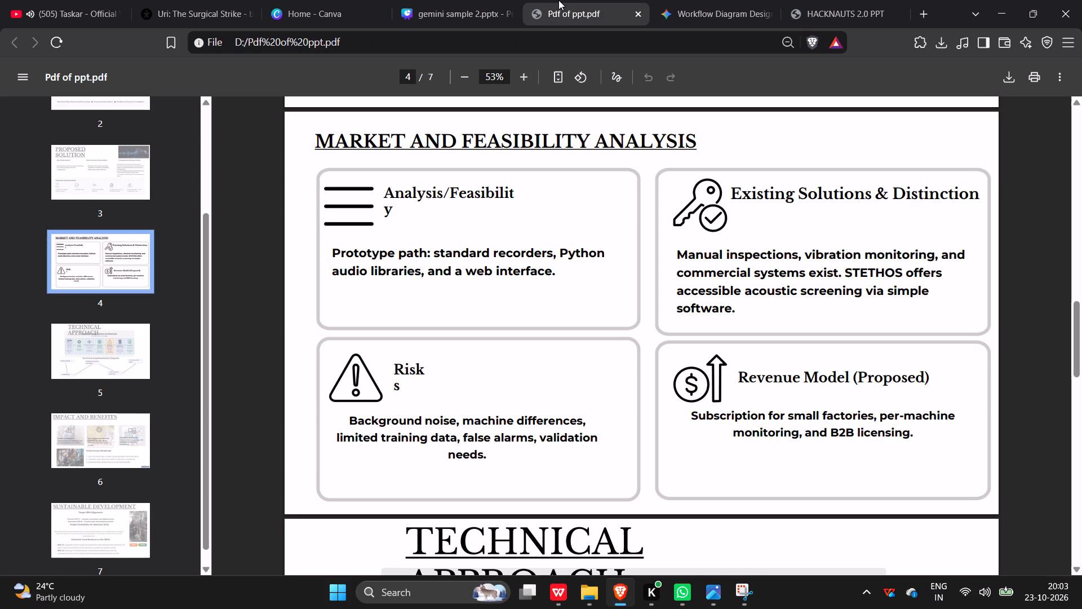
pyautogui.scroll(-3, 668, 249)
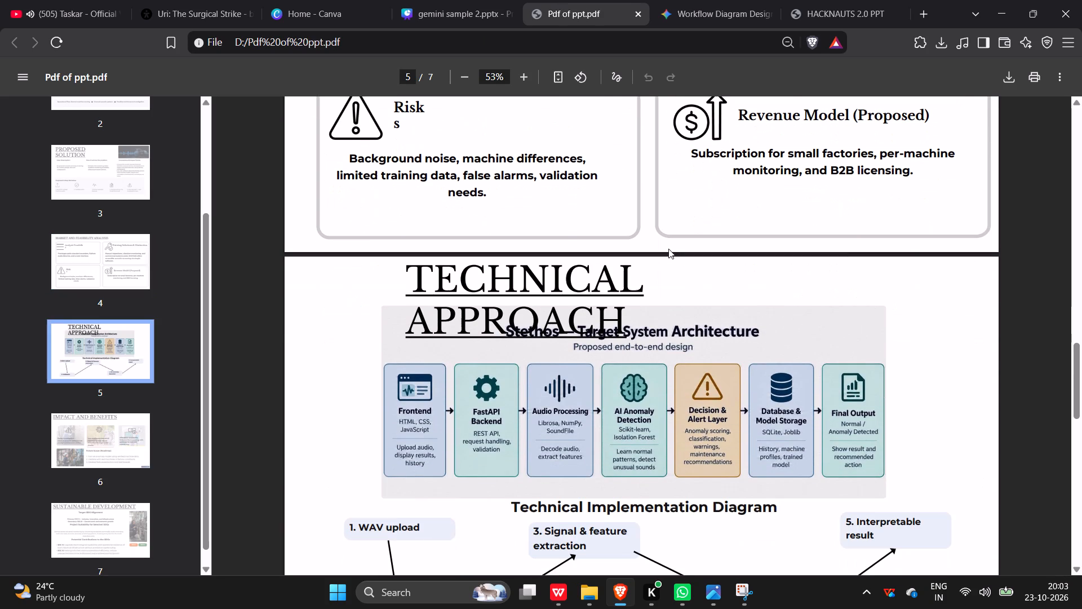
pyautogui.scroll(-1, 668, 249)
pyautogui.click(477, 0)
# Switch to YouTube, skip ahead in the Taskar video, and play "Bande O Tere Khas Ne-Jaan" instead.
pyautogui.click(39, 0)
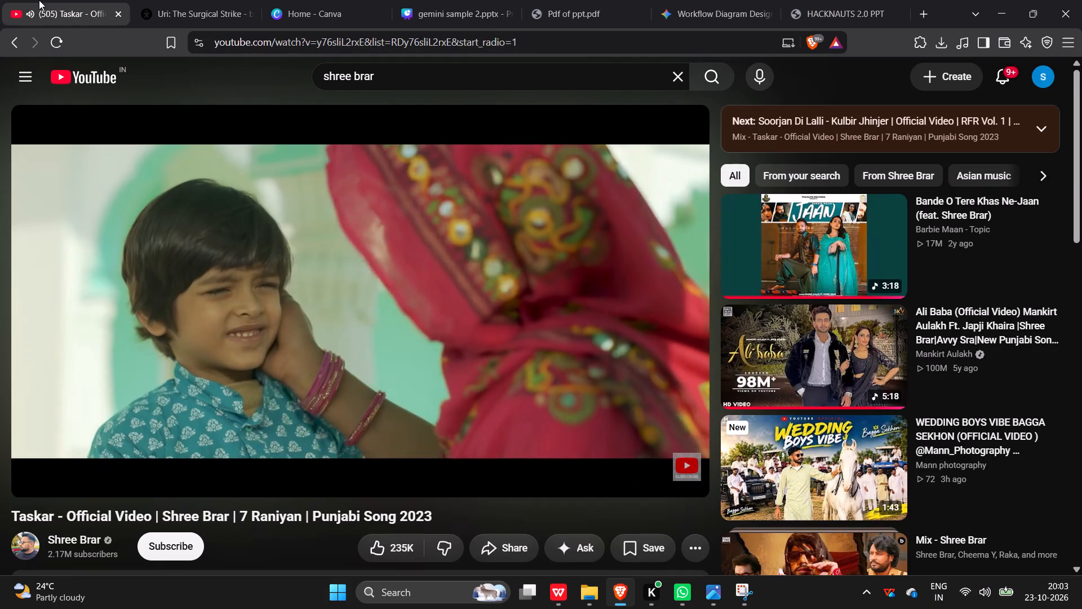
pyautogui.press('Right')
pyautogui.press('Right')
pyautogui.press('Right')
pyautogui.press('Right')
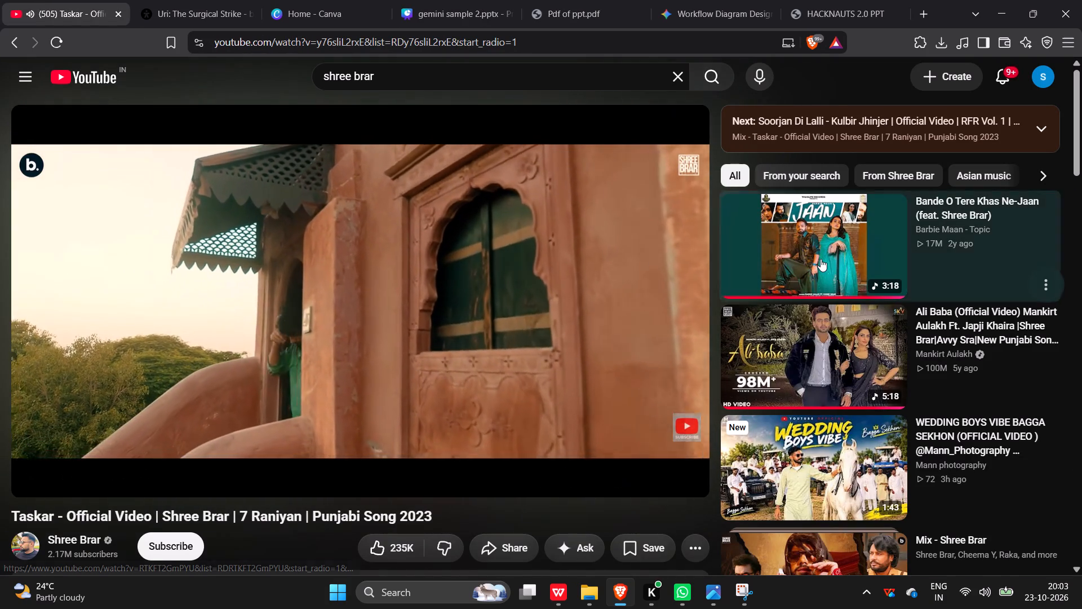
pyautogui.click(821, 259)
# Compare the "Impact, Benefits & Roadmap" slide on page 6 of the Canva deck with the HACKNAUTS 2.0 template's "Impact and Benefits" page.
pyautogui.click(496, 0)
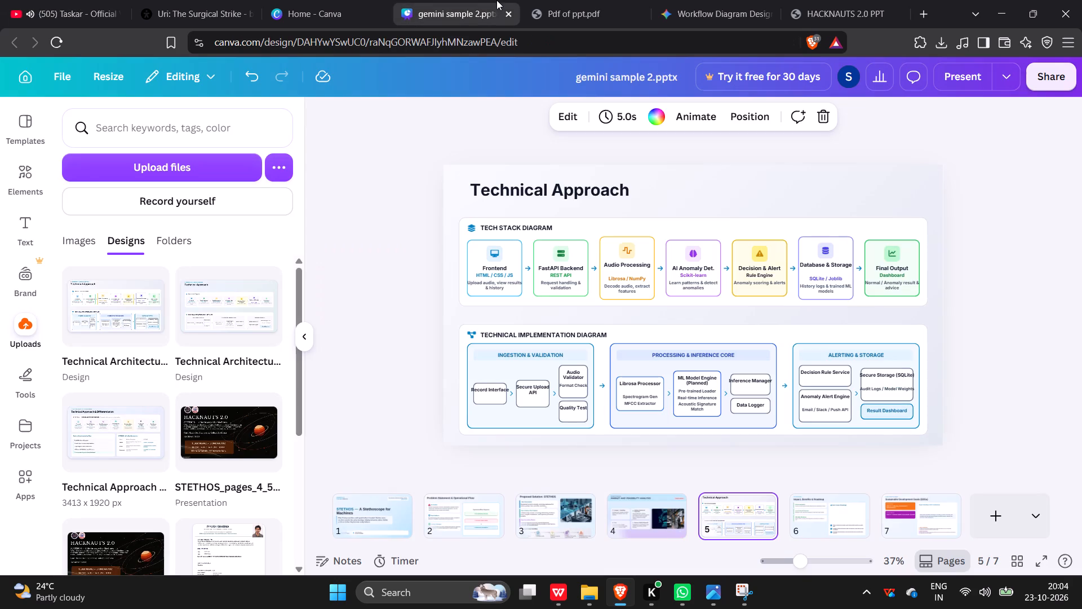
pyautogui.click(804, 515)
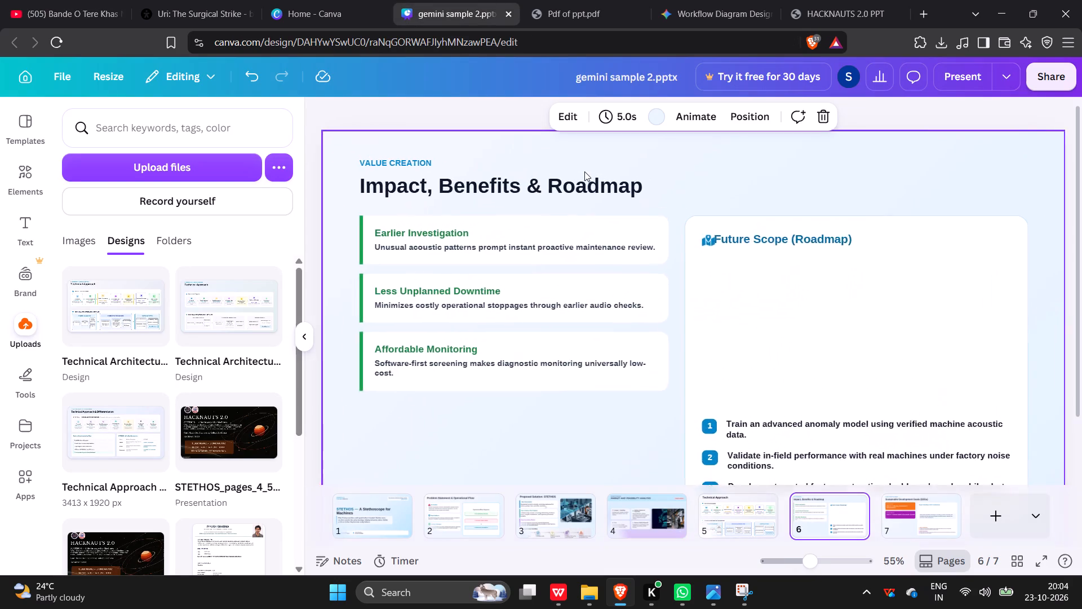
pyautogui.click(556, 0)
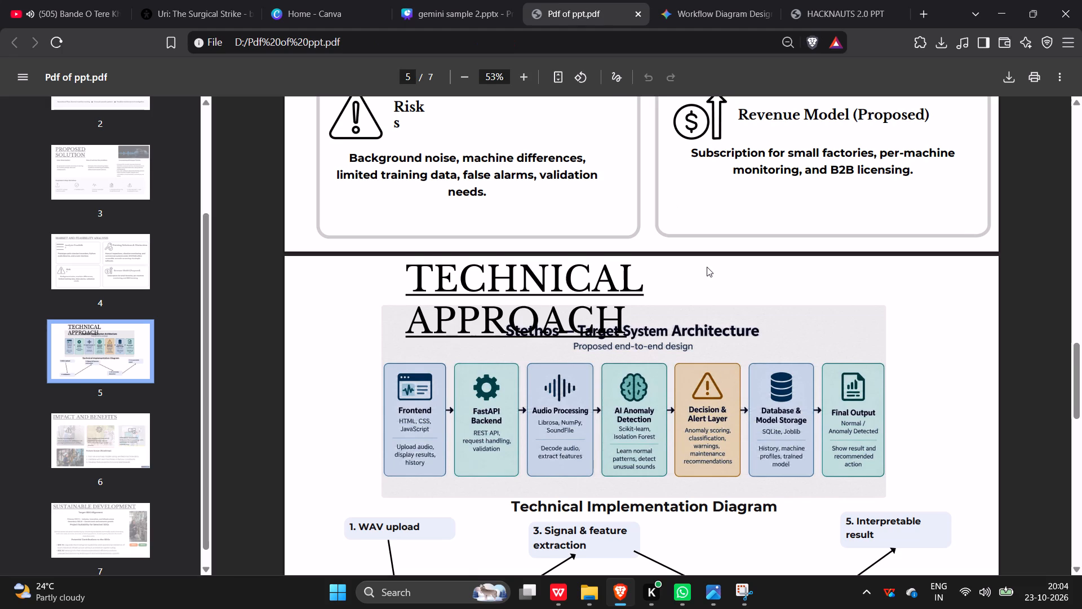
pyautogui.scroll(-4, 707, 267)
pyautogui.click(693, 0)
pyautogui.click(752, 0)
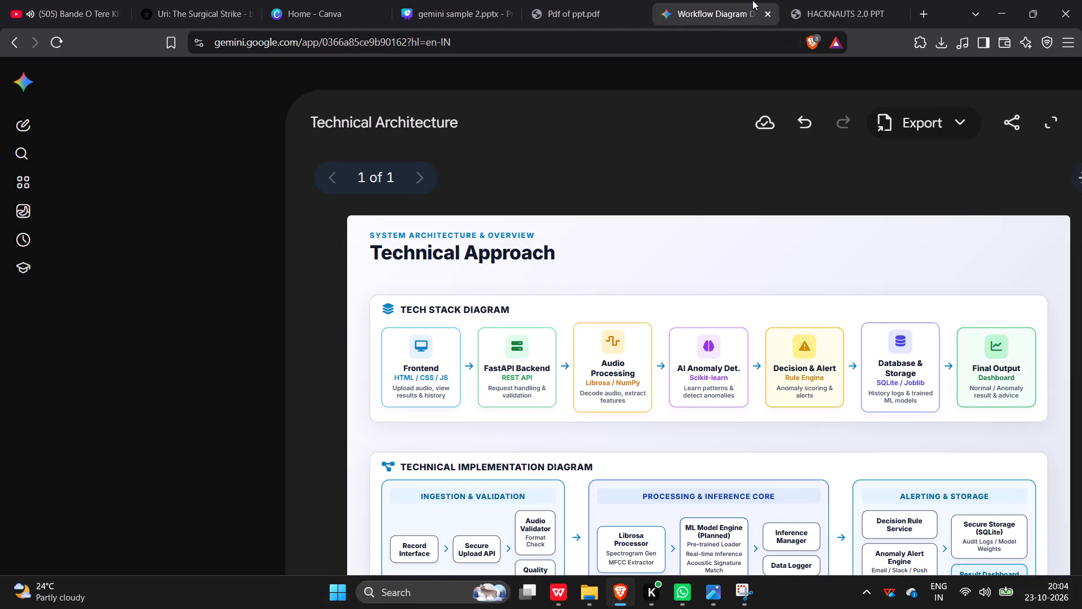
pyautogui.click(824, 0)
pyautogui.press('Down')
pyautogui.press('Down')
pyautogui.press('Down')
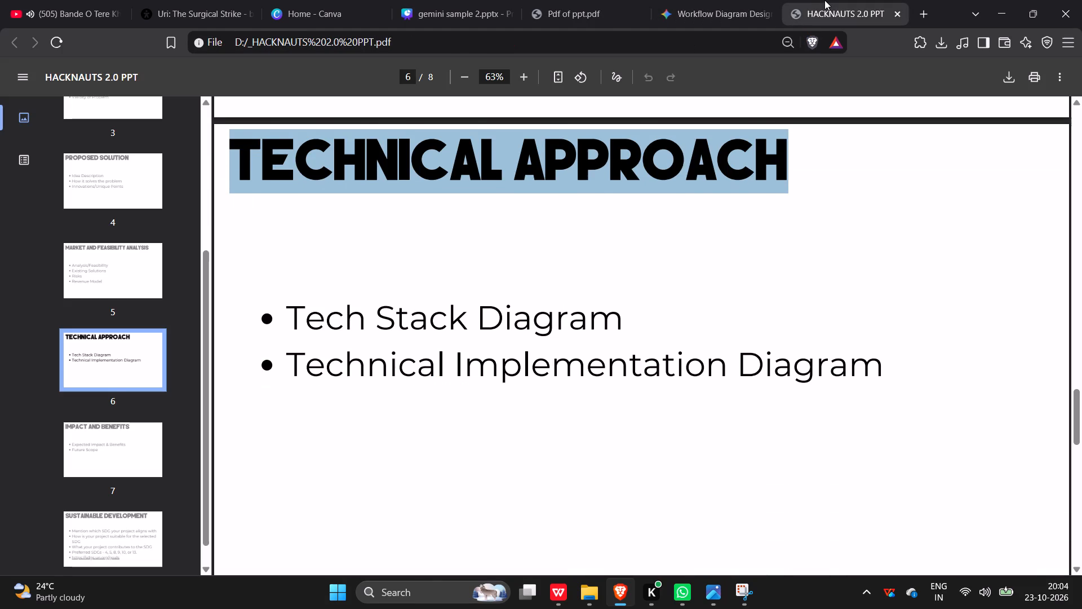
pyautogui.press('Right')
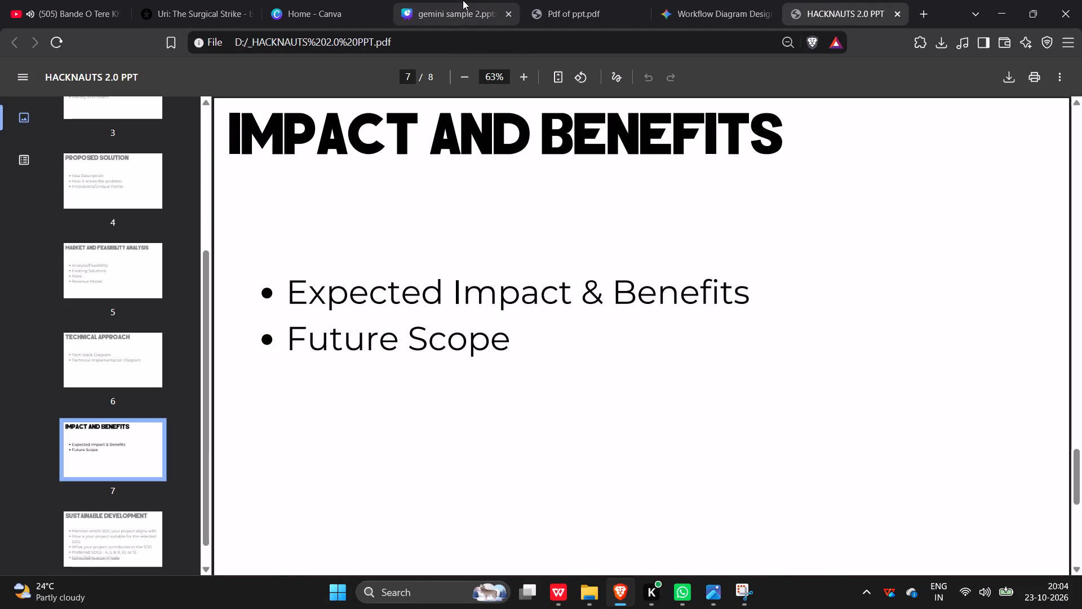
pyautogui.click(463, 0)
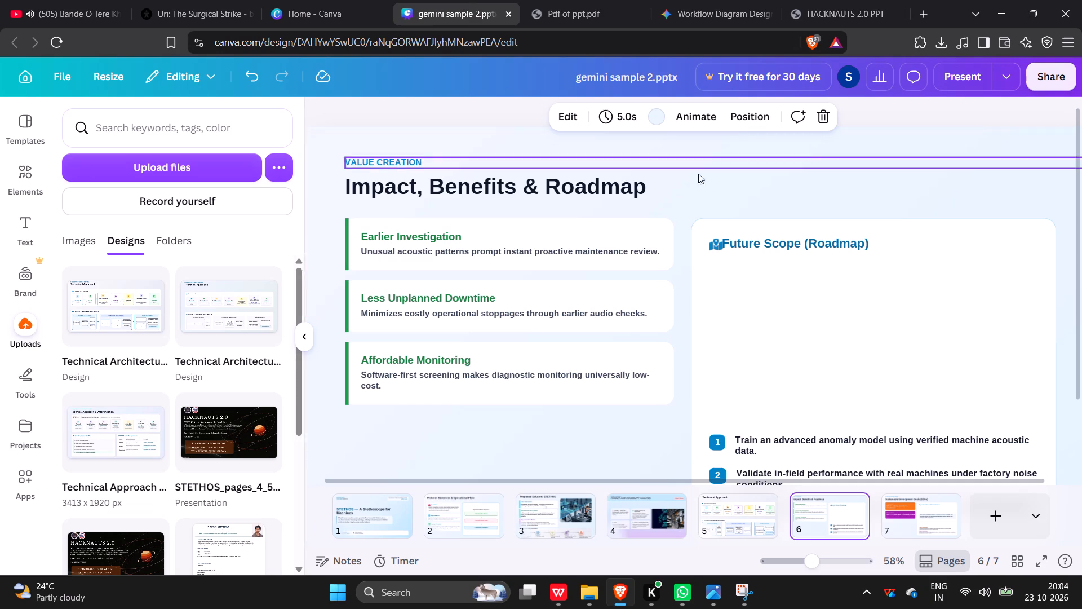
pyautogui.click(852, 0)
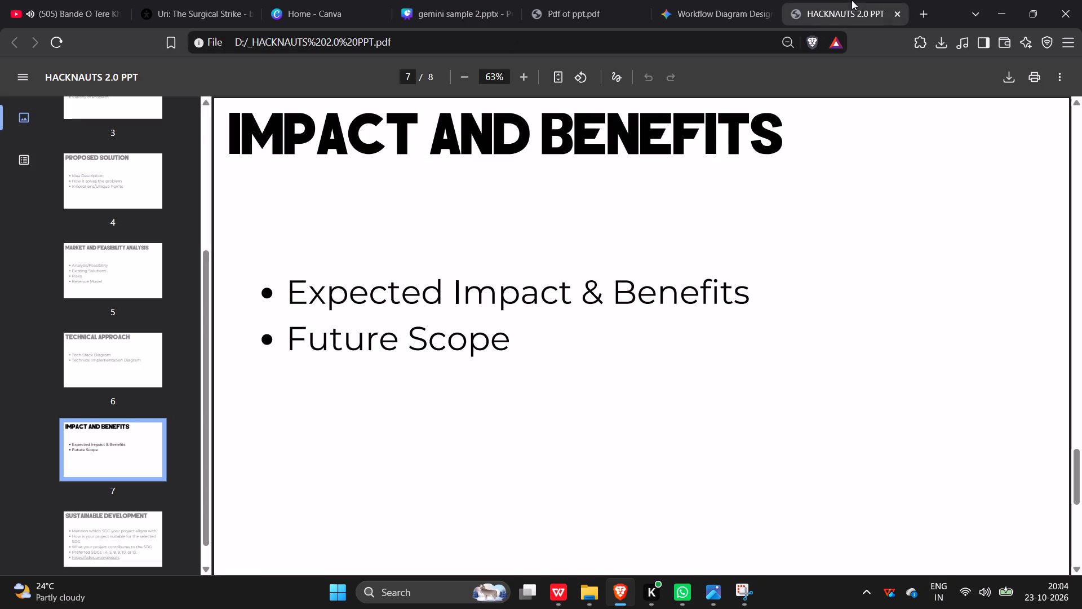
pyautogui.click(451, 0)
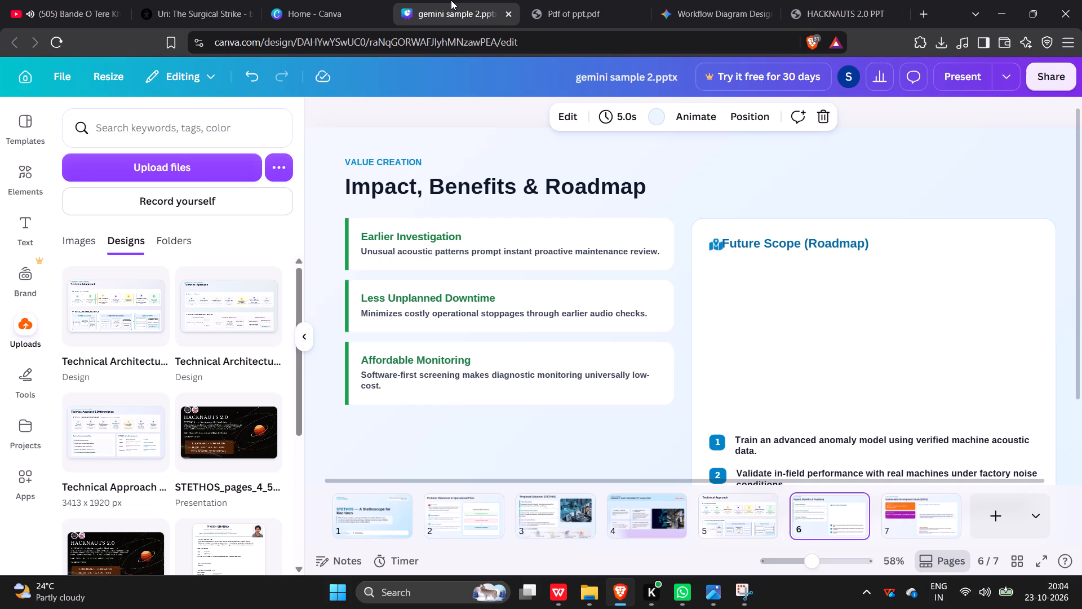
pyautogui.click(811, 0)
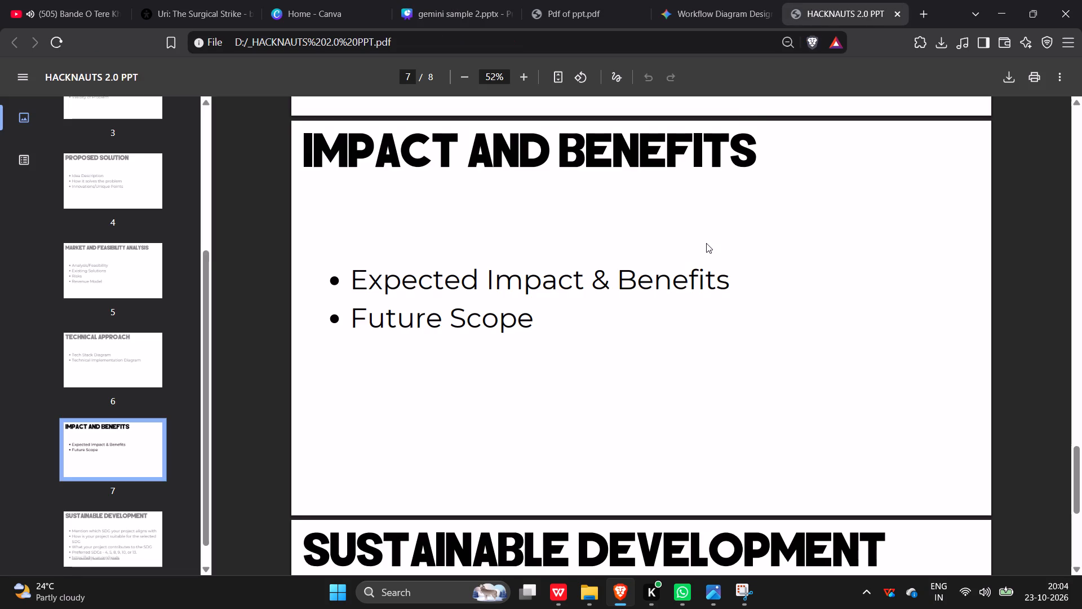
pyautogui.click(520, 0)
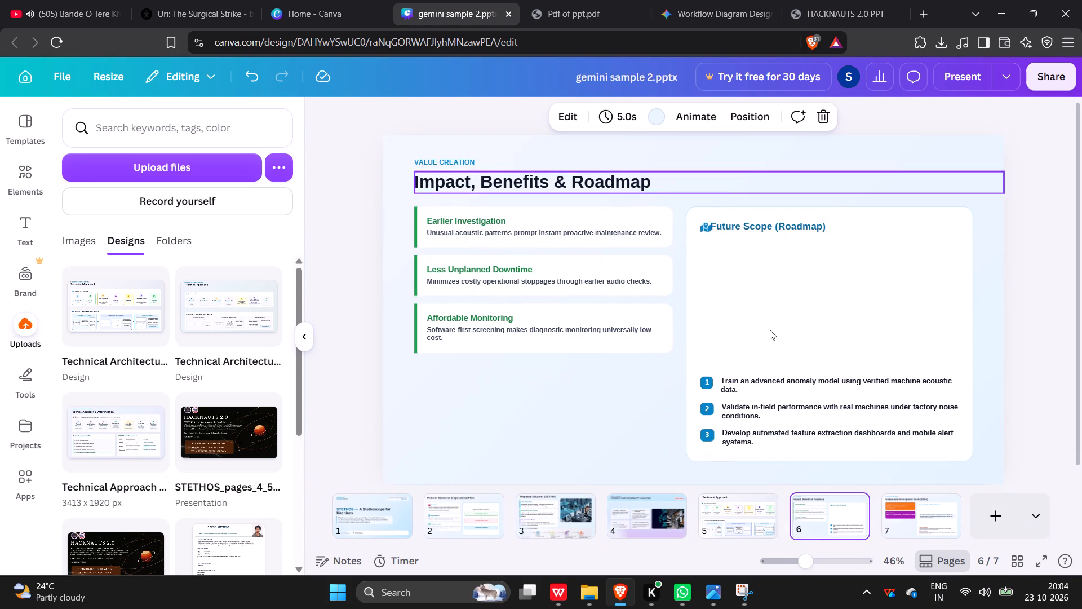
pyautogui.click(733, 608)
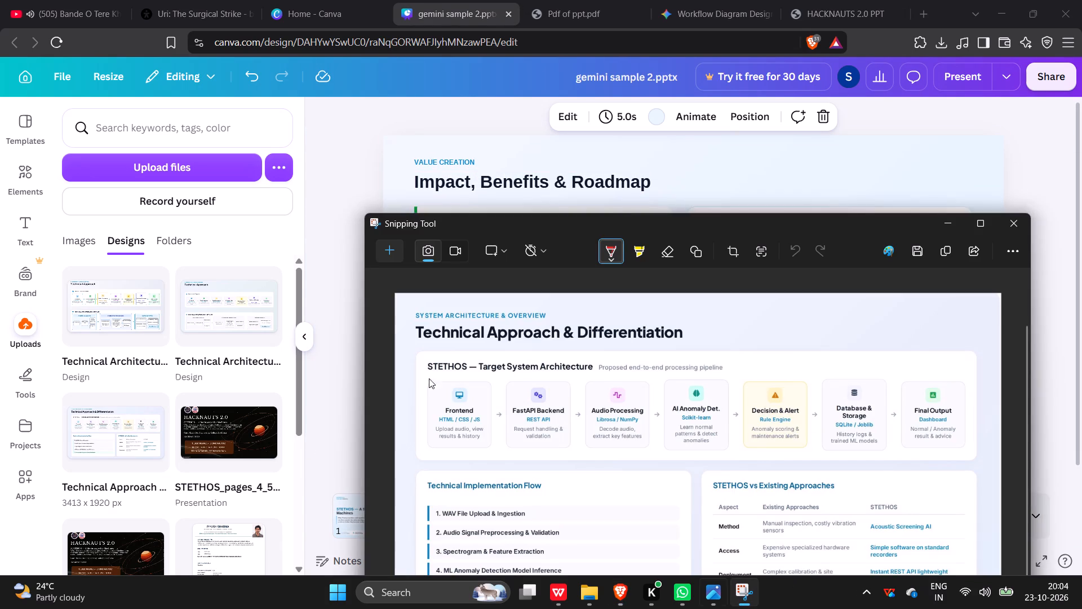
pyautogui.click(401, 253)
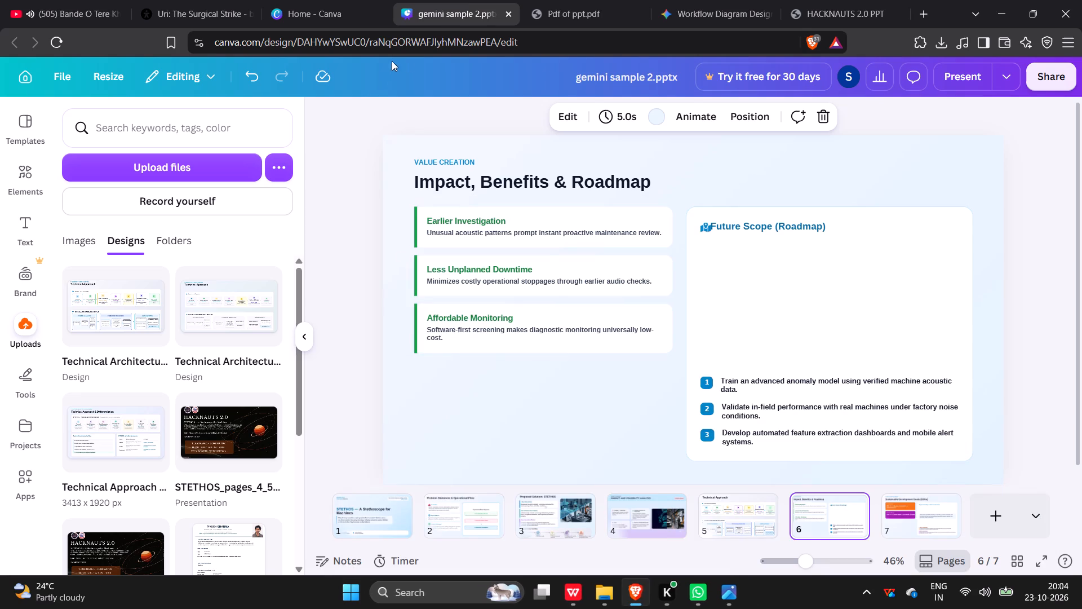
pyautogui.click(375, 116)
pyautogui.moveTo(382, 135); pyautogui.dragTo(848, 262)
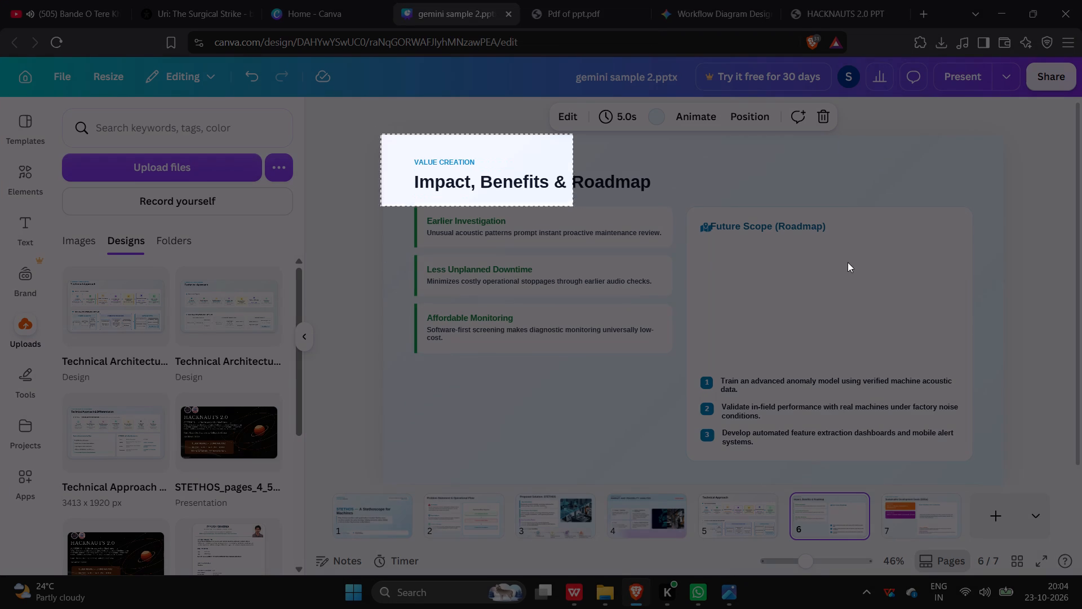
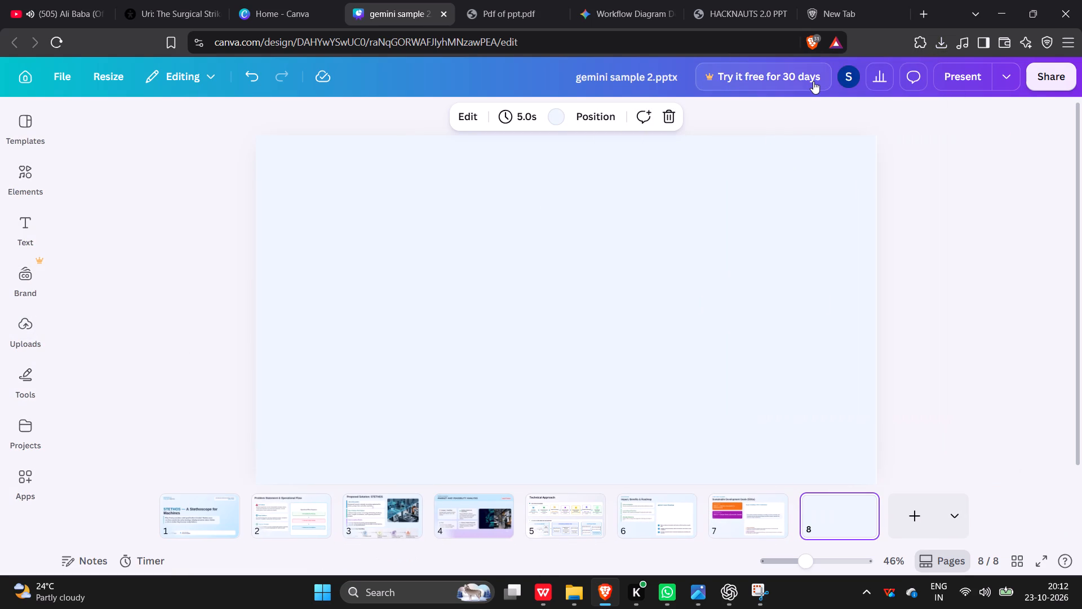
pyautogui.click(935, 41)
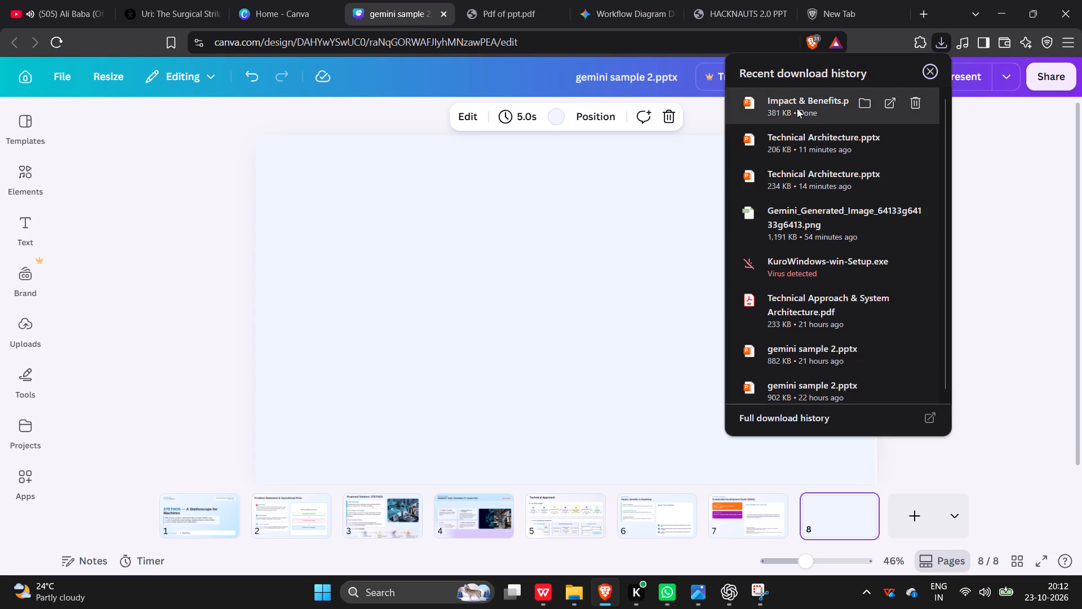
pyautogui.moveTo(775, 117); pyautogui.dragTo(740, 159)
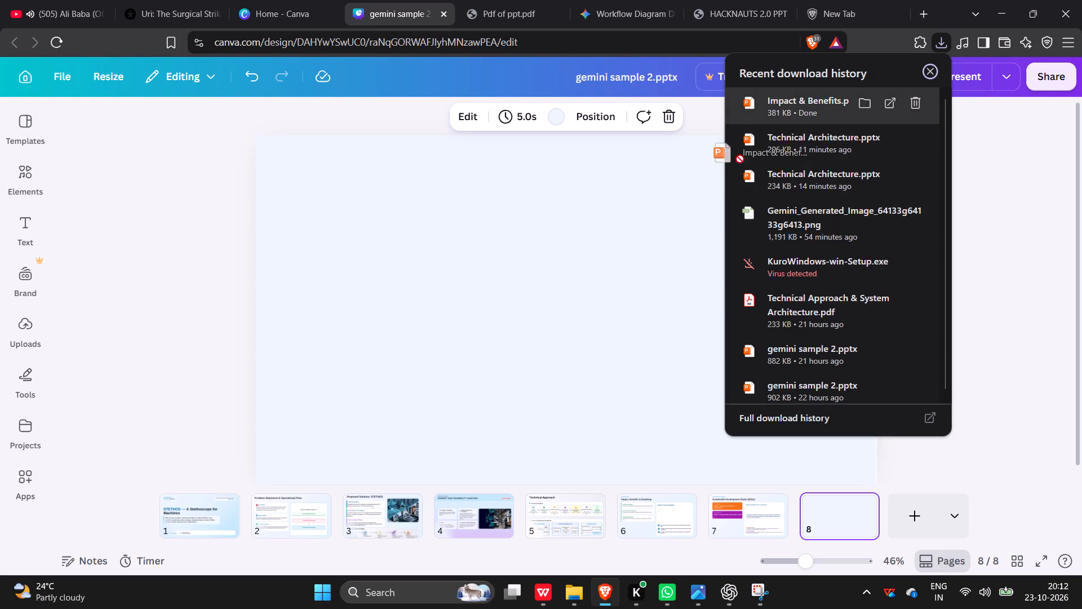
pyautogui.moveTo(740, 159); pyautogui.dragTo(587, 251)
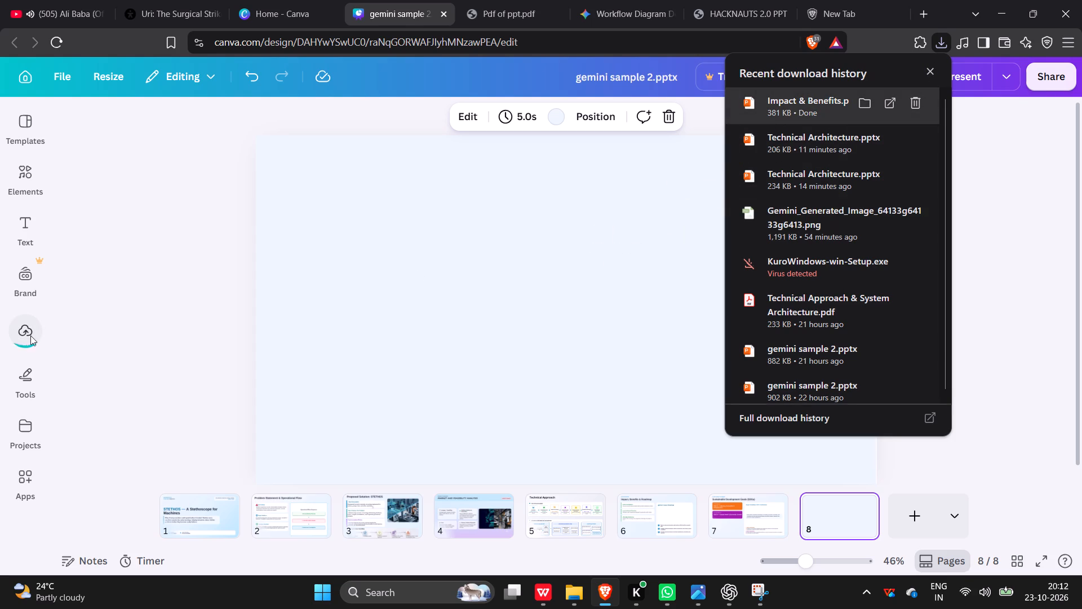
# Place the uploaded Impact & Benefits design on the blank page 8.
pyautogui.click(14, 342)
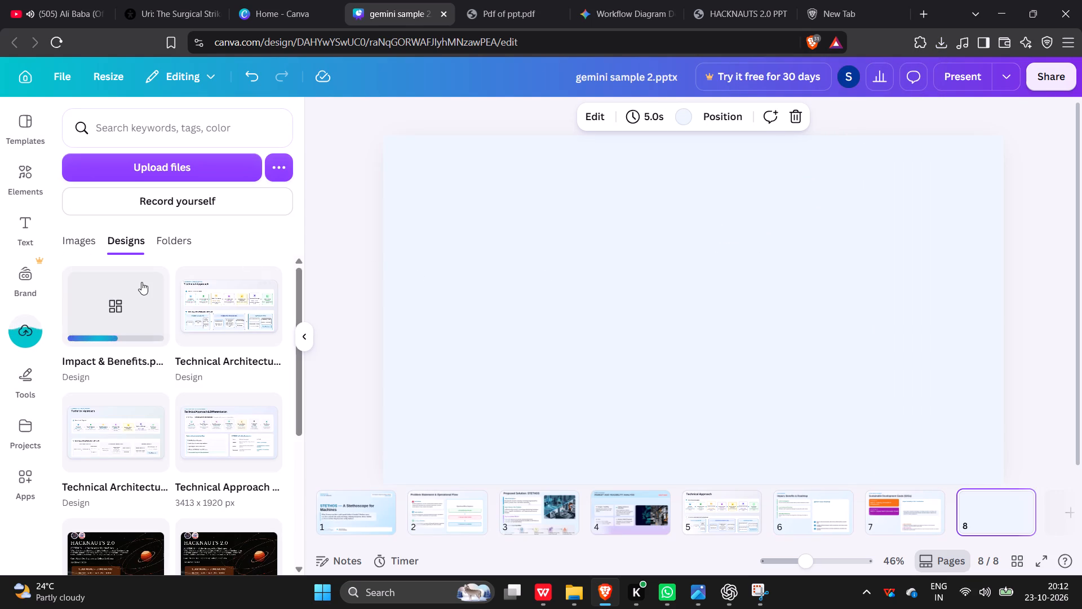
pyautogui.moveTo(122, 314); pyautogui.dragTo(98, 299)
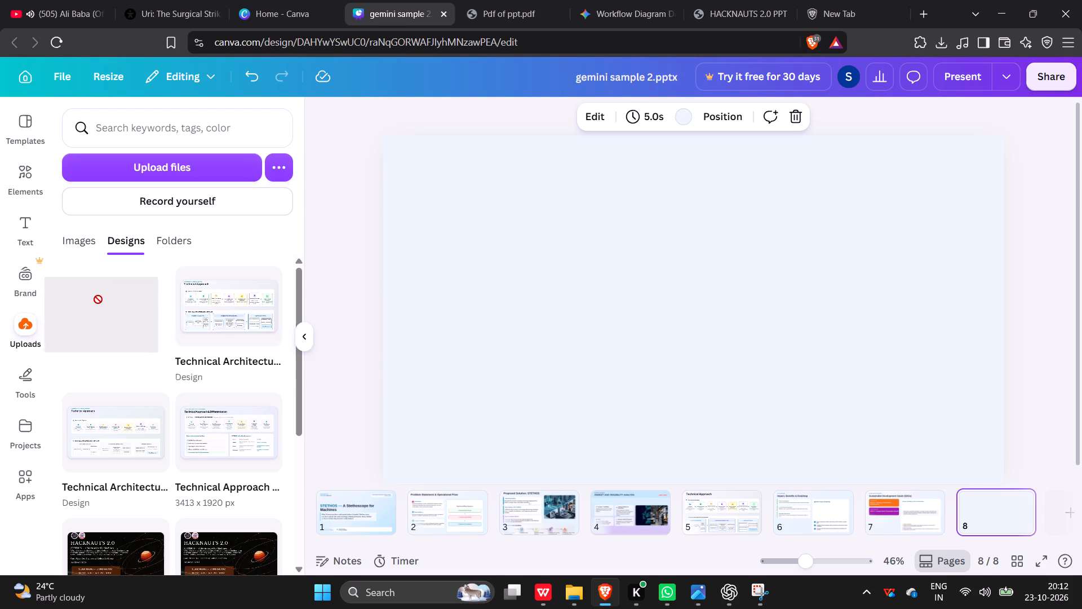
pyautogui.moveTo(98, 299); pyautogui.dragTo(99, 299)
pyautogui.moveTo(99, 299); pyautogui.dragTo(566, 321)
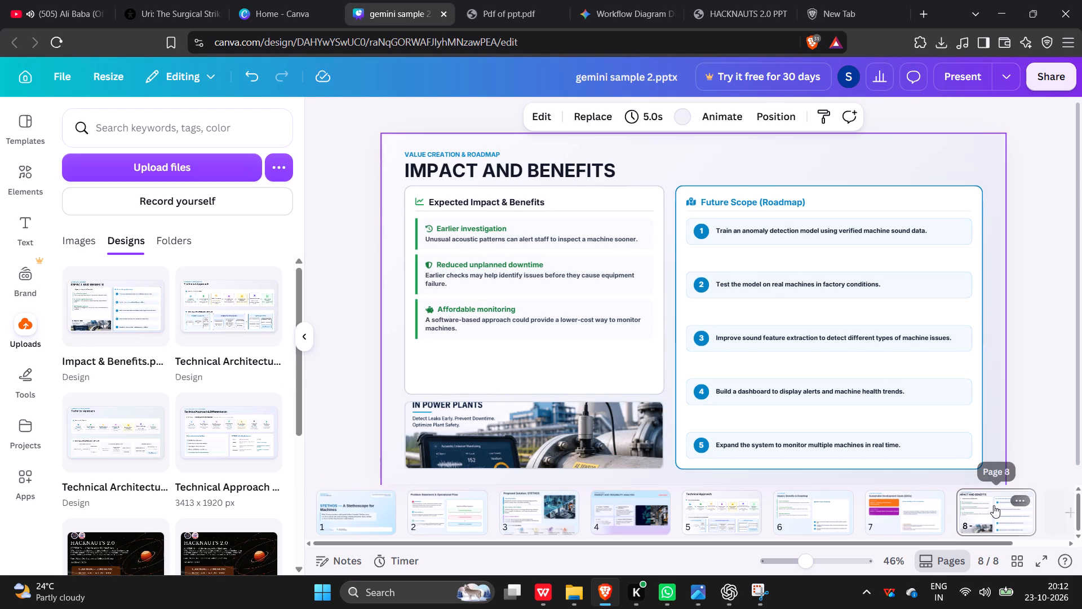
# Move the new IMPACT AND BENEFITS page from position 8 to position 6, directly after the Technical Approach page.
pyautogui.moveTo(1007, 519); pyautogui.dragTo(969, 537)
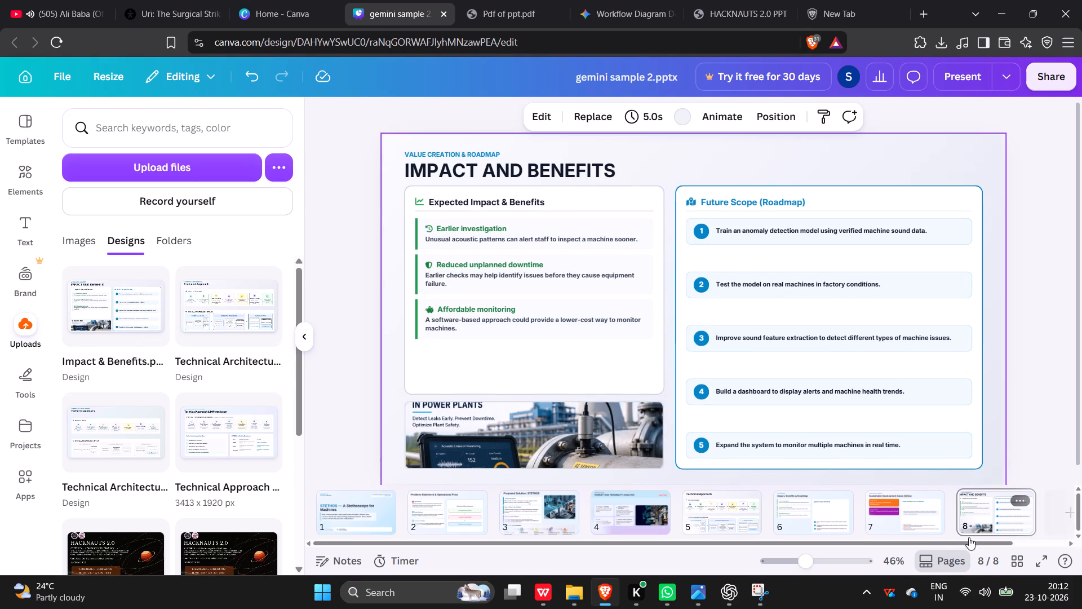
pyautogui.moveTo(969, 537); pyautogui.dragTo(784, 516)
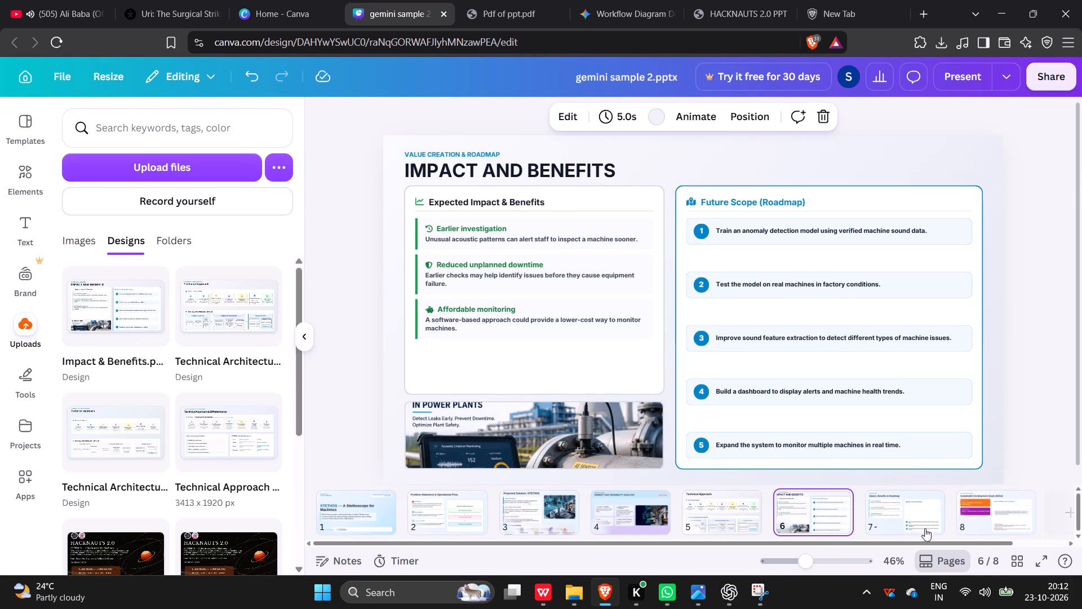
# Delete the old "Impact, Benefits & Roadmap" page at position 7.
pyautogui.click(914, 527)
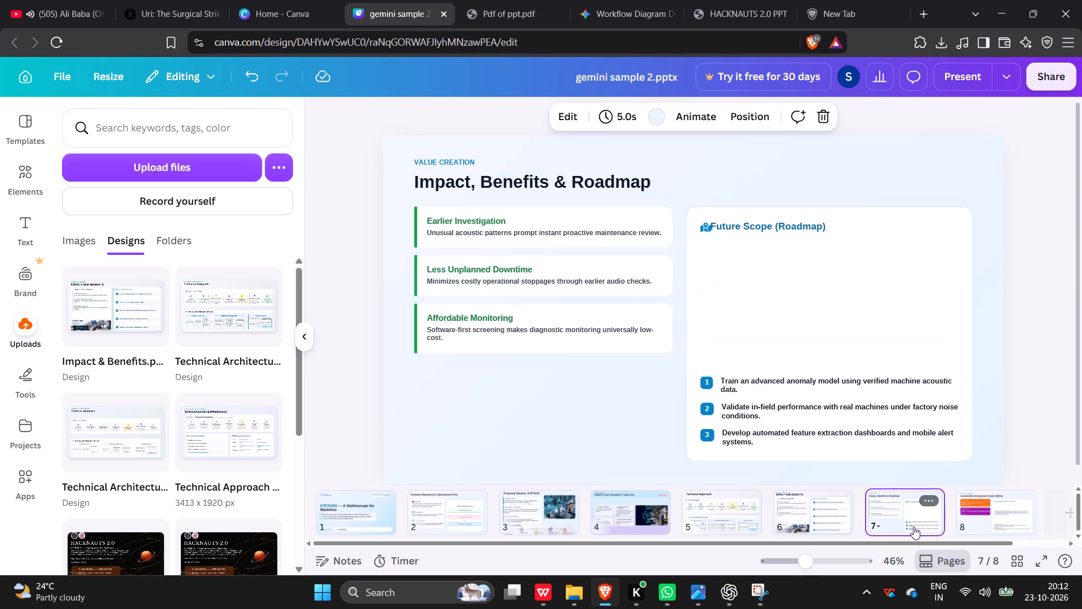
pyautogui.press('Delete')
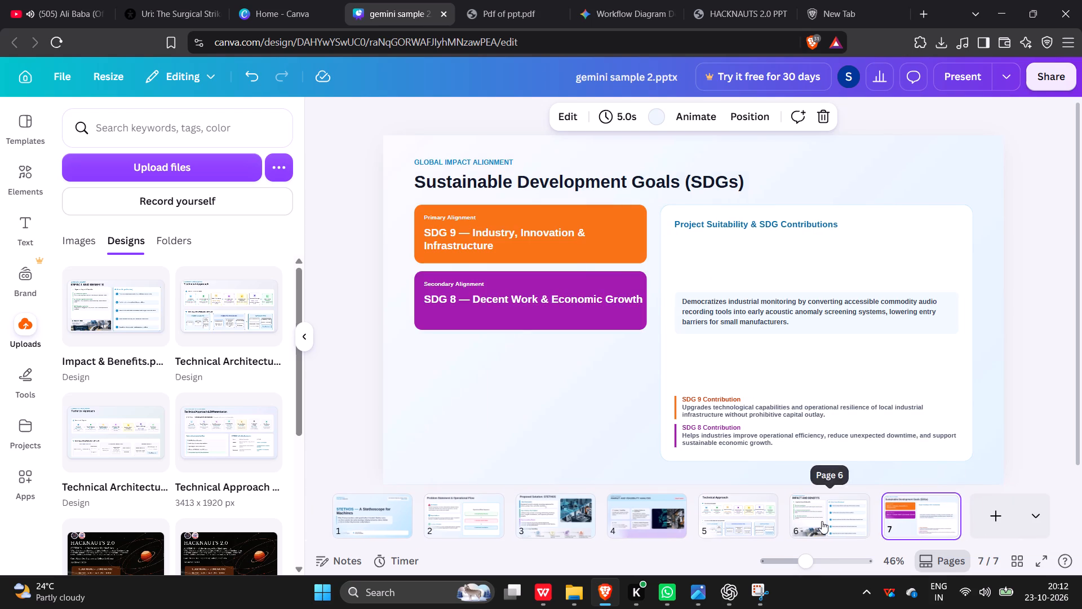
# Compare the SDG page with the Sustainable Development pages in the HACKNAUTS 2.0 PPT template and Pdf of ppt.pdf.
pyautogui.click(822, 521)
pyautogui.click(943, 511)
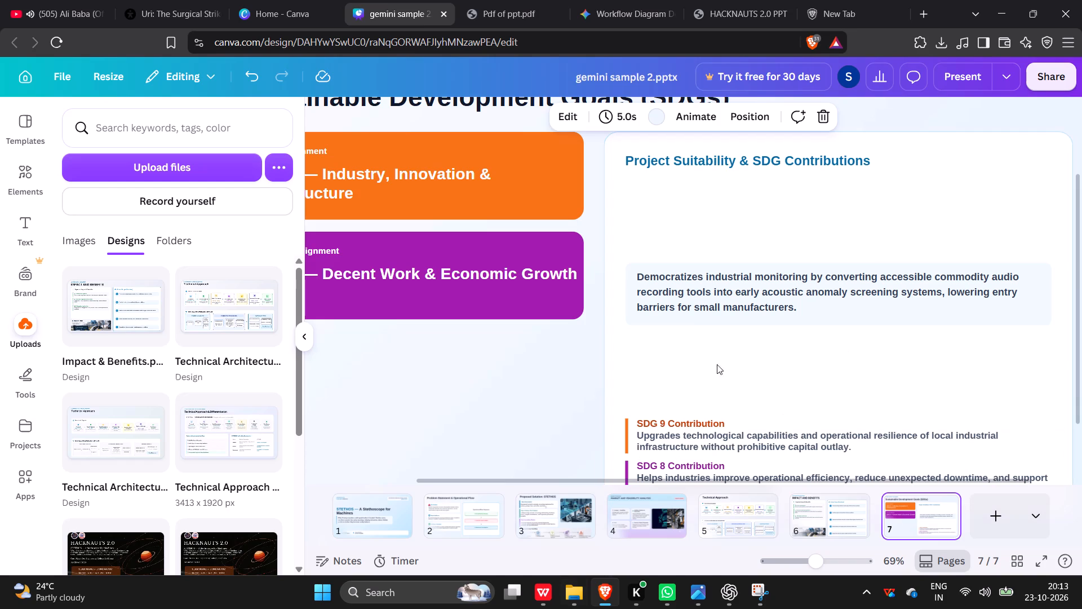
pyautogui.click(739, 0)
pyautogui.scroll(-6, 676, 288)
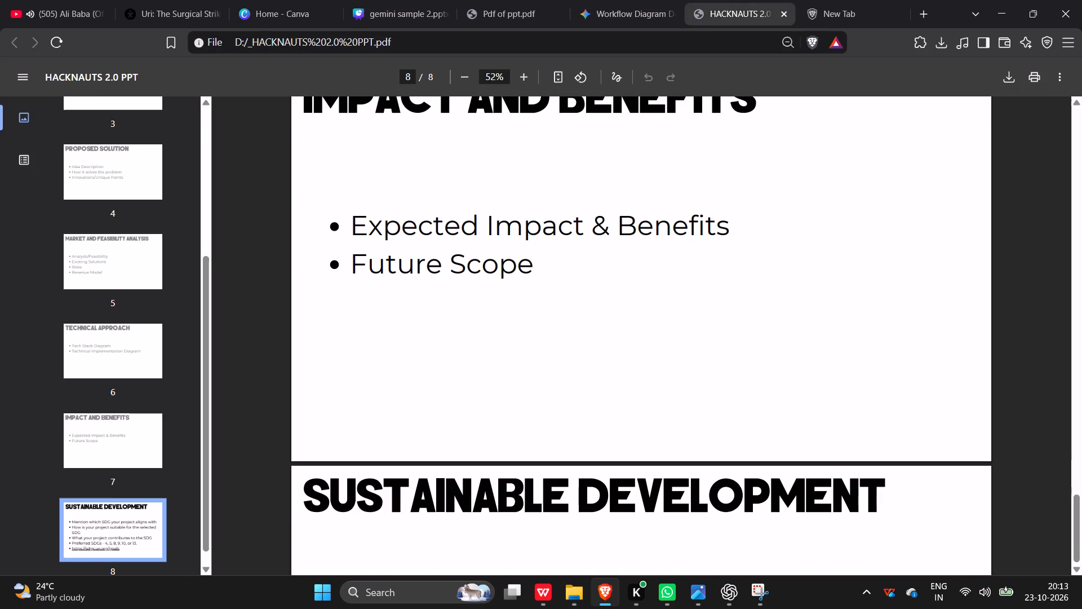
pyautogui.scroll(-4, 676, 288)
pyautogui.click(490, 0)
pyautogui.scroll(-7, 564, 337)
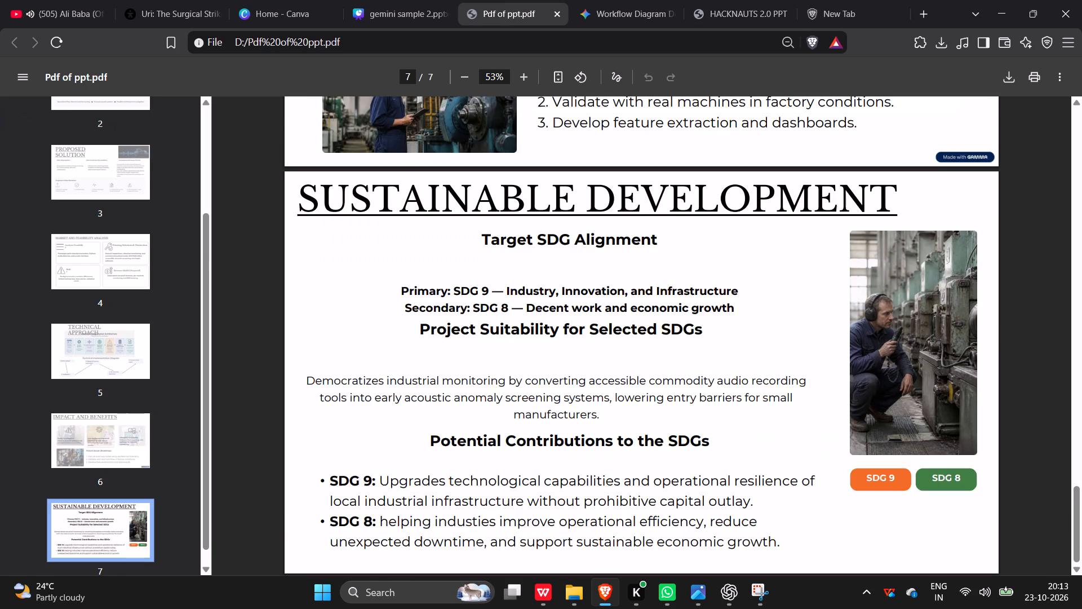
pyautogui.scroll(-2, 564, 337)
pyautogui.click(407, 0)
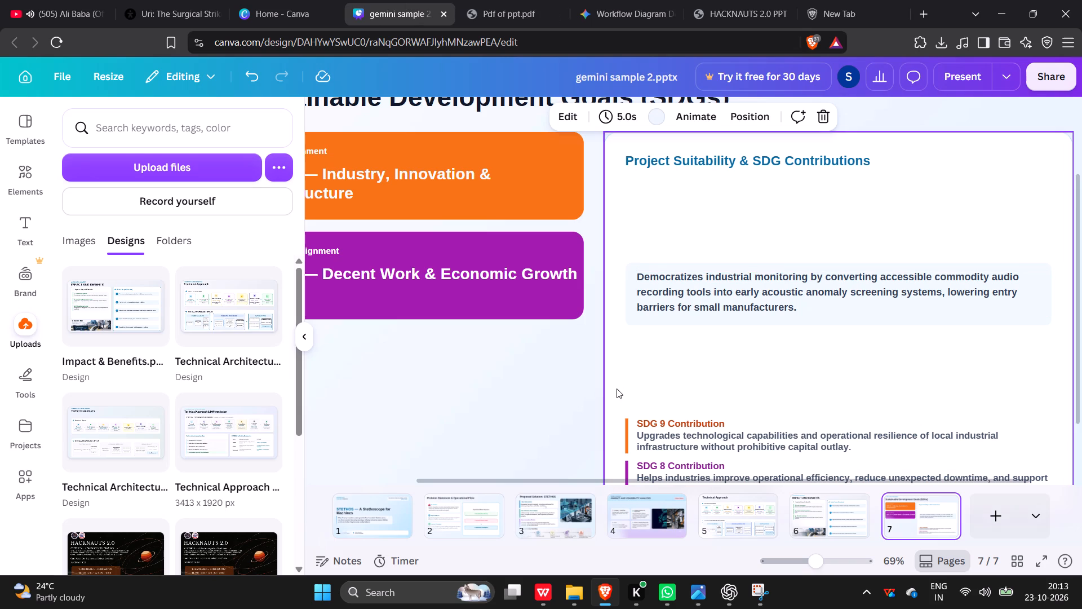
pyautogui.click(651, 0)
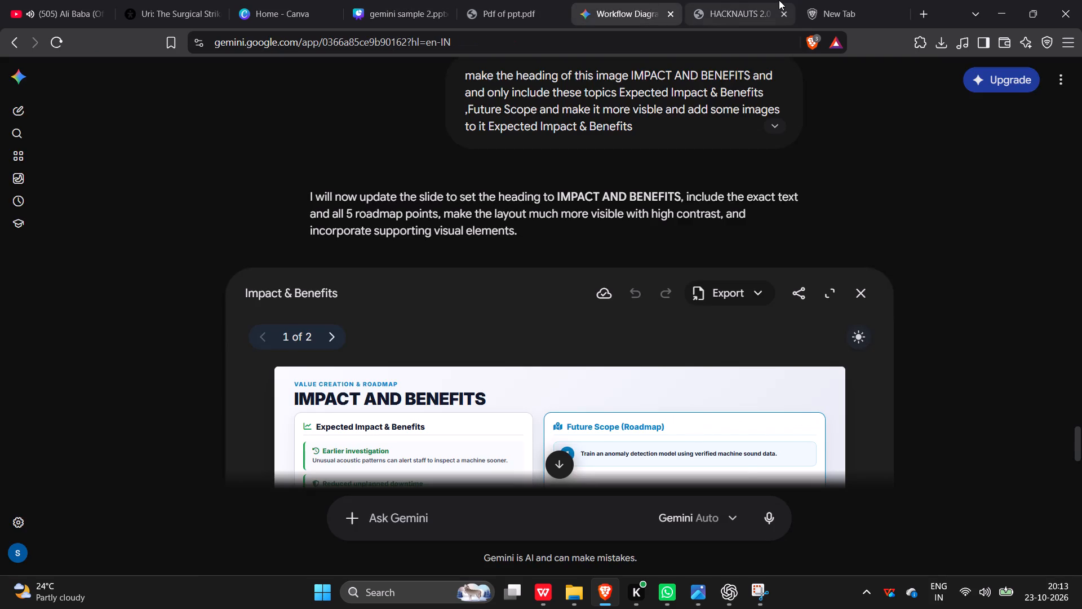
# Replace page 7's heading with "SUSTAINABLE DEVELOPMENT", copied from the HACKNAUTS 2.0 PPT template.
pyautogui.click(779, 0)
pyautogui.scroll(-1, 747, 186)
pyautogui.tripleClick(554, 187)
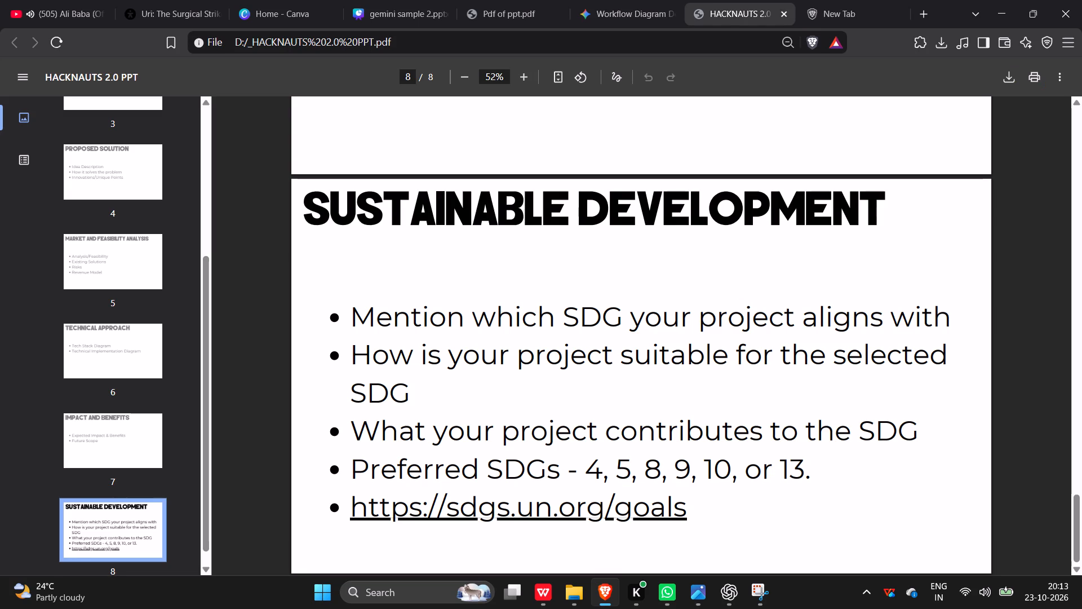
pyautogui.click(554, 187)
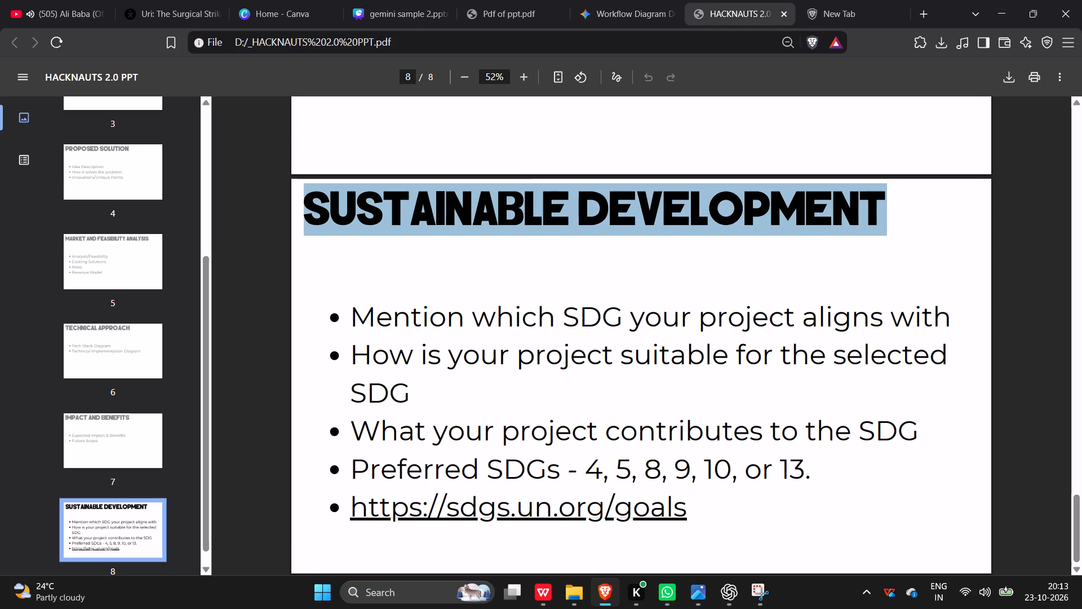
pyautogui.hotkey('ctrl', 'c')
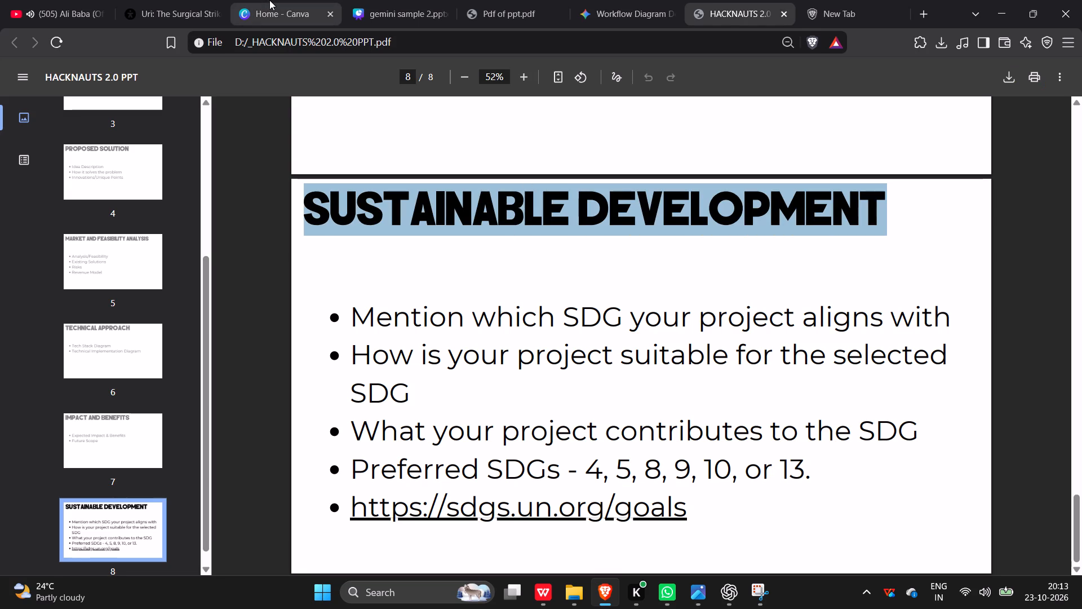
pyautogui.click(269, 0)
pyautogui.click(402, 0)
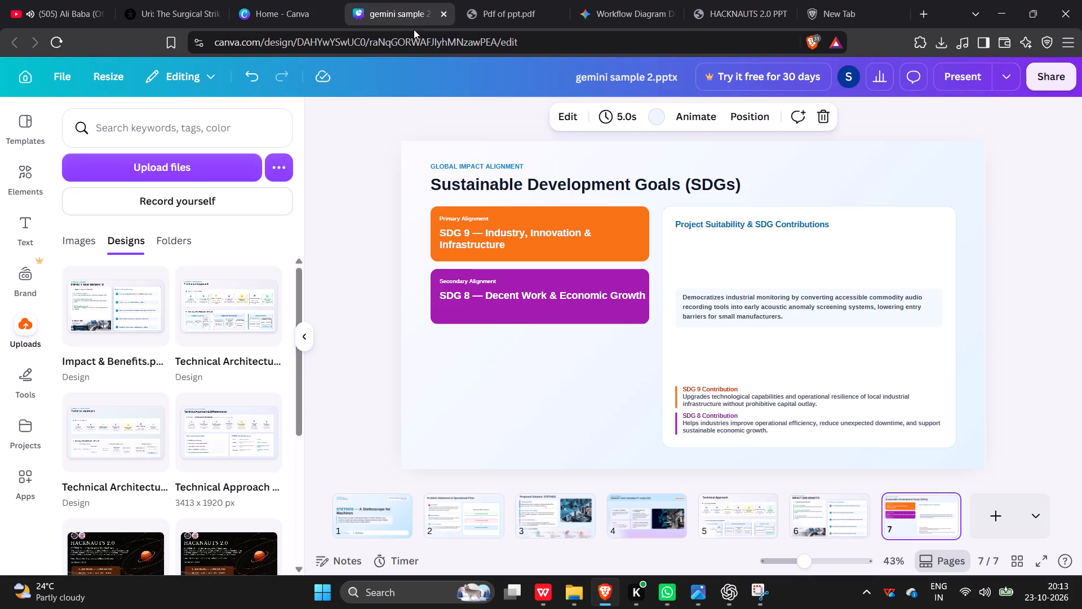
pyautogui.click(398, 0)
pyautogui.tripleClick(602, 184)
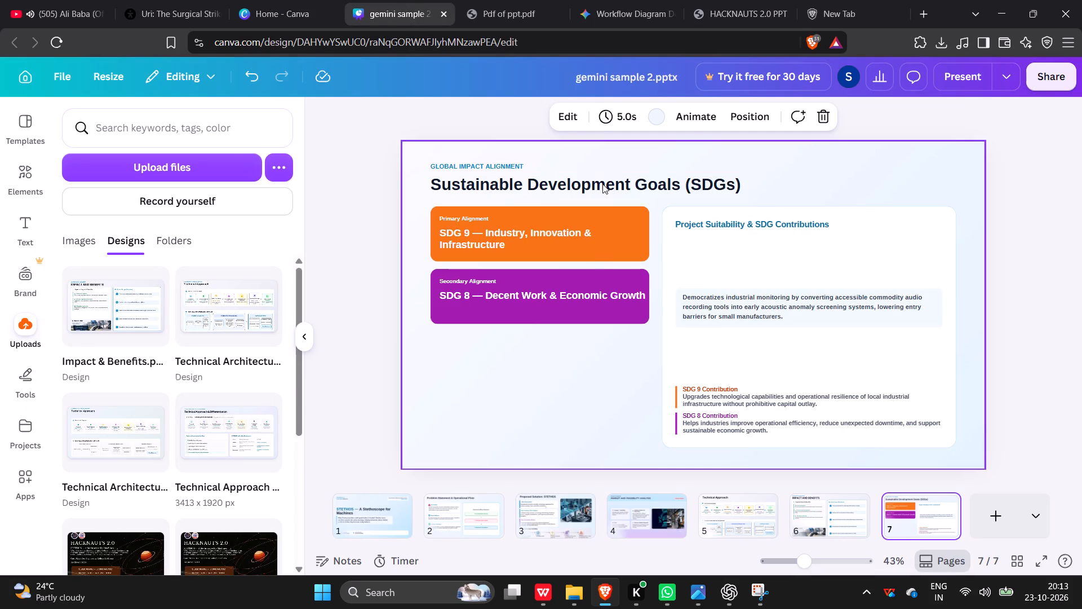
pyautogui.hotkey('ctrl', 'v')
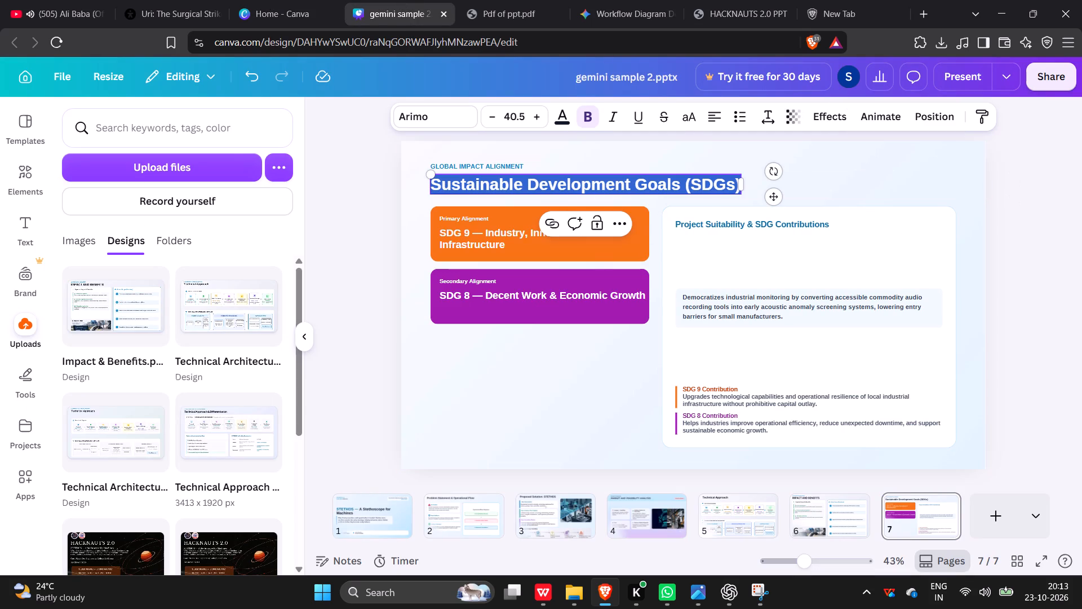
# Increase the font size of the "SUSTAINABLE DEVELOPMENT" heading by 2 points.
pyautogui.tripleClick(639, 183)
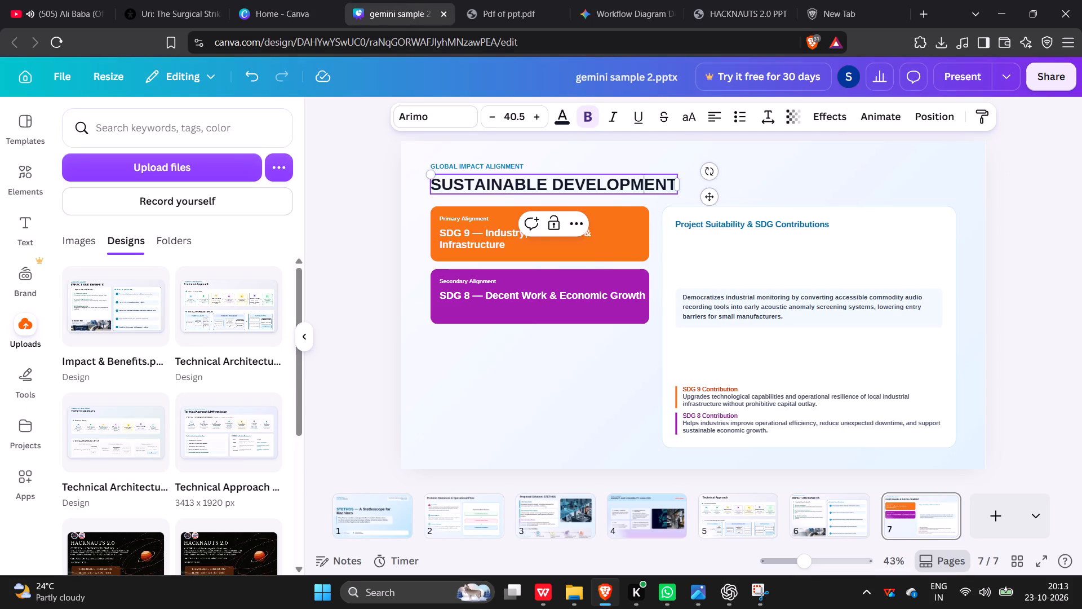
pyautogui.doubleClick(540, 122)
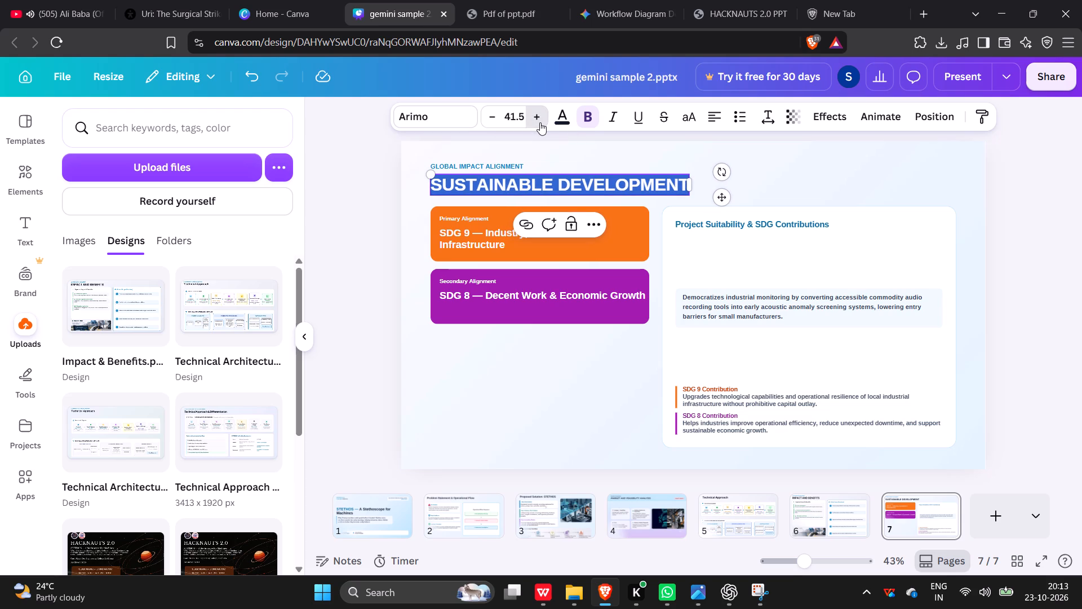
# Delete the small "GLOBAL IMPACT ALIGNMENT" text above the heading on page 7.
pyautogui.click(496, 164)
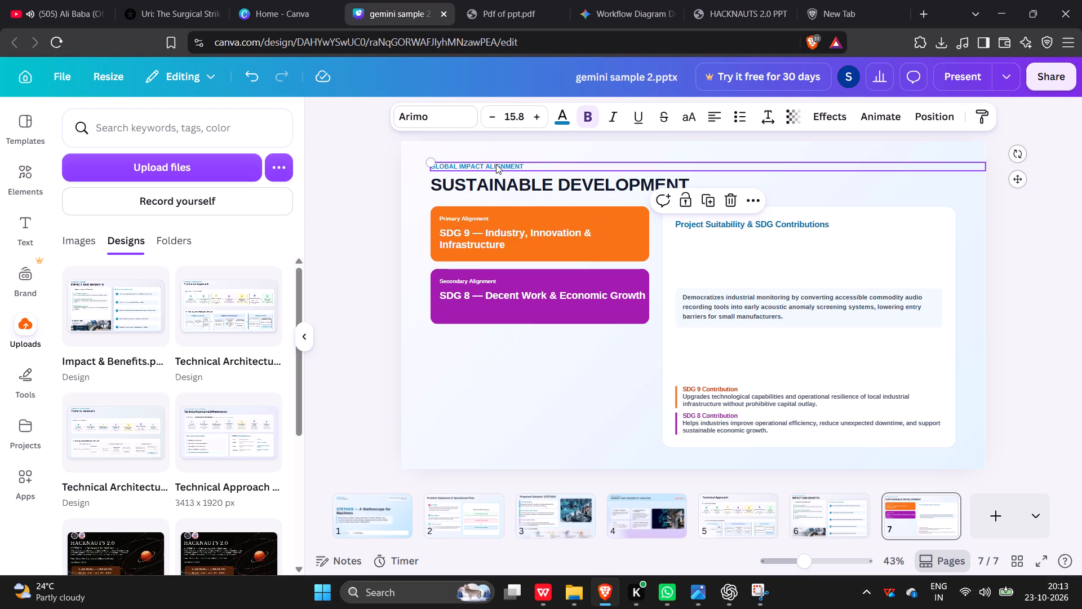
pyautogui.press('Delete')
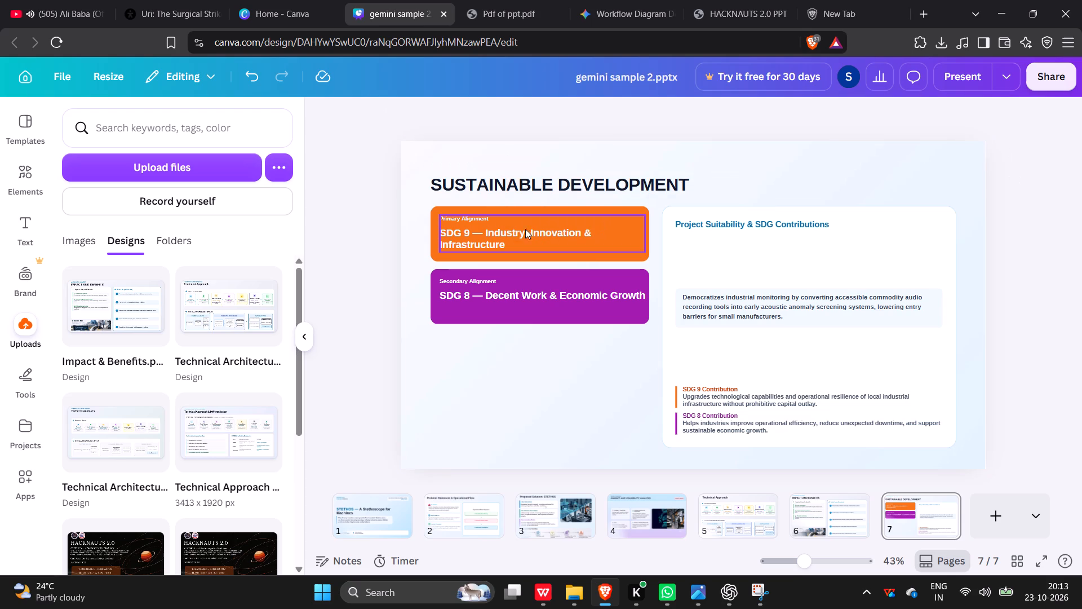
pyautogui.click(534, 292)
pyautogui.click(525, 320)
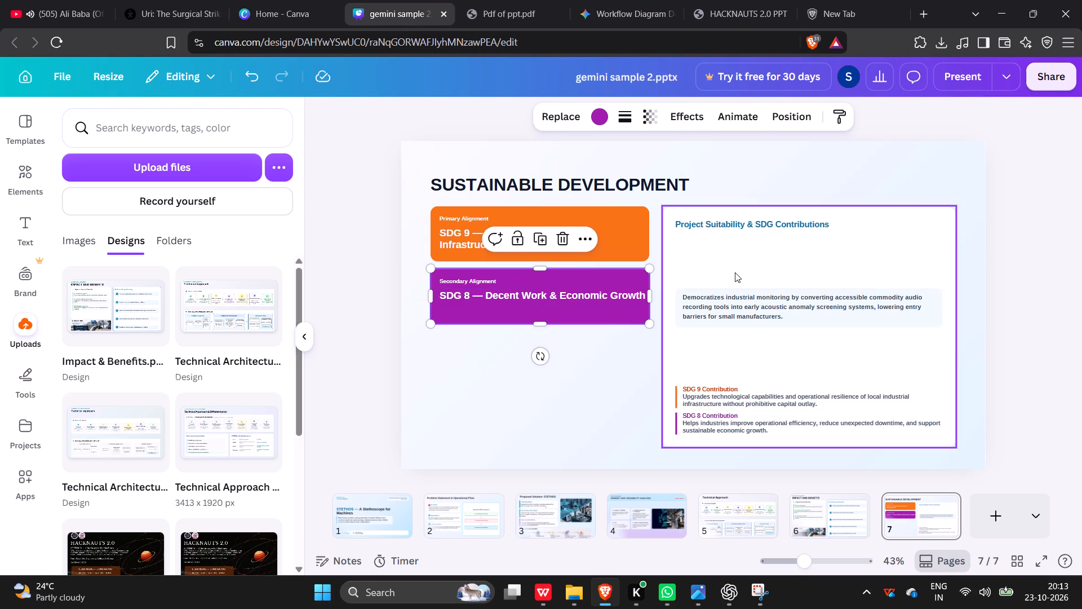
# Enlarge the "Democratizes industrial monitoring" paragraph in the white card to font size 21.7.
pyautogui.doubleClick(743, 311)
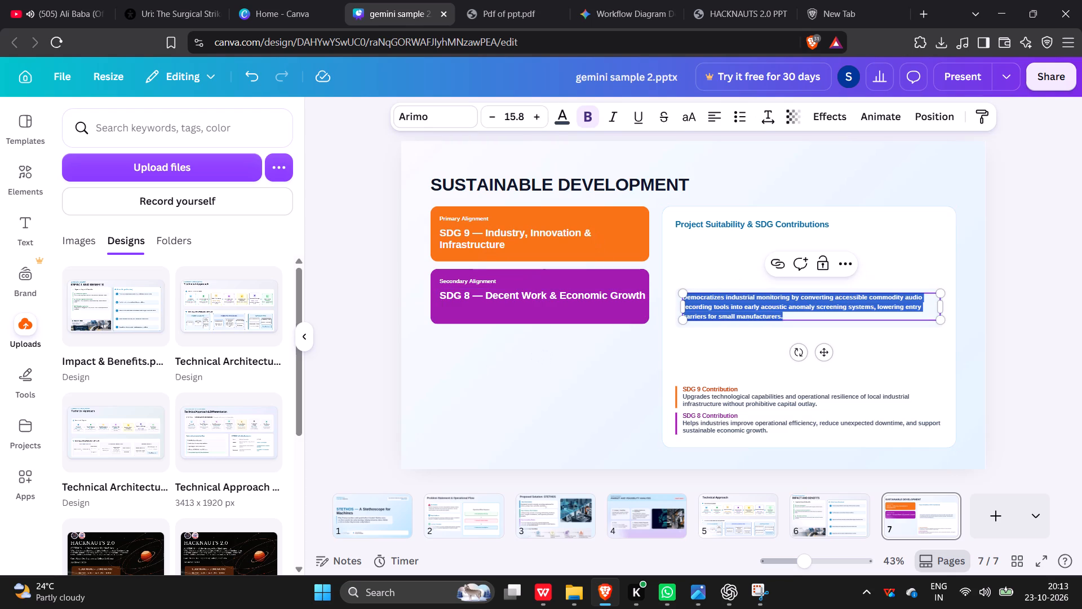
pyautogui.tripleClick(536, 116)
pyautogui.click(536, 116)
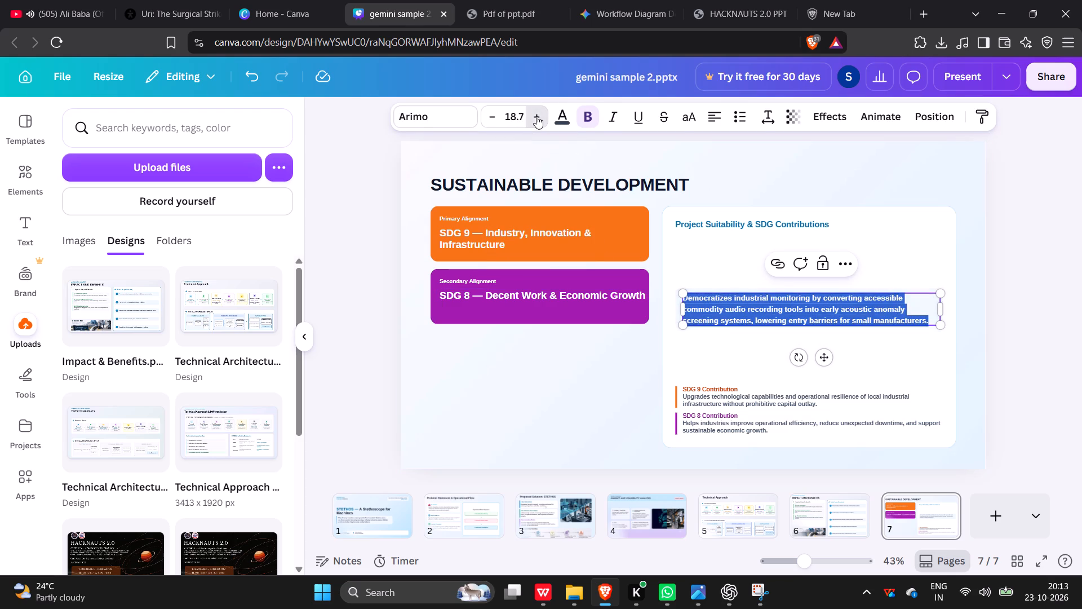
pyautogui.doubleClick(536, 116)
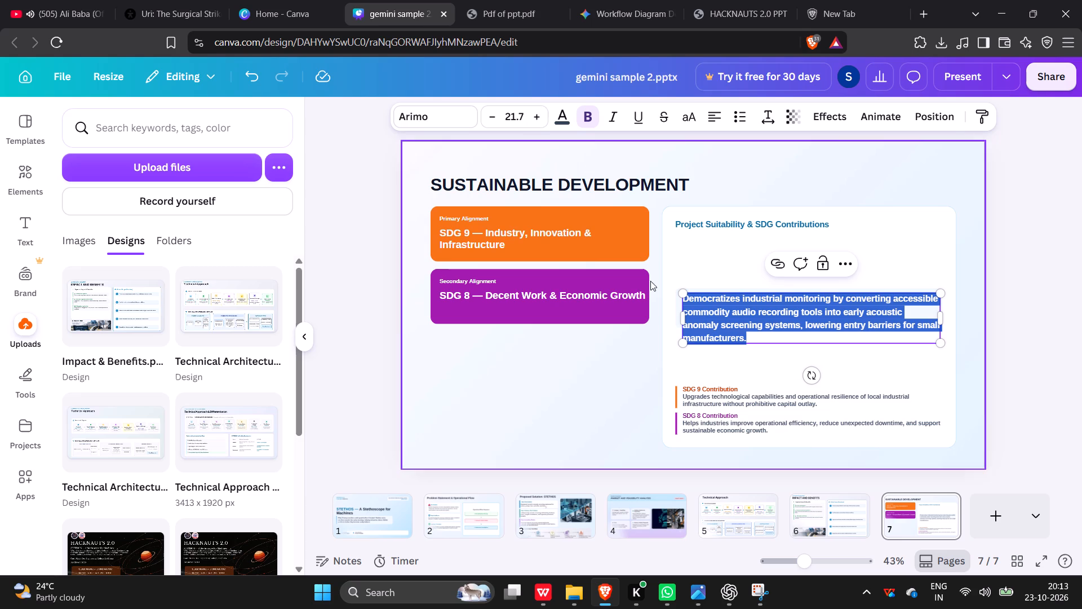
pyautogui.click(1055, 247)
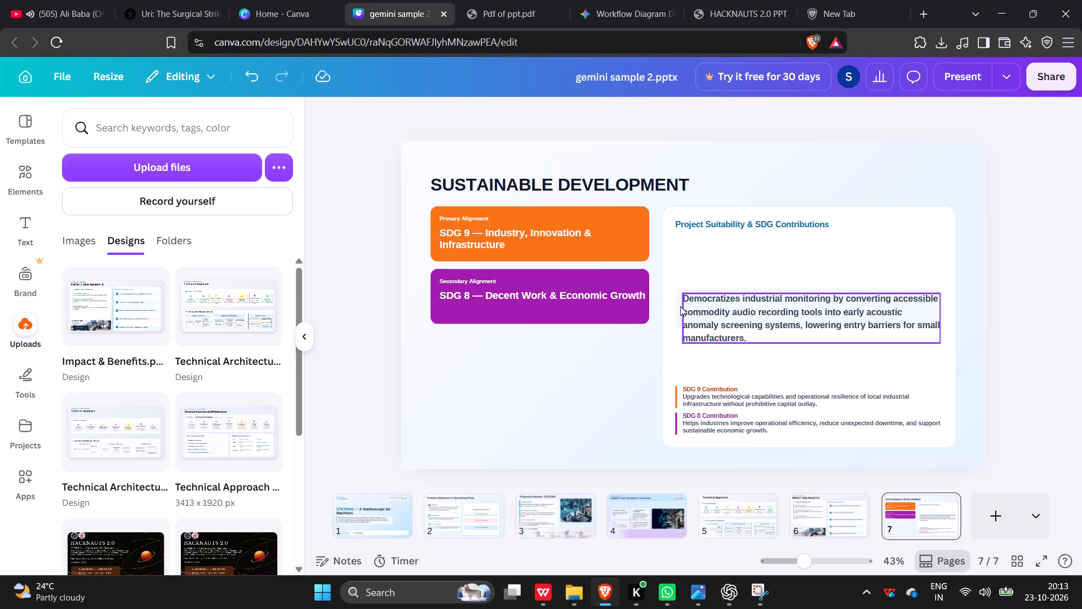
# Extend the pale box behind the "Democratizes industrial monitoring" paragraph downward so that it encloses all four lines of text.
pyautogui.click(677, 303)
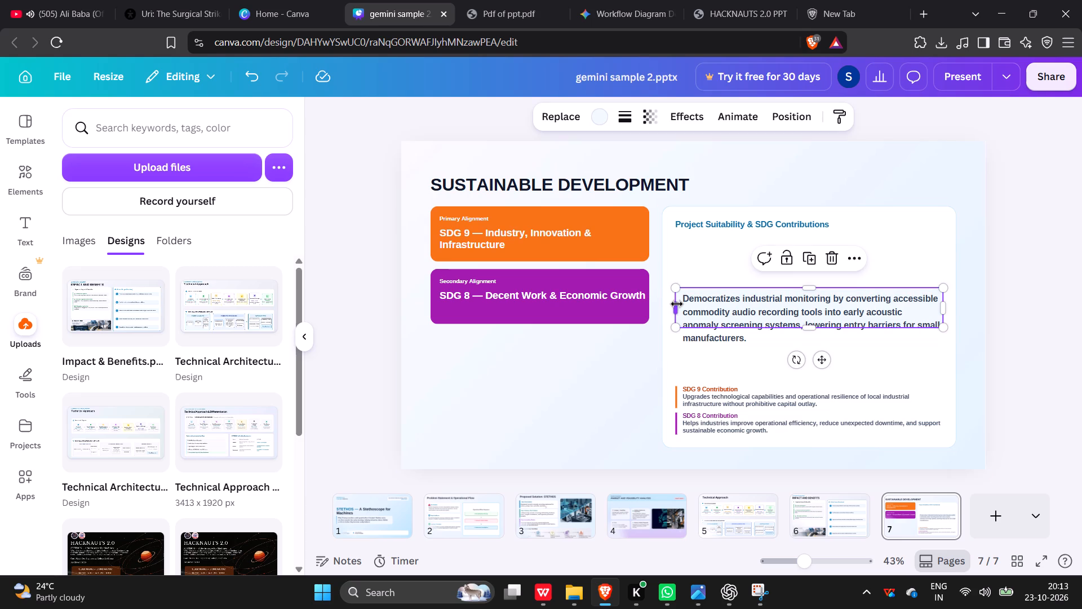
pyautogui.moveTo(676, 330); pyautogui.dragTo(681, 344)
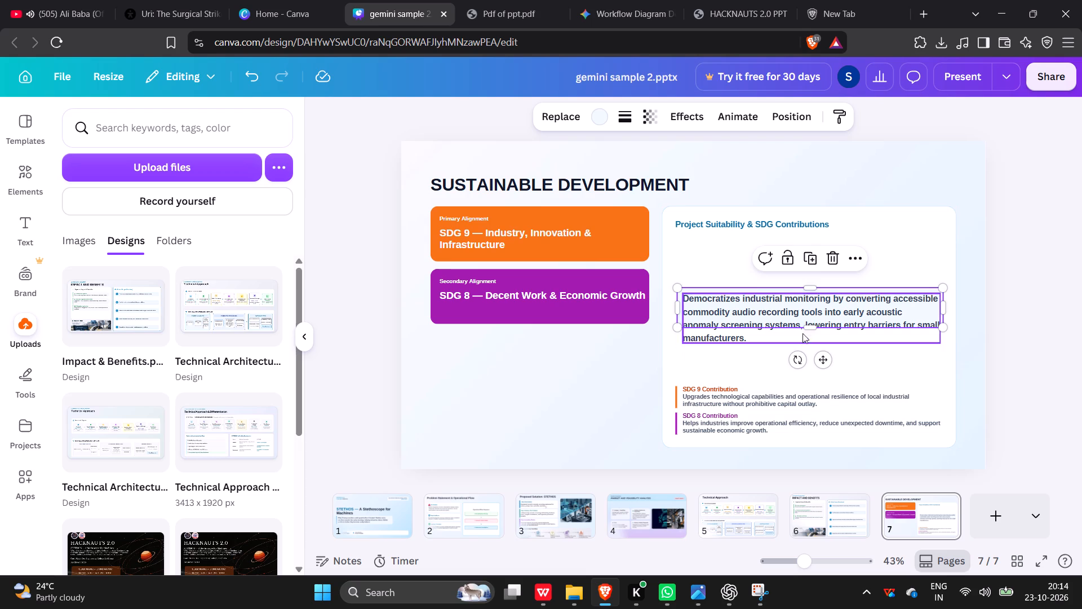
pyautogui.moveTo(812, 323); pyautogui.dragTo(812, 346)
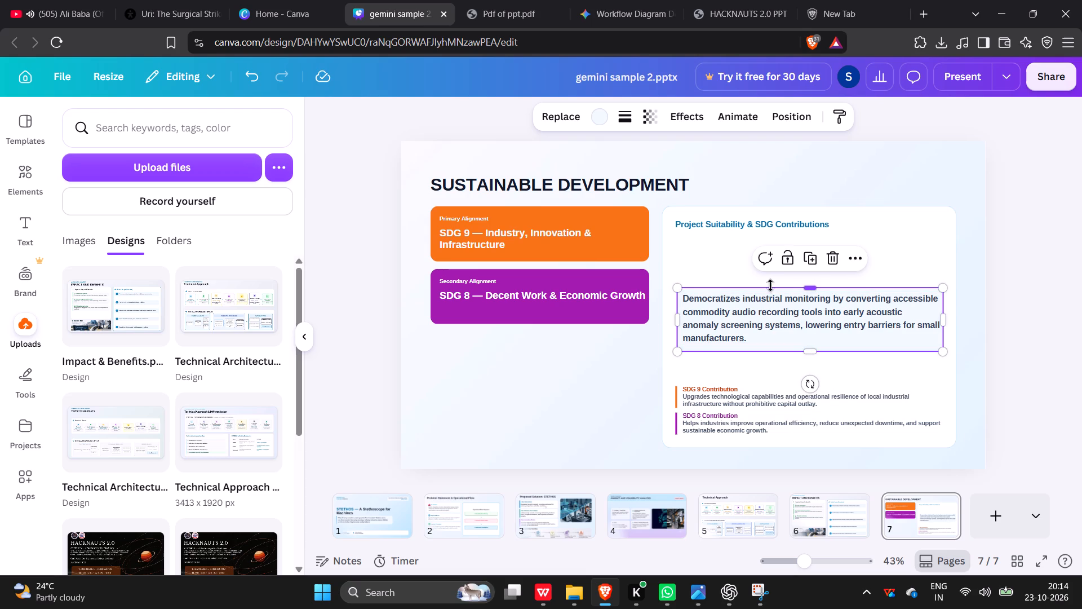
pyautogui.moveTo(767, 287); pyautogui.dragTo(755, 286)
pyautogui.click(755, 286)
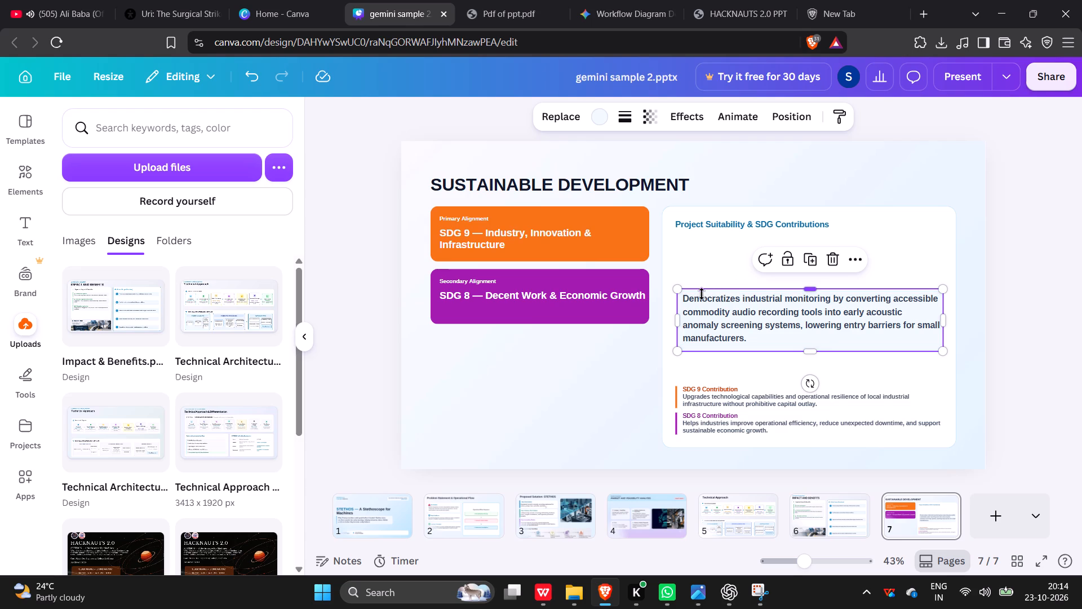
# Move the "Democratizes industrial monitoring" paragraph up, closer to the "Project Suitability & SDG Contributions" heading.
pyautogui.moveTo(703, 299); pyautogui.dragTo(695, 270)
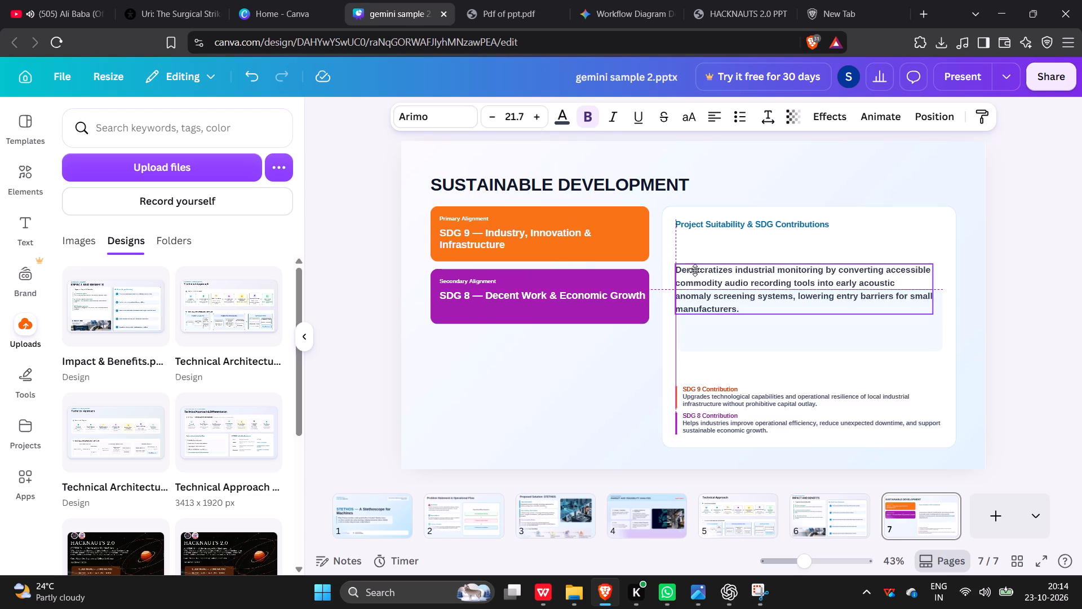
pyautogui.moveTo(695, 270); pyautogui.dragTo(697, 258)
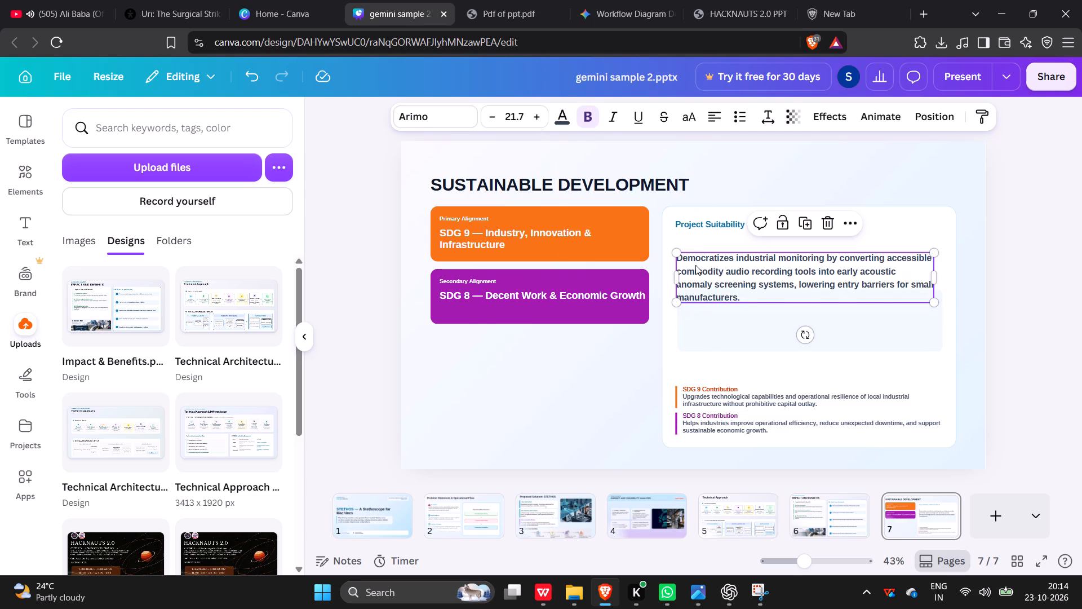
# Shift the white card behind the Project Suitability content slightly toward the orange and purple SDG cards.
pyautogui.moveTo(682, 365); pyautogui.dragTo(672, 365)
pyautogui.click(672, 365)
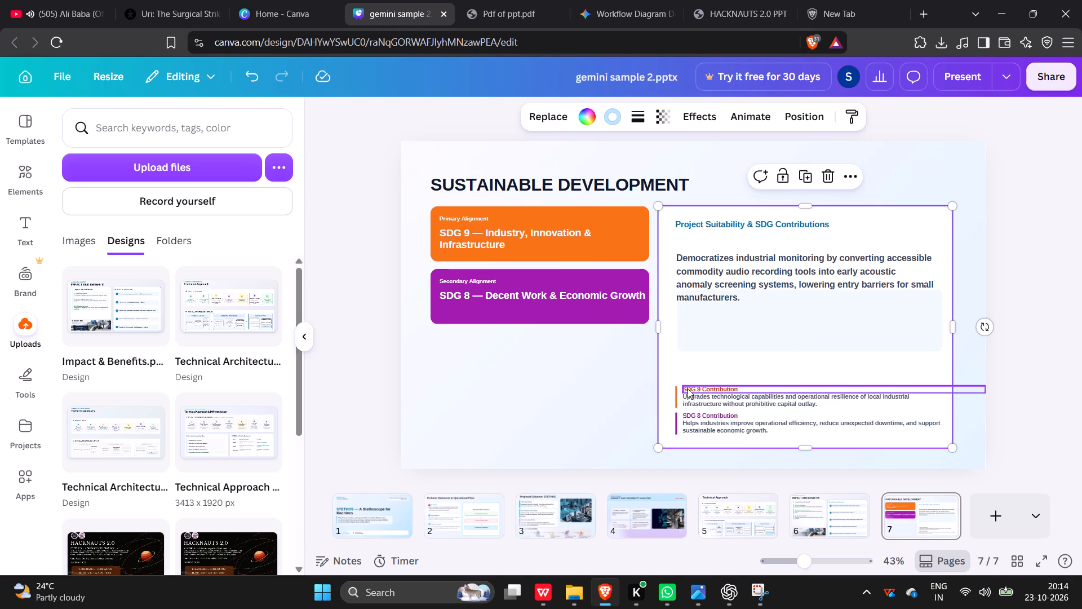
# Move the orange accent bar and the "SDG 9 Contribution" label up to just below the pale box, keeping them beside each other.
pyautogui.moveTo(677, 394); pyautogui.dragTo(677, 380)
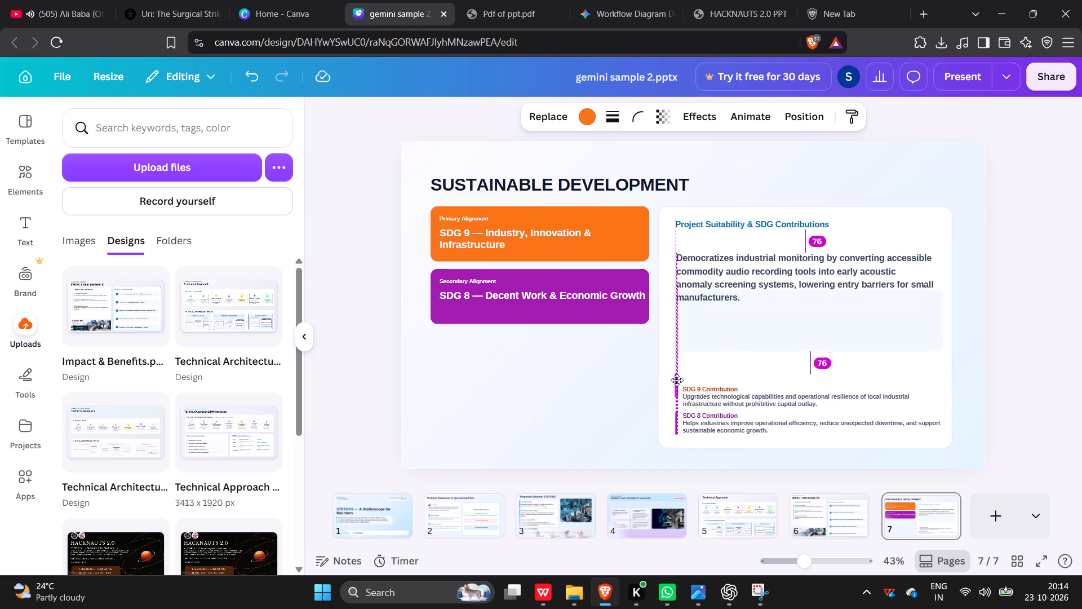
pyautogui.moveTo(677, 380); pyautogui.dragTo(676, 366)
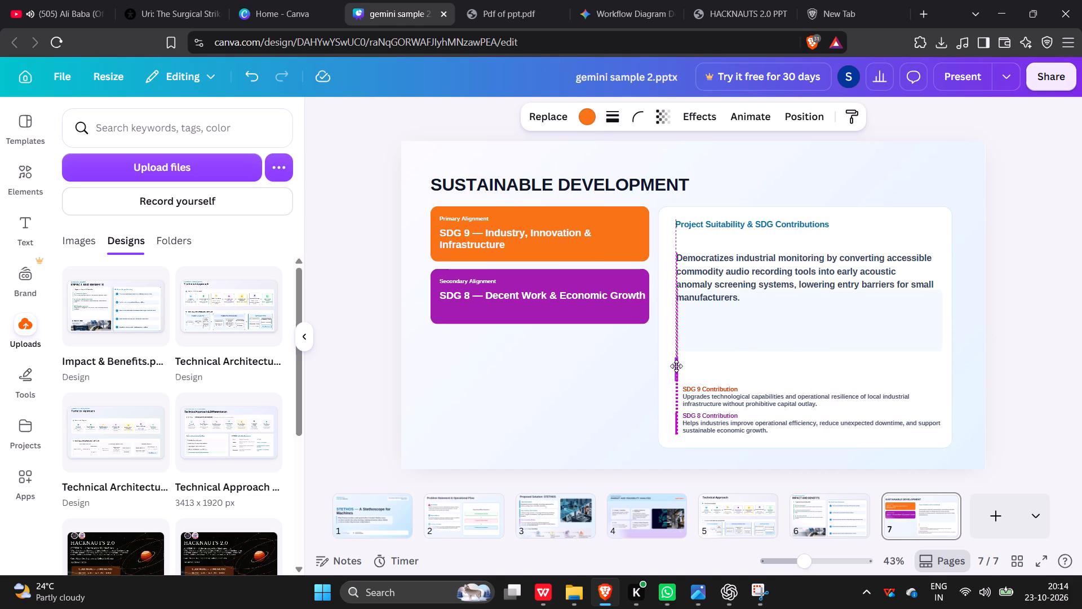
pyautogui.moveTo(676, 366); pyautogui.dragTo(676, 370)
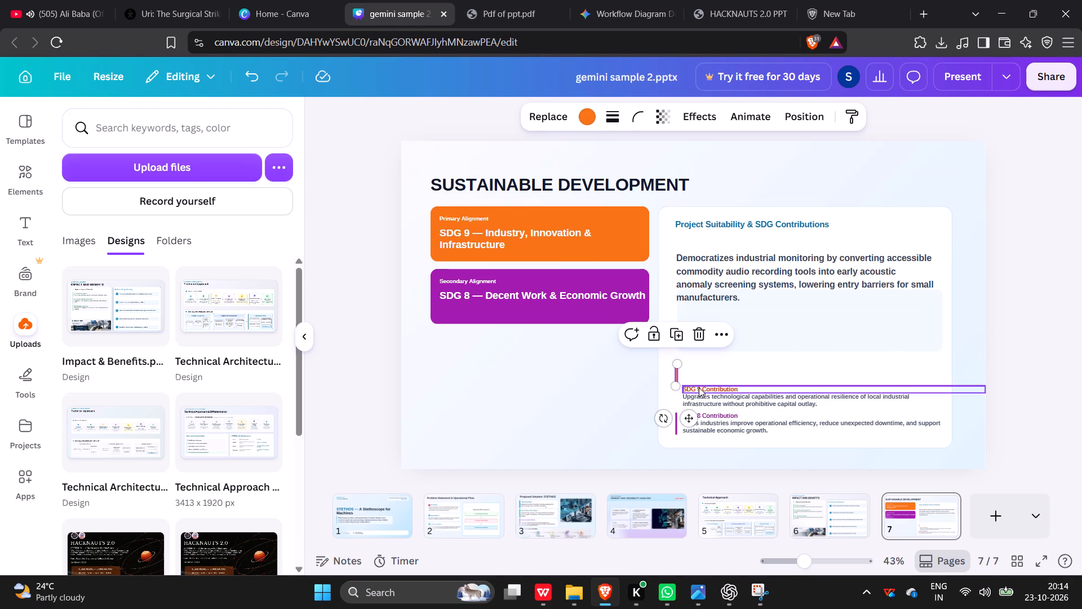
pyautogui.moveTo(699, 387); pyautogui.dragTo(697, 364)
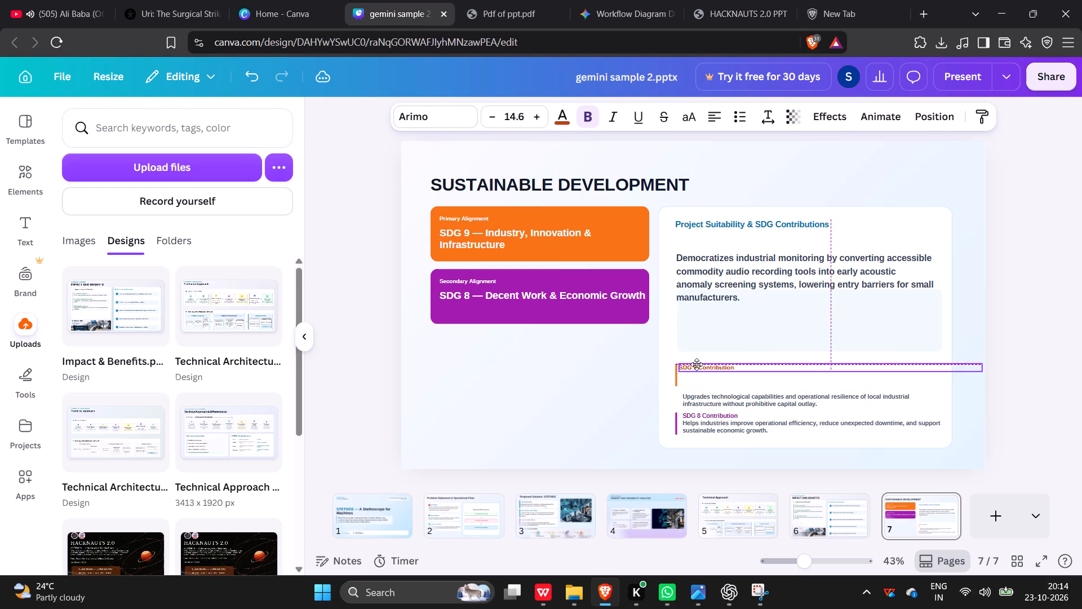
pyautogui.moveTo(697, 364); pyautogui.dragTo(698, 366)
# Increase the font size of the "SDG 9 Contribution" label by 2 points.
pyautogui.tripleClick(698, 366)
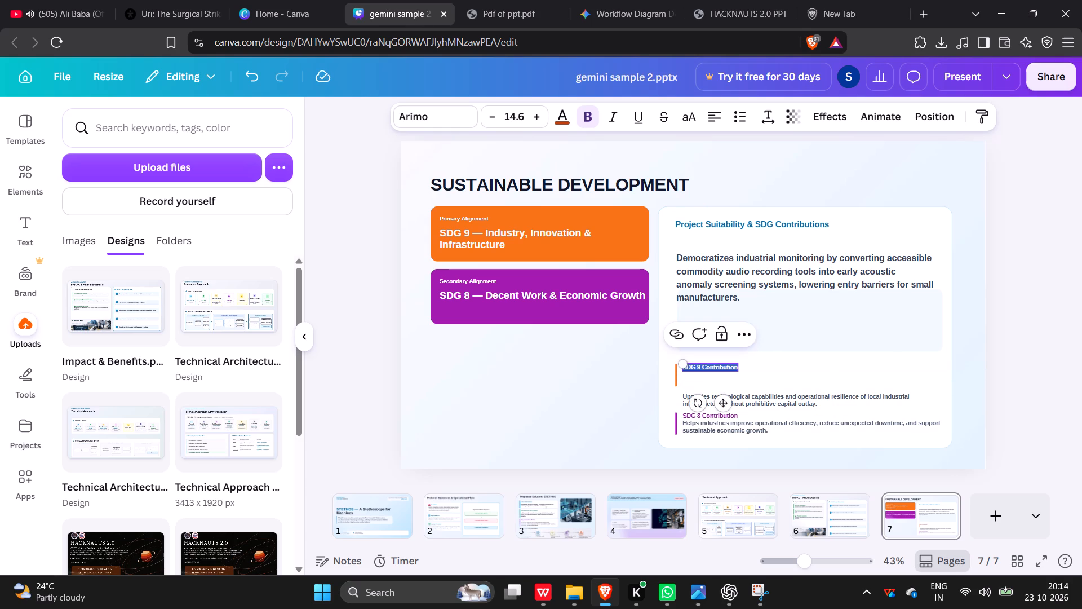
pyautogui.doubleClick(536, 120)
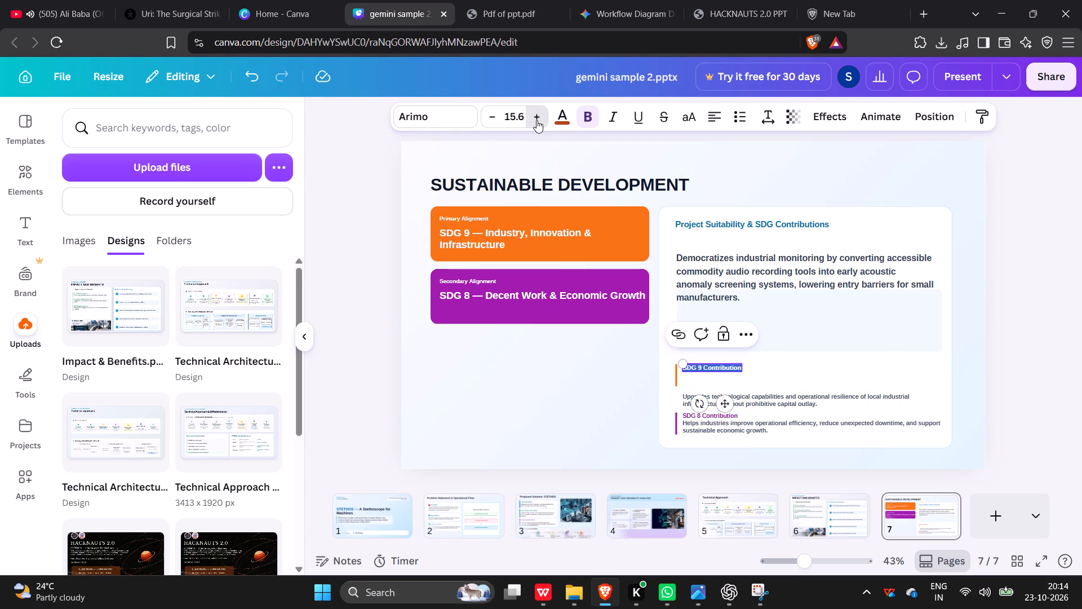
# Move the "Upgrades technological capabilities" description up to directly beneath the "SDG 9 Contribution" label.
pyautogui.click(779, 403)
pyautogui.moveTo(779, 403); pyautogui.dragTo(778, 385)
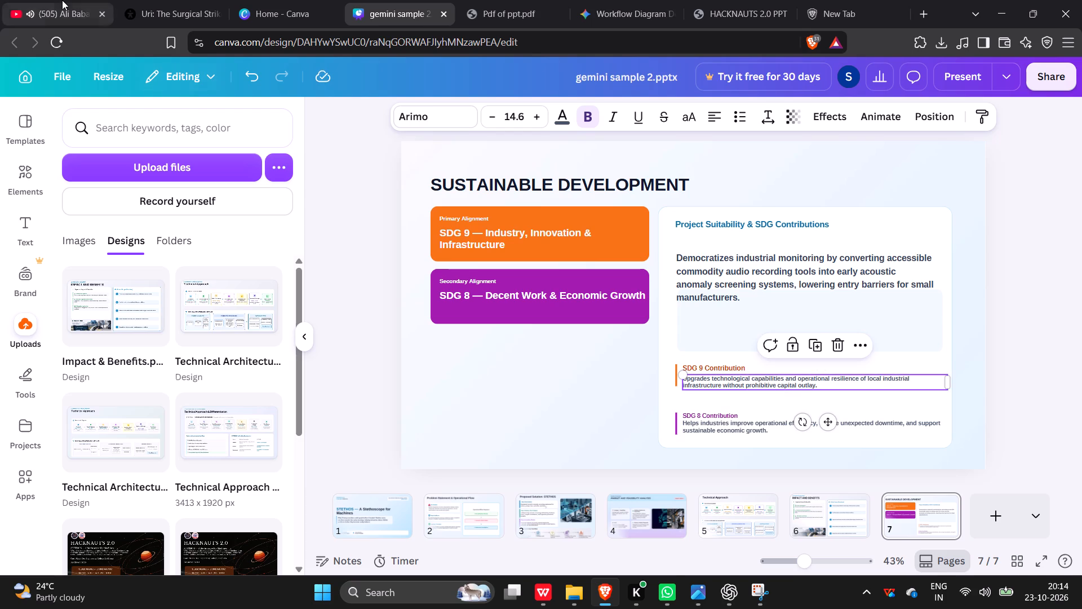
pyautogui.click(62, 0)
pyautogui.press('Left')
pyautogui.press('Left')
pyautogui.press('Left')
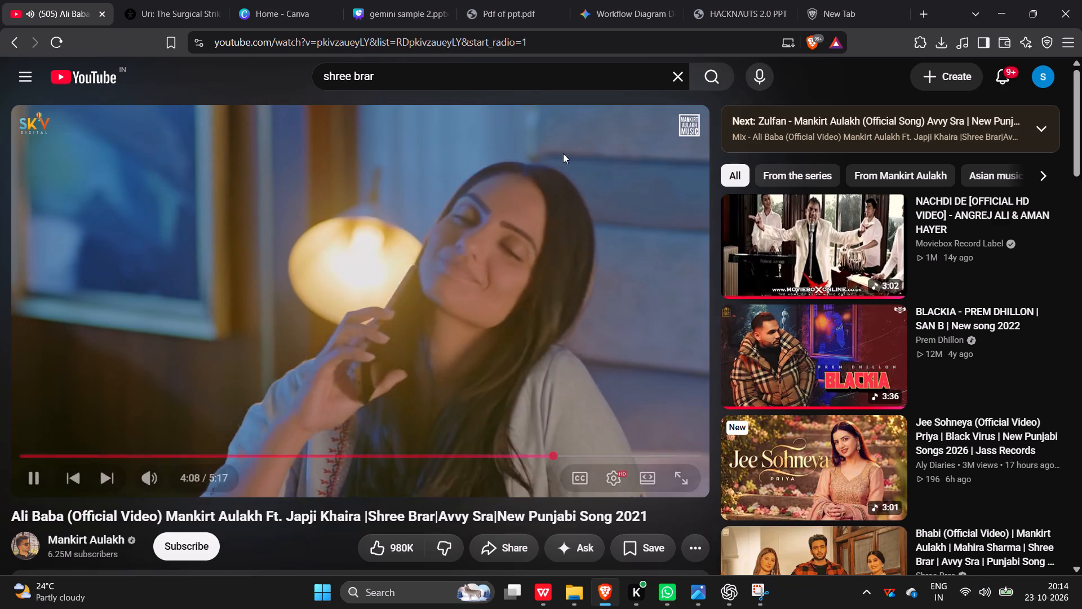
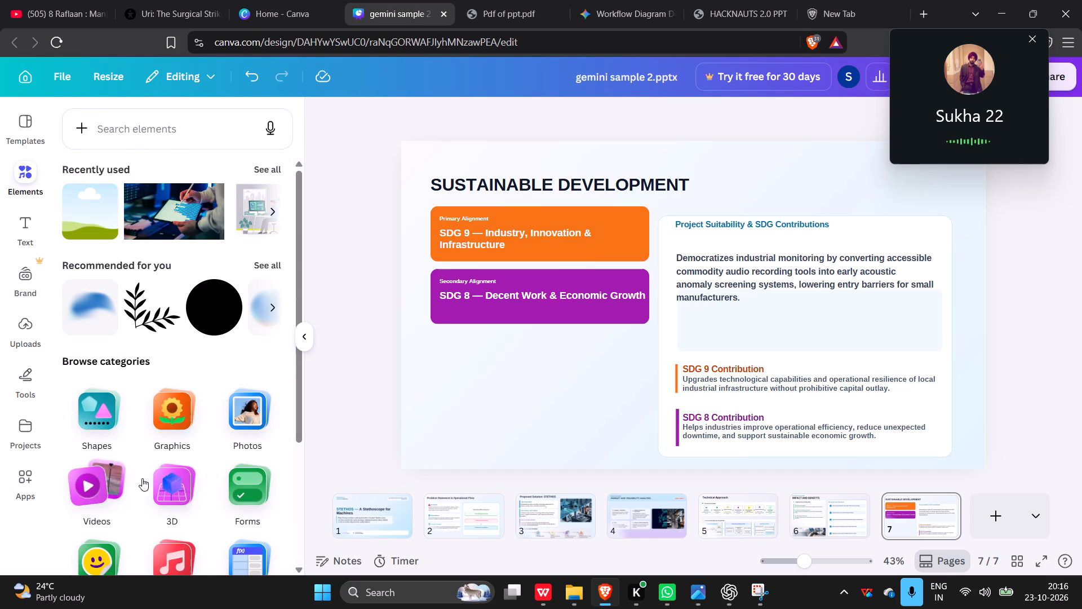
pyautogui.scroll(-2, 197, 451)
pyautogui.click(255, 318)
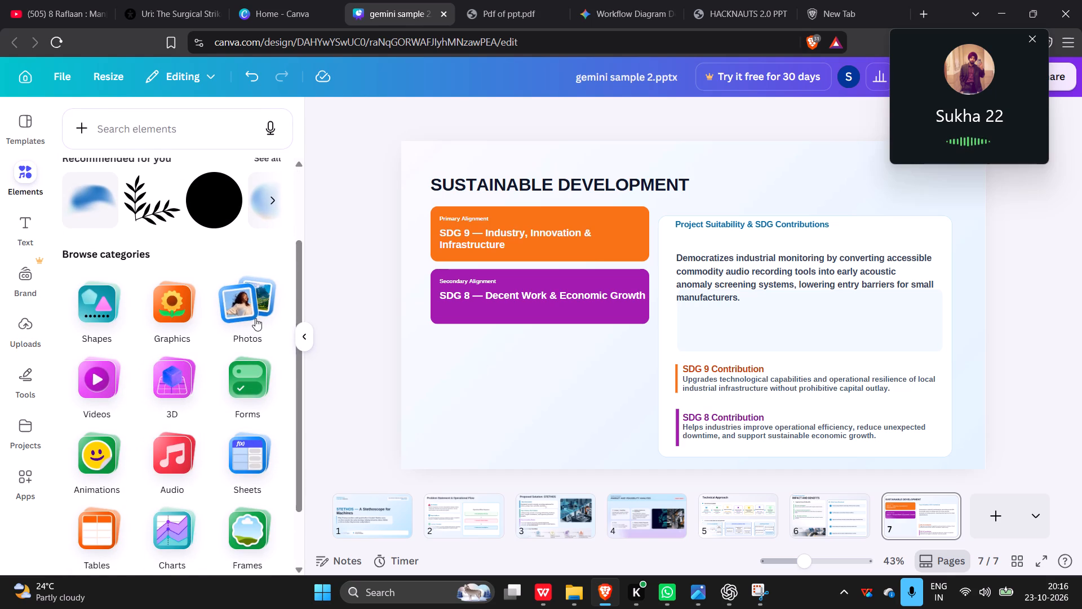
pyautogui.click(122, 145)
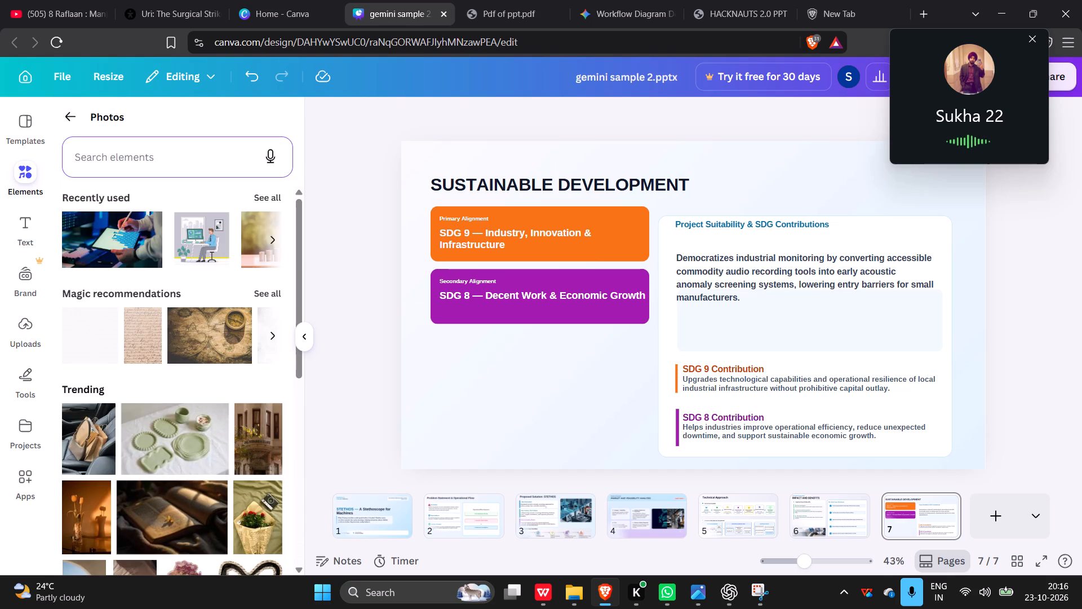
pyautogui.click(154, 169)
pyautogui.click(154, 169)
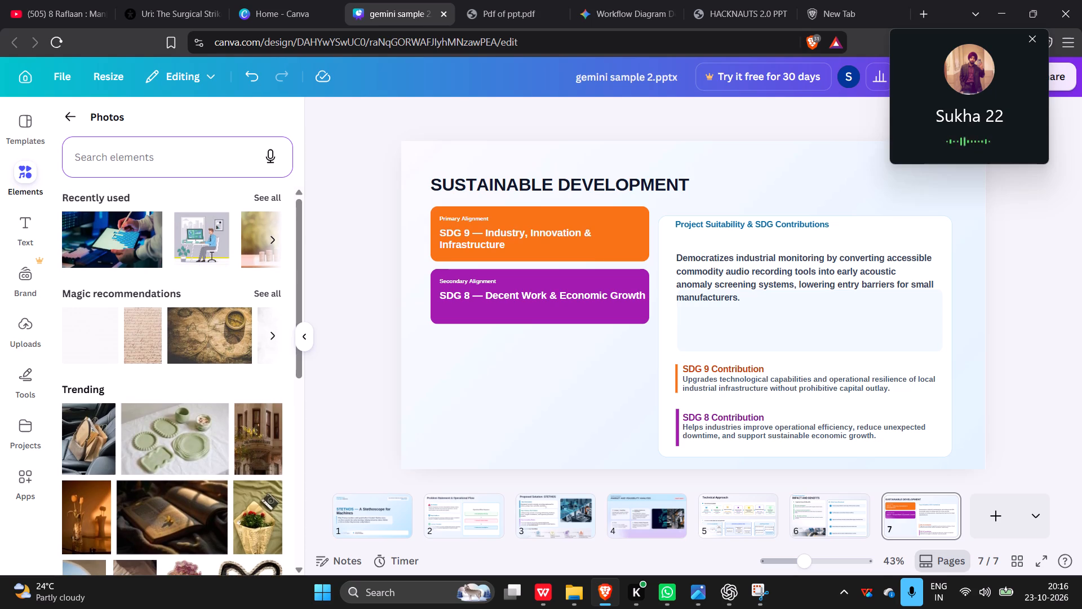
pyautogui.doubleClick(149, 167)
pyautogui.write('indu')
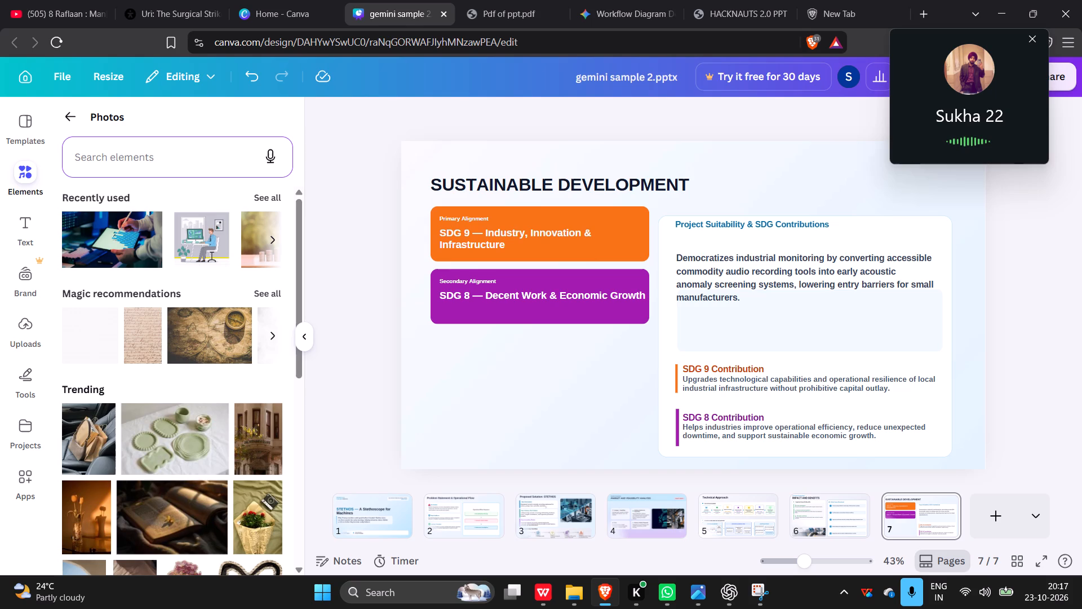
pyautogui.tripleClick(151, 158)
pyautogui.write('in')
pyautogui.doubleClick(139, 159)
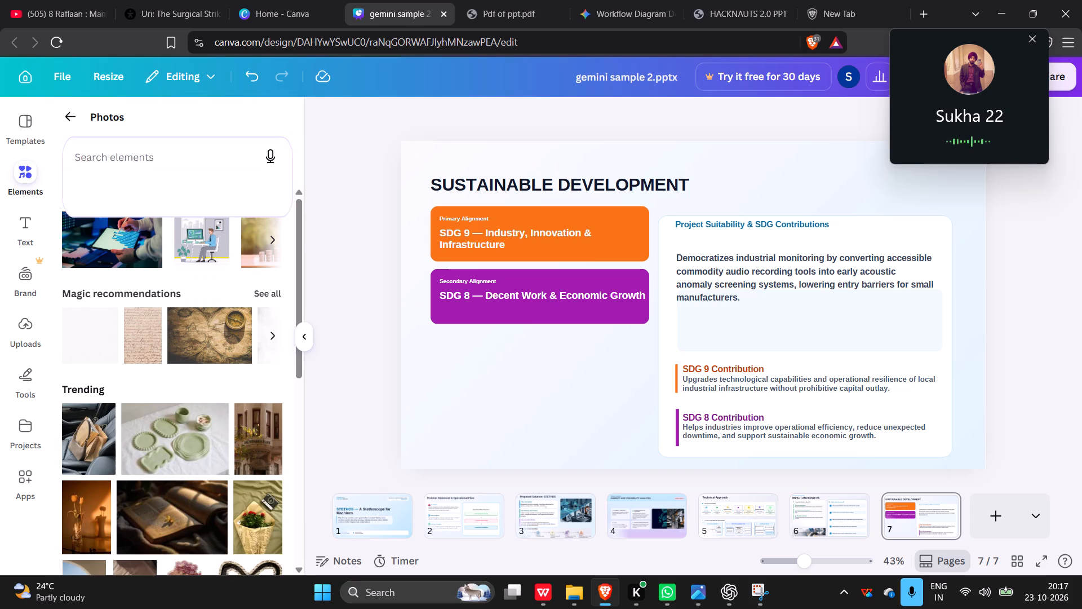
pyautogui.click(139, 159)
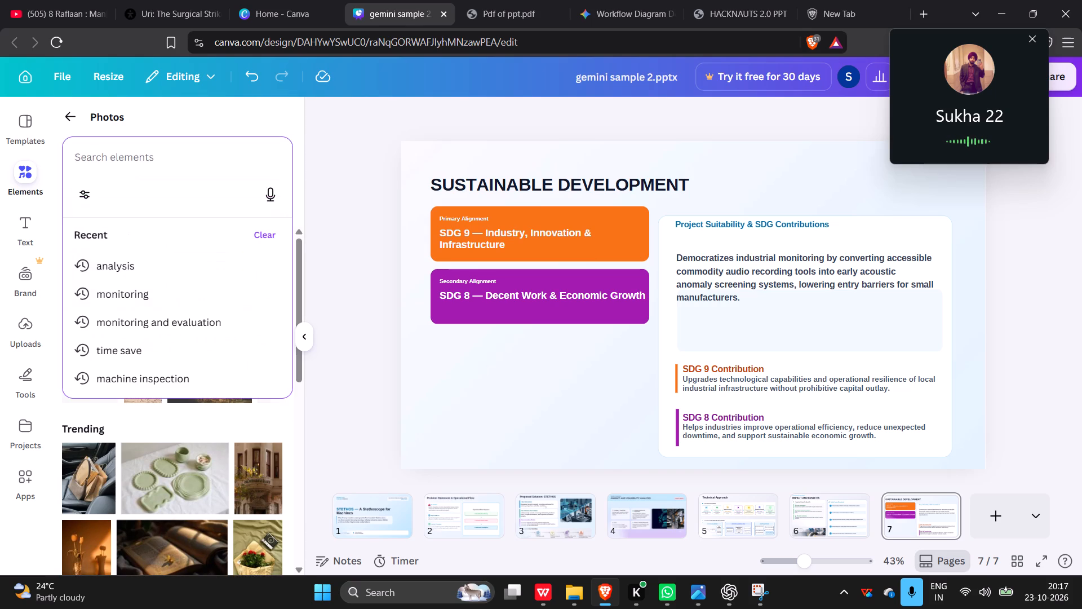
pyautogui.write('industry')
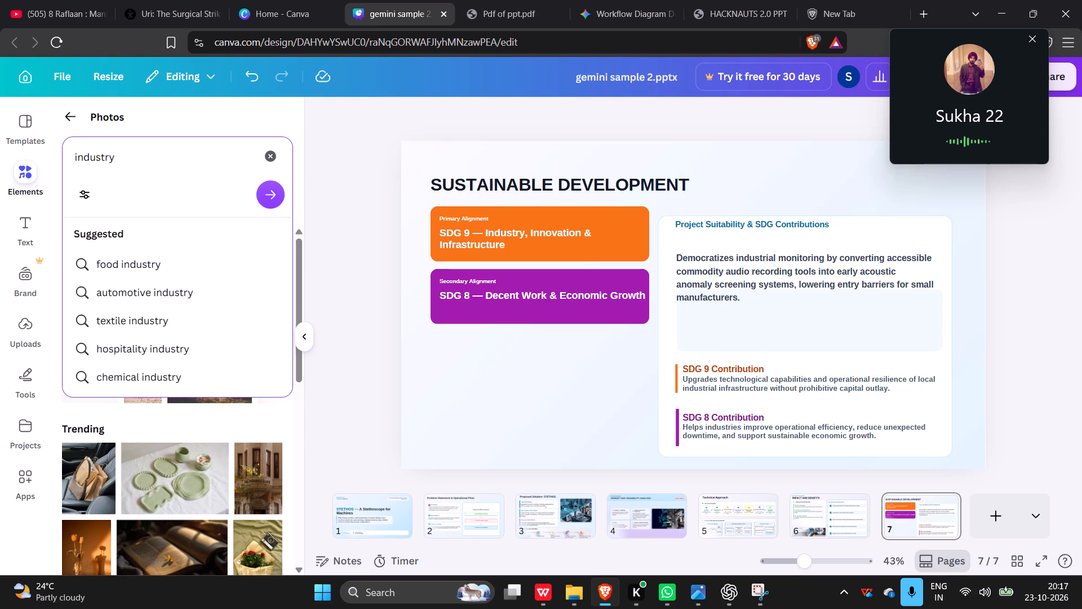
pyautogui.press('Left')
pyautogui.press('Left')
pyautogui.press('Left')
pyautogui.press('Left')
pyautogui.press('Left')
pyautogui.press('Left')
pyautogui.press('Left')
pyautogui.press('Left')
pyautogui.press('Left')
pyautogui.press('Left')
pyautogui.press('Left')
pyautogui.press('Left')
pyautogui.press('Left')
pyautogui.press('Left')
pyautogui.press('Left')
pyautogui.press('Left')
pyautogui.press('Left')
pyautogui.press('space')
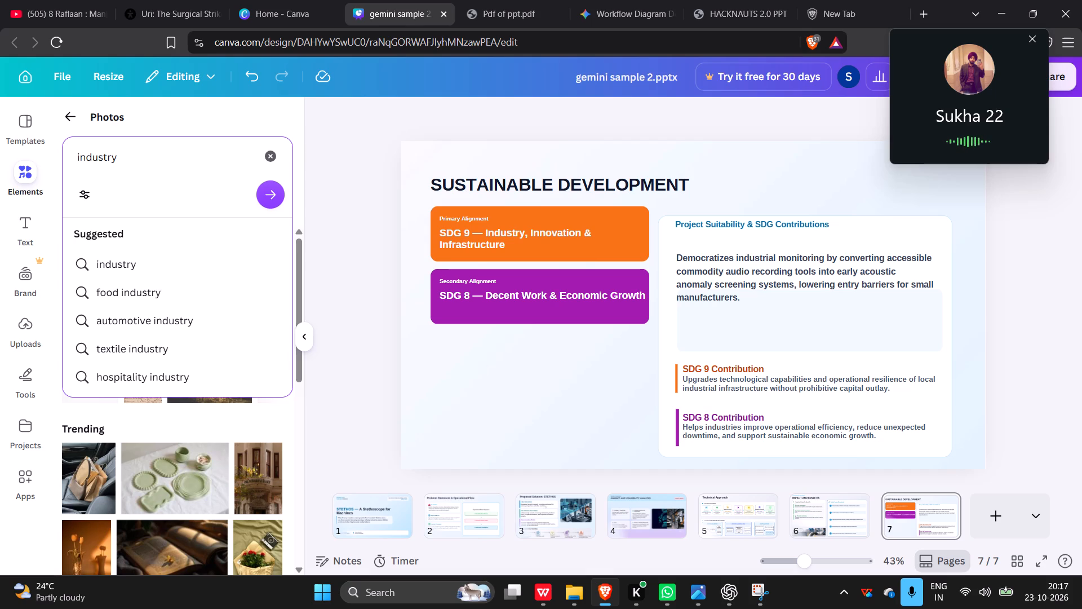
pyautogui.write('che')
pyautogui.press('BackSpace')
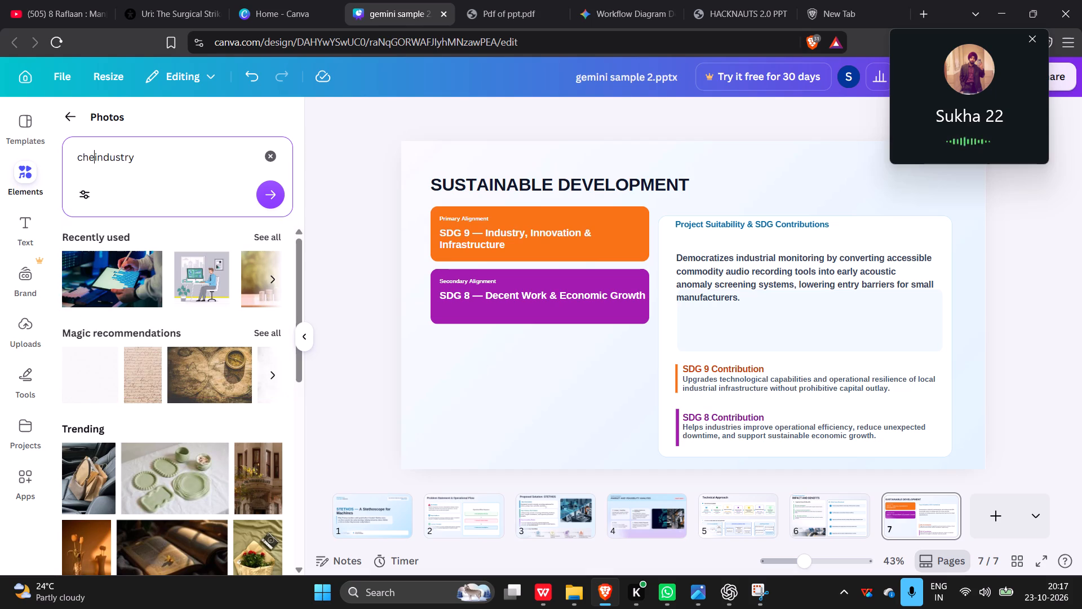
pyautogui.press('BackSpace')
pyautogui.press('BackSpace')
pyautogui.press('BackSpace')
pyautogui.write('machinery')
pyautogui.press('space')
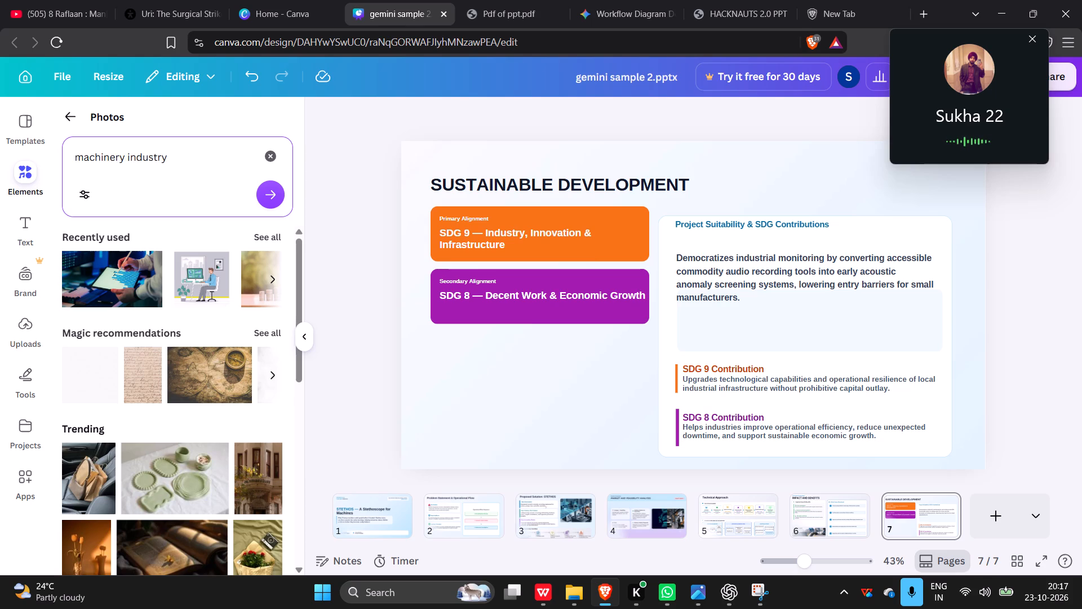
pyautogui.click(272, 202)
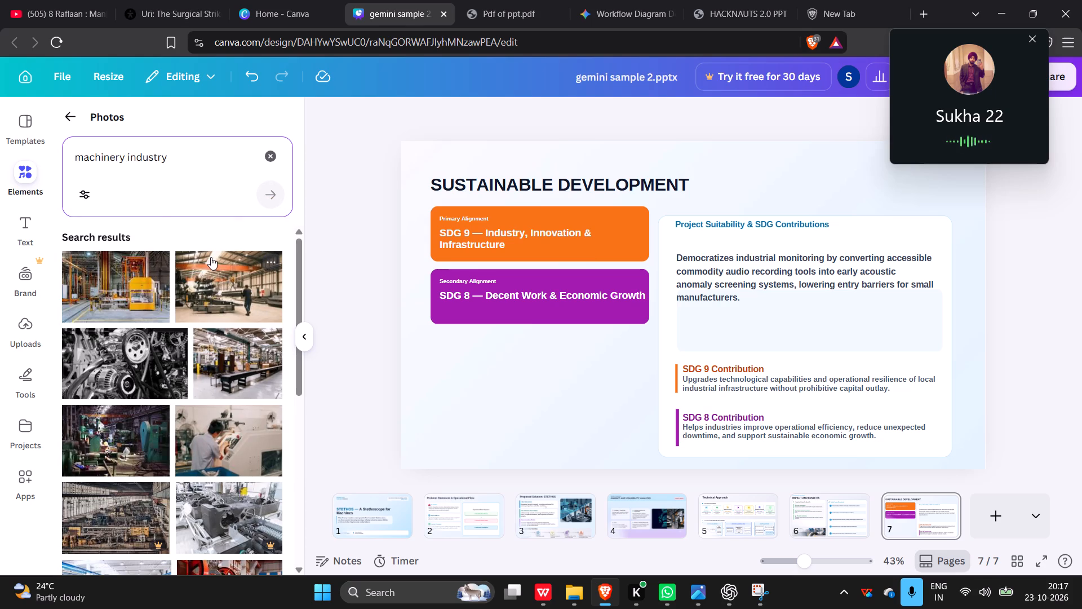
# Insert the photo of a worker walking through a steel workshop with an orange crane onto the Sustainable Development page.
pyautogui.click(259, 291)
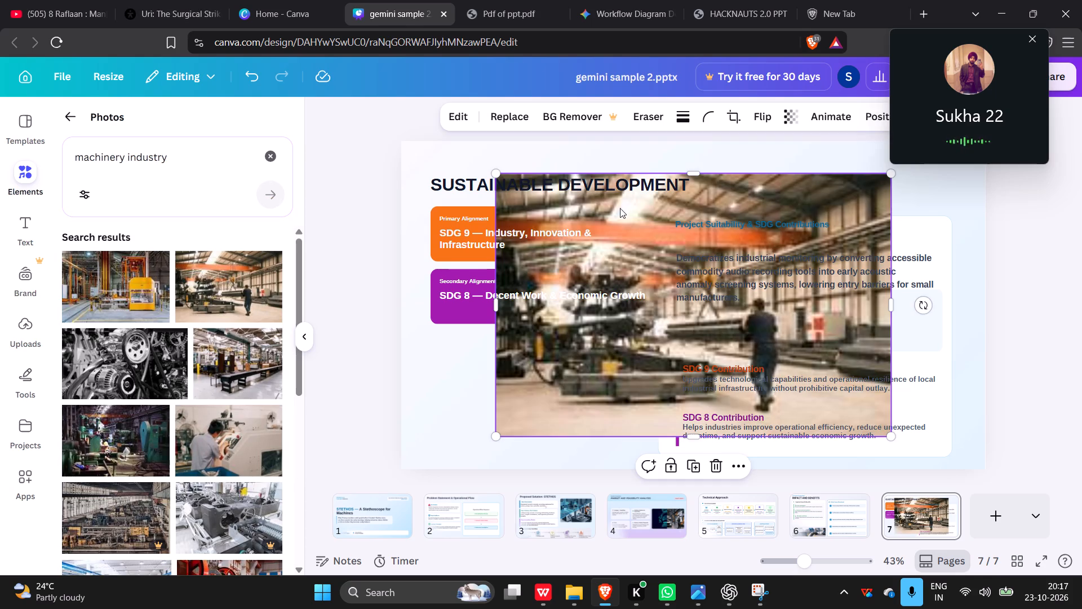
pyautogui.click(737, 281)
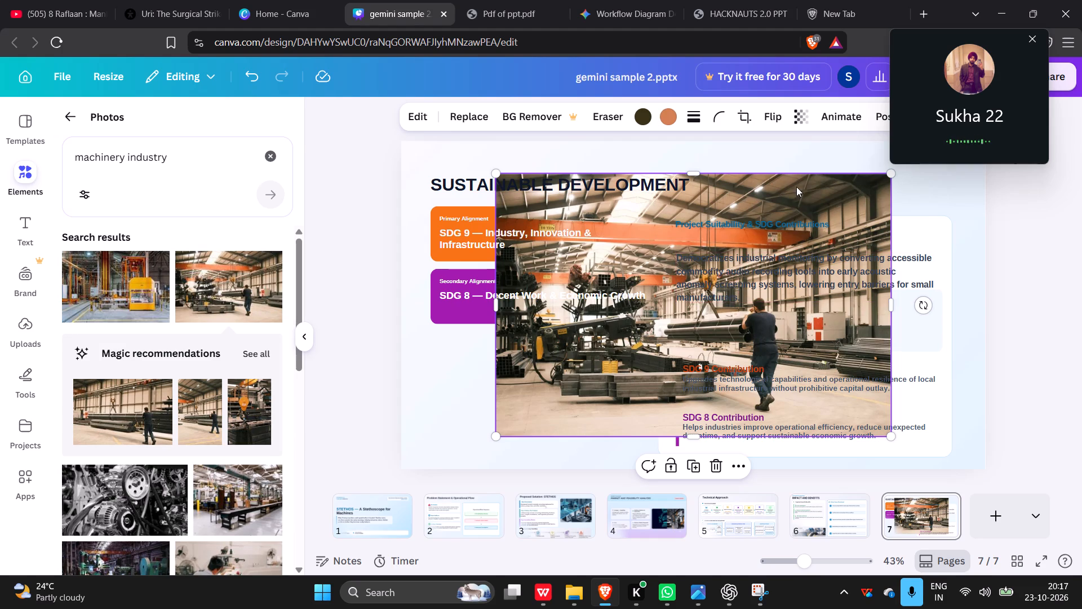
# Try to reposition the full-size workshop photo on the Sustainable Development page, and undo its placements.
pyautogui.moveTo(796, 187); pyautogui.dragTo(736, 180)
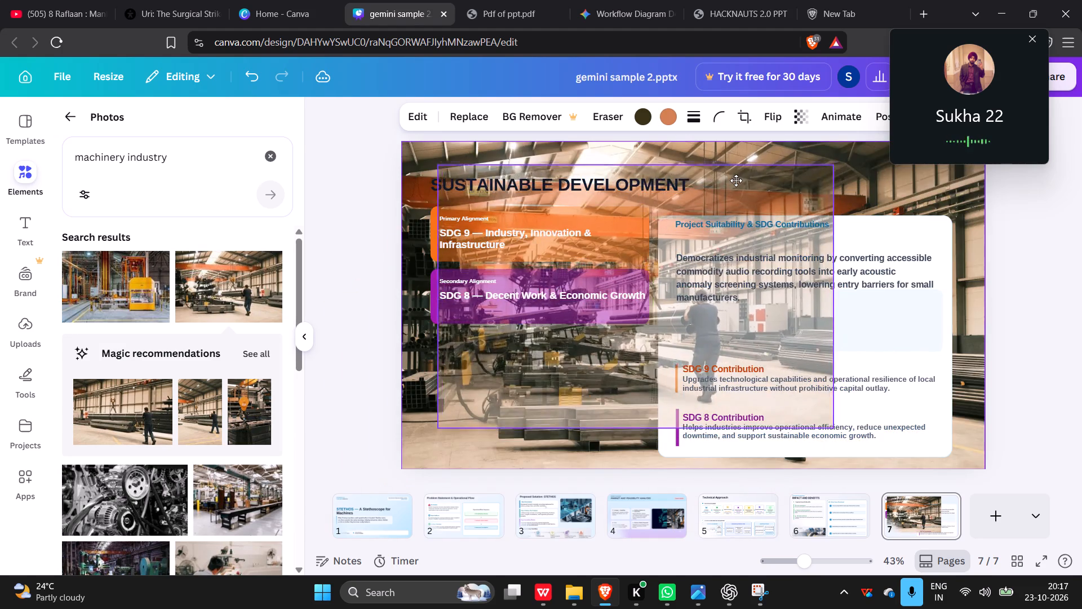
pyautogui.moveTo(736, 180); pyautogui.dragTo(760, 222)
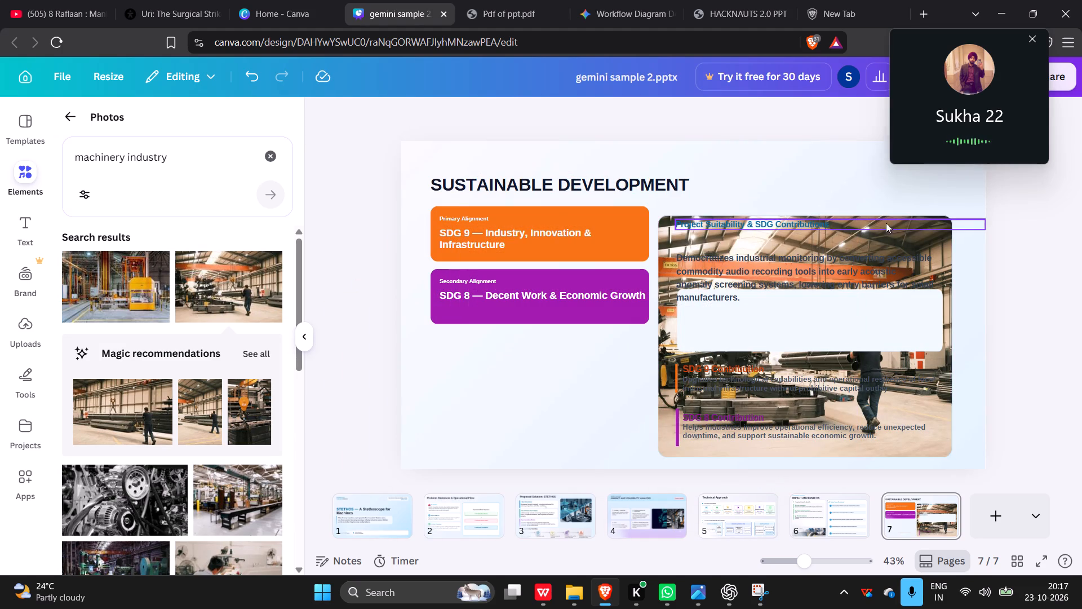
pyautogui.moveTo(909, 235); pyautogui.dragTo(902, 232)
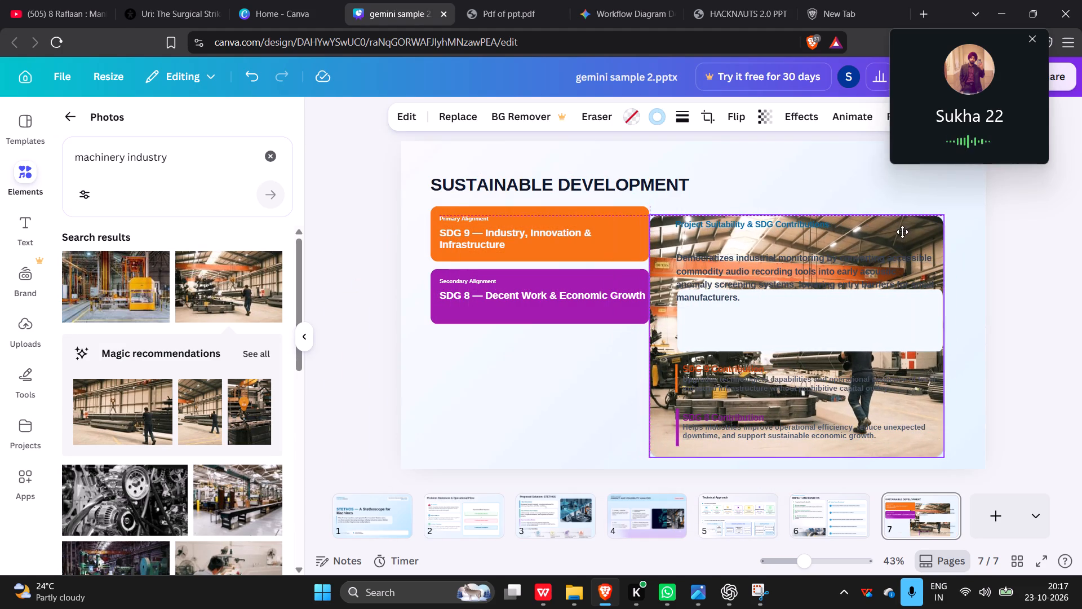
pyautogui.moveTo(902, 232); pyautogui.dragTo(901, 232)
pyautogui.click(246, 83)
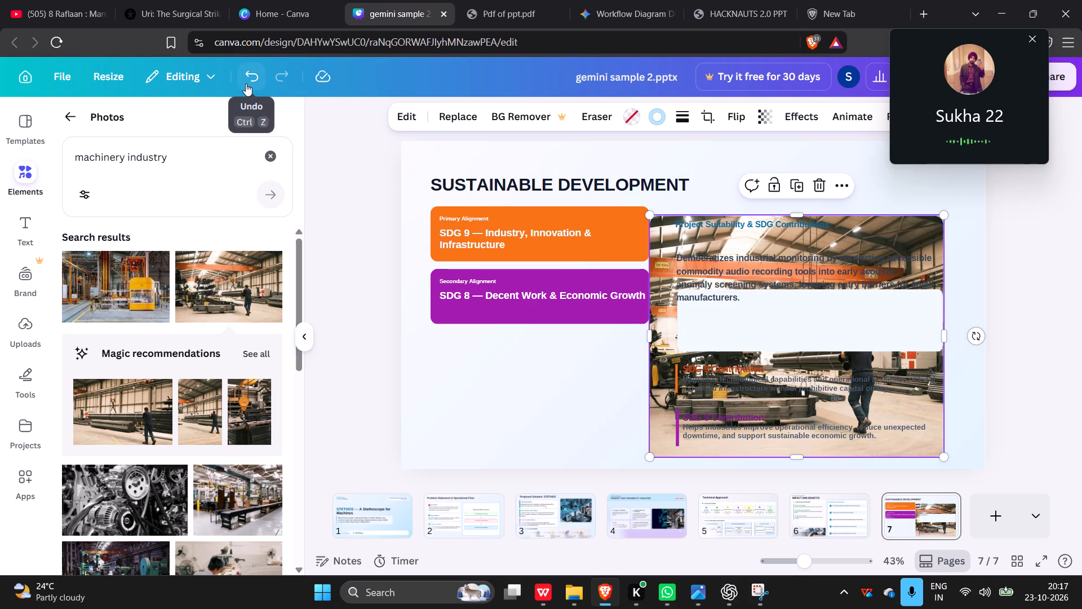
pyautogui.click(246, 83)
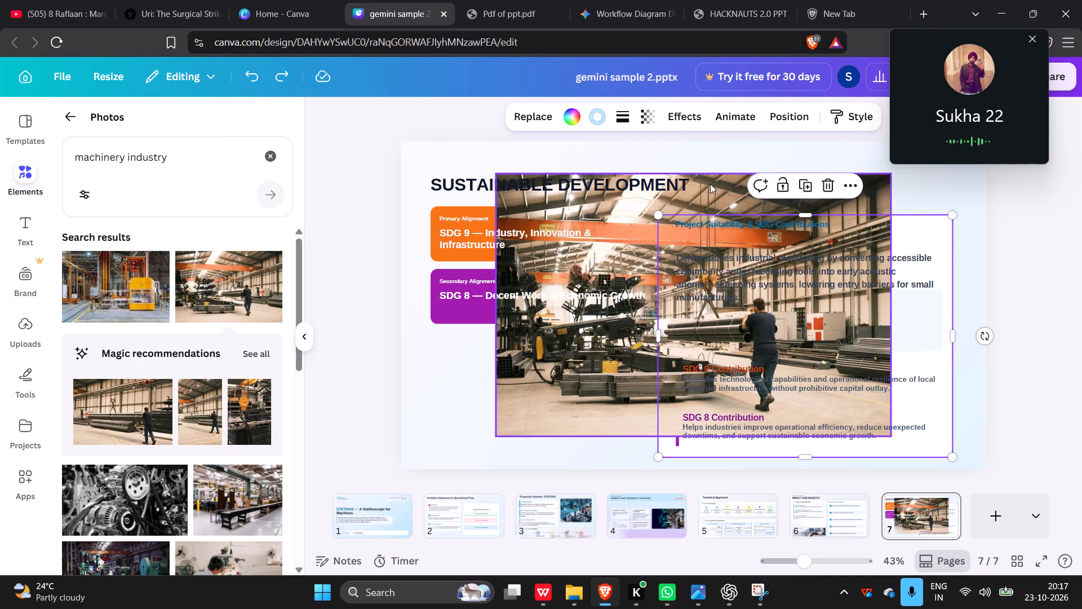
# Shrink the workshop photo so it fits below the purple SDG 8 box, beside the contributions card.
pyautogui.click(876, 181)
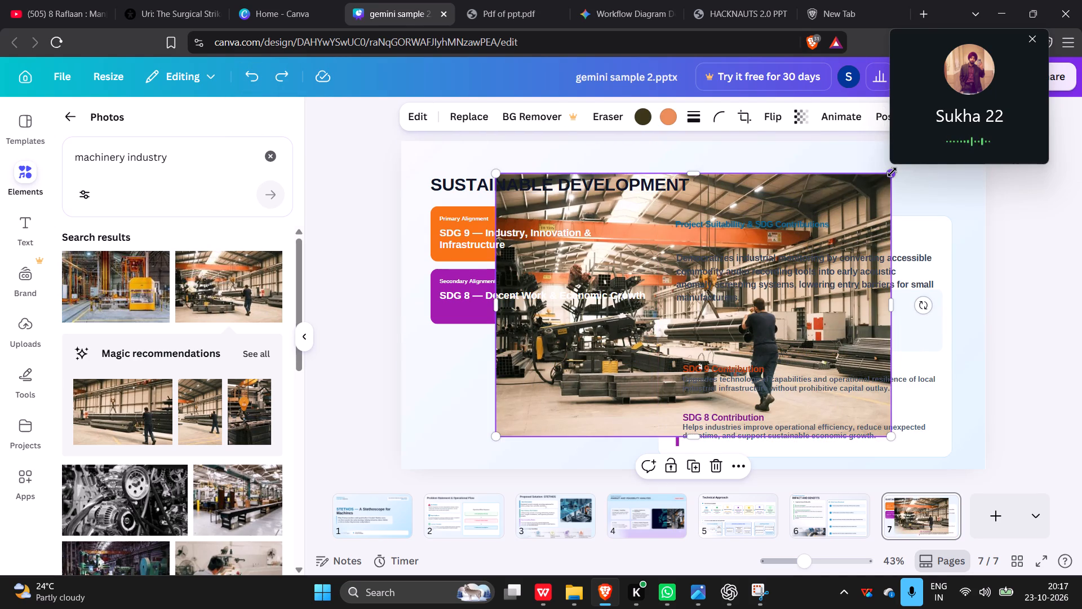
pyautogui.moveTo(892, 172); pyautogui.dragTo(657, 324)
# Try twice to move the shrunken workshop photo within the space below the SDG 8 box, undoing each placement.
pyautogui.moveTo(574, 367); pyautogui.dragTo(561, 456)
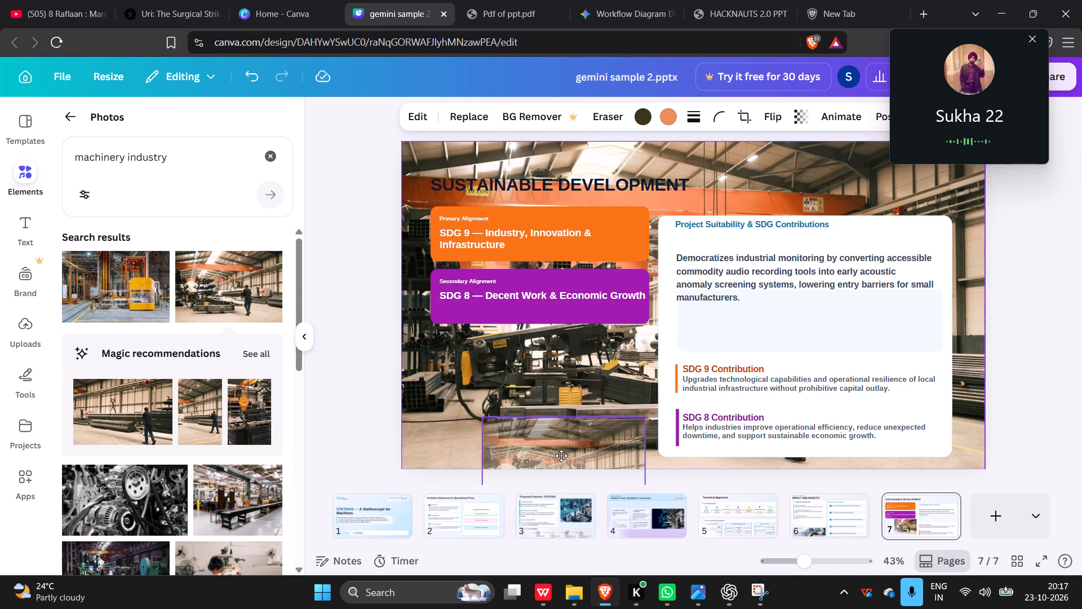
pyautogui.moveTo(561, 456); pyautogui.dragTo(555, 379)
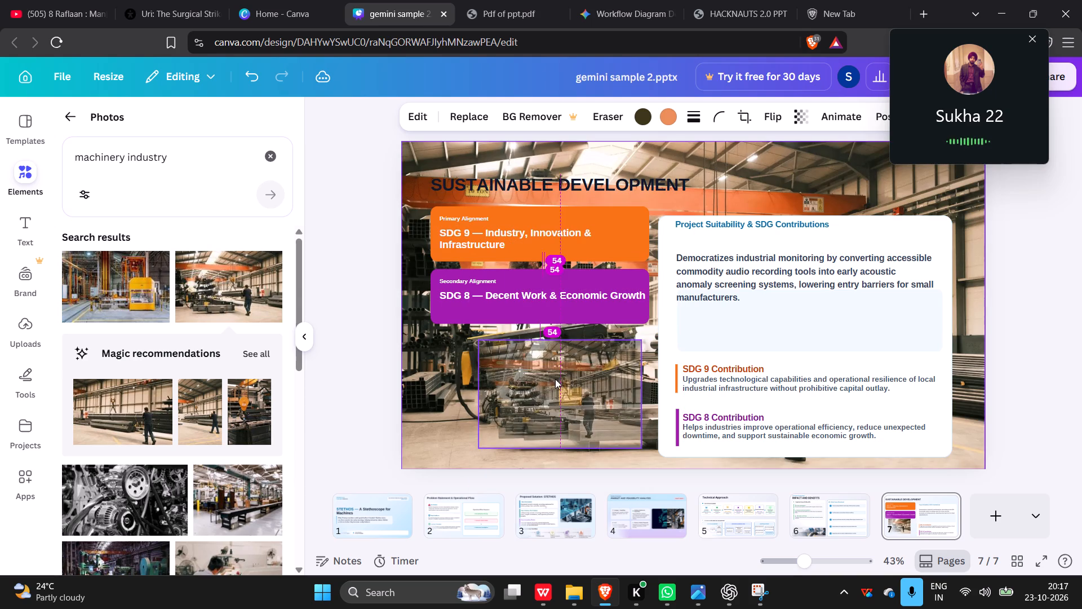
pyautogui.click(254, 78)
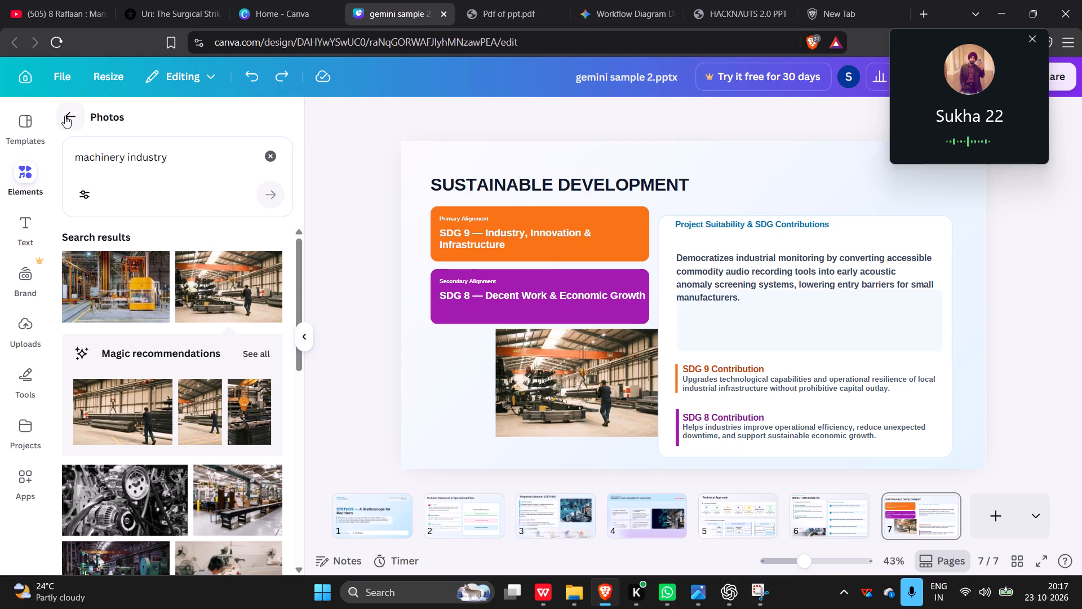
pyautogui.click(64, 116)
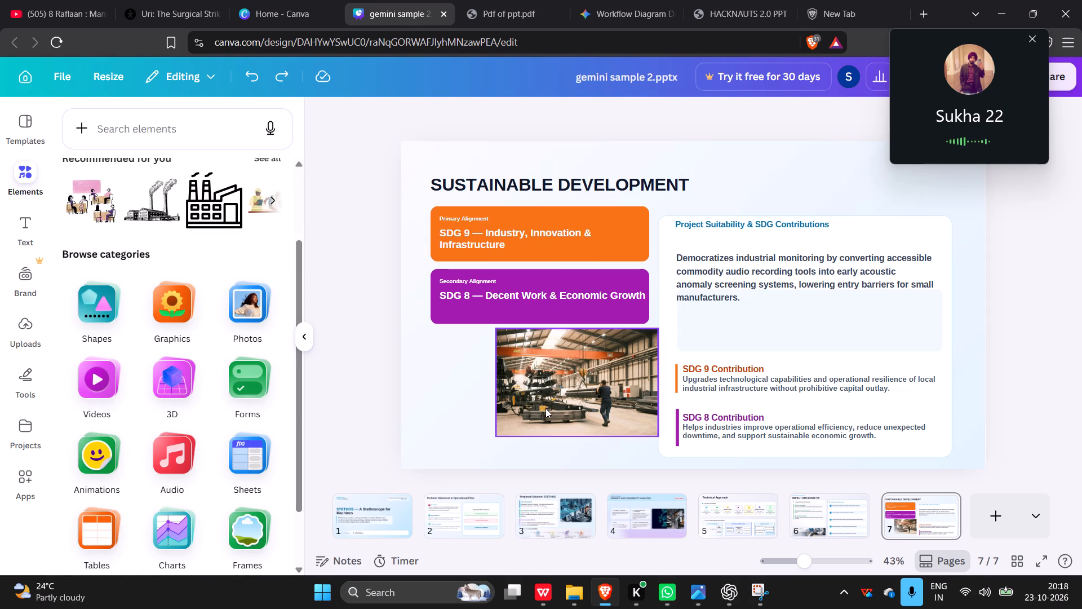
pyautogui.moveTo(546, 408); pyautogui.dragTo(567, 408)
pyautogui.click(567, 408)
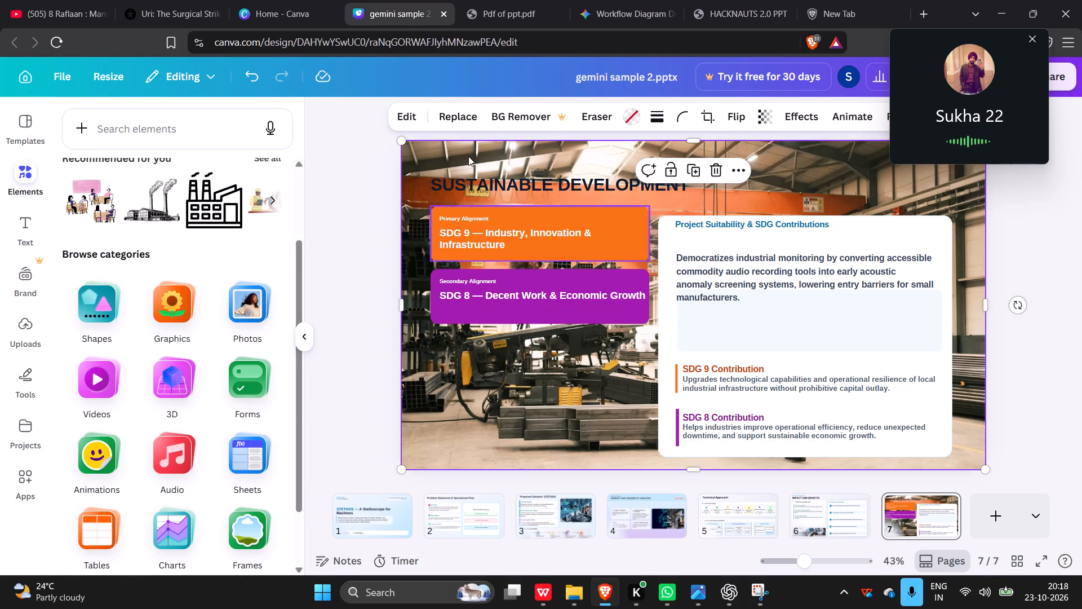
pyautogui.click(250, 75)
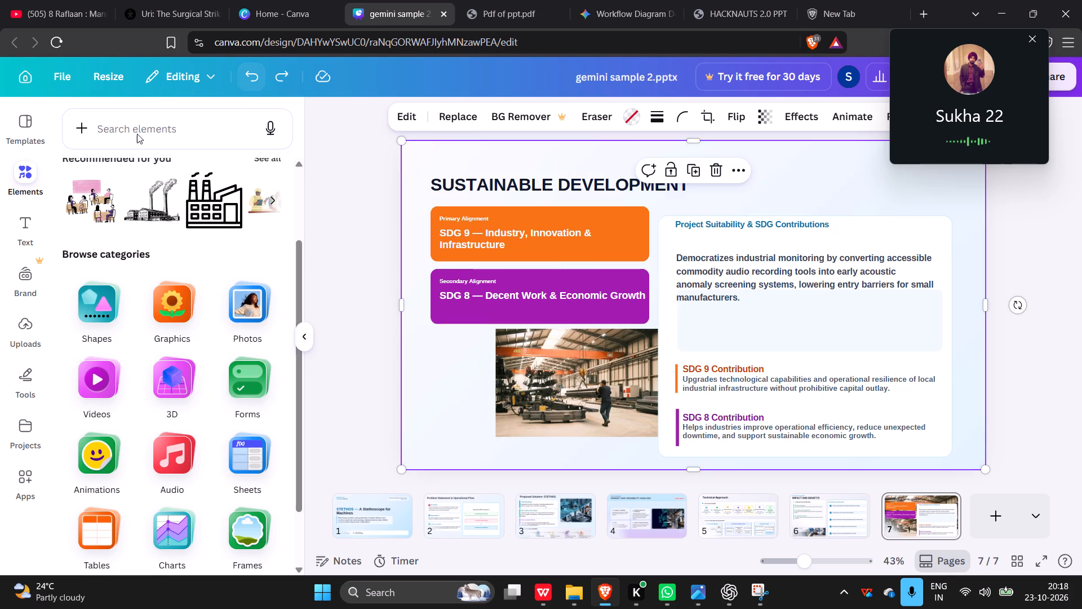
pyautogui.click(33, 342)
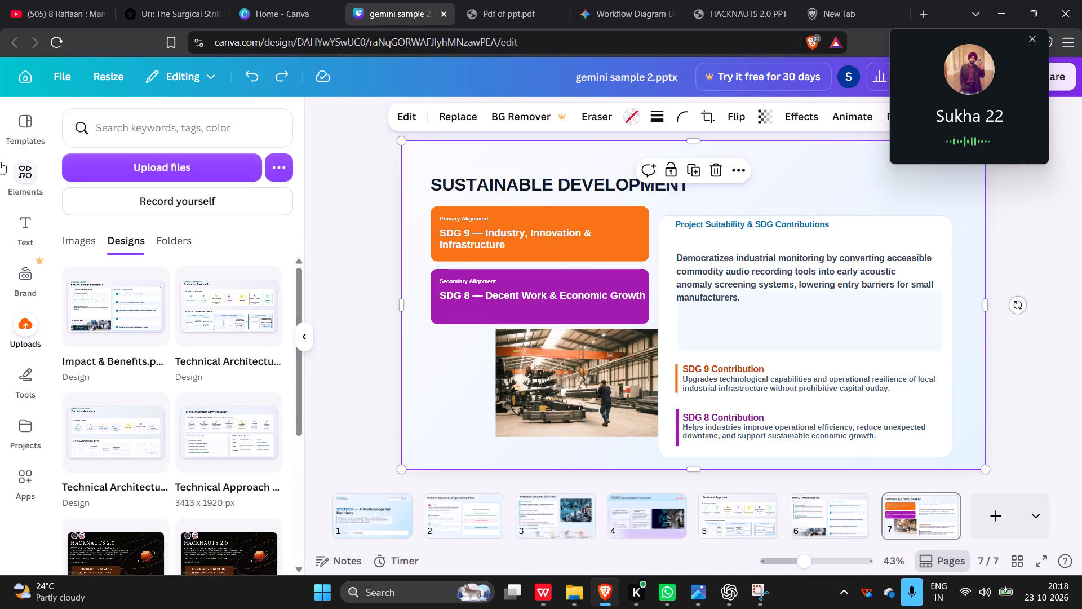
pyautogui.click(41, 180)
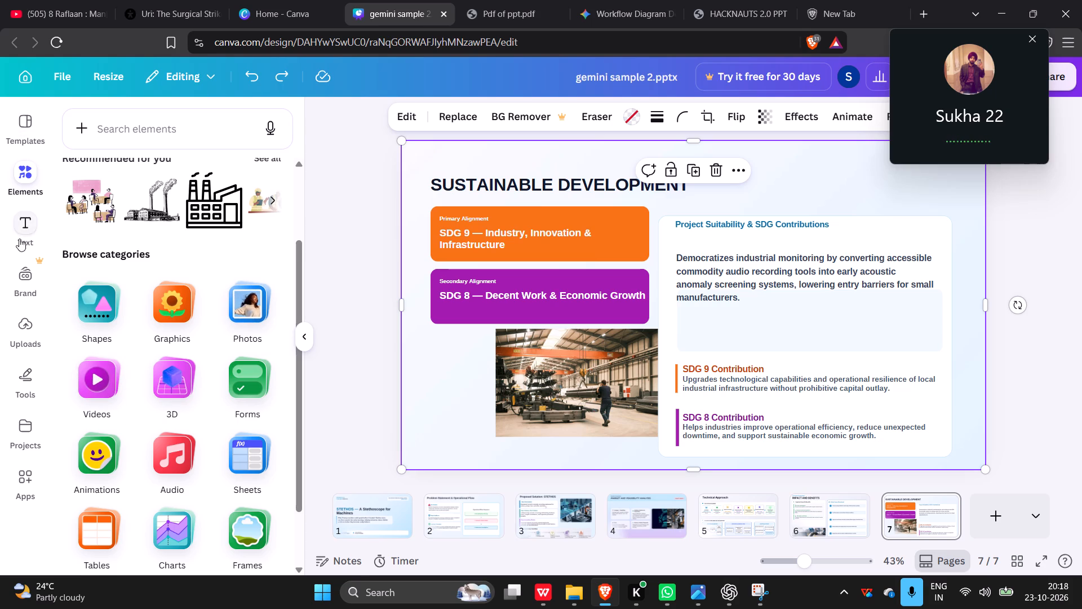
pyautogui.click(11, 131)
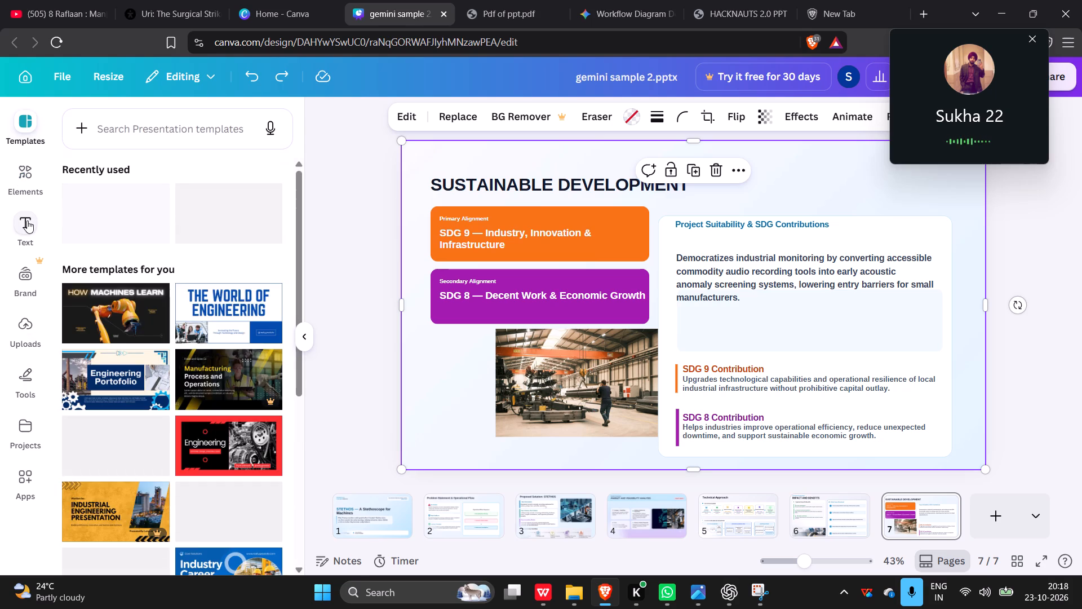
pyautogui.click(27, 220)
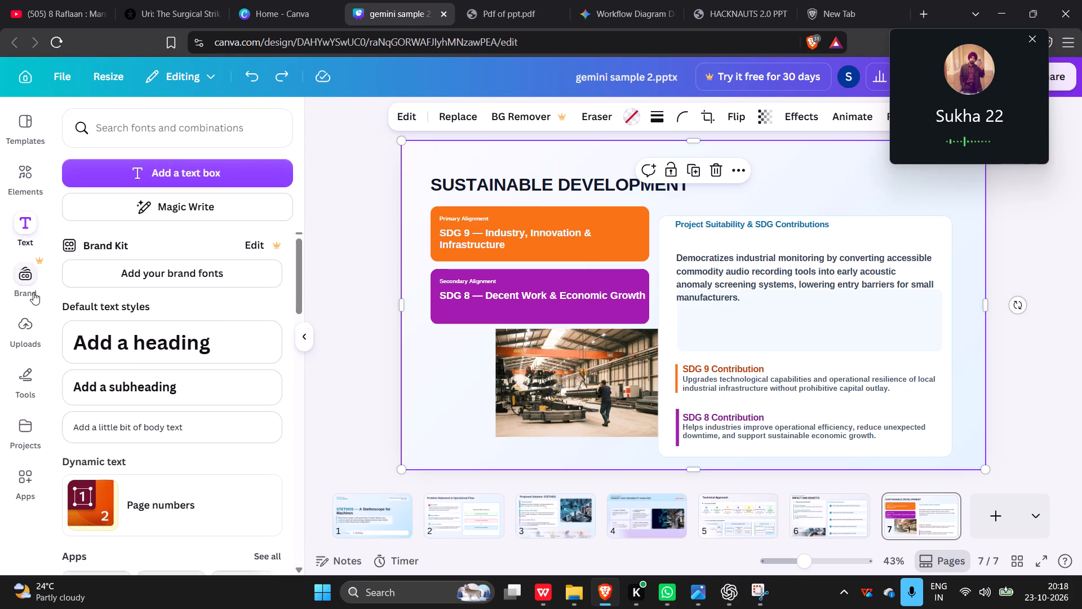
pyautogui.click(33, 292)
# Move the uploaded STETHOS title and Market and Feasibility Analysis slide images and the Proposed 5-Step Workflow image to the trash.
pyautogui.click(26, 341)
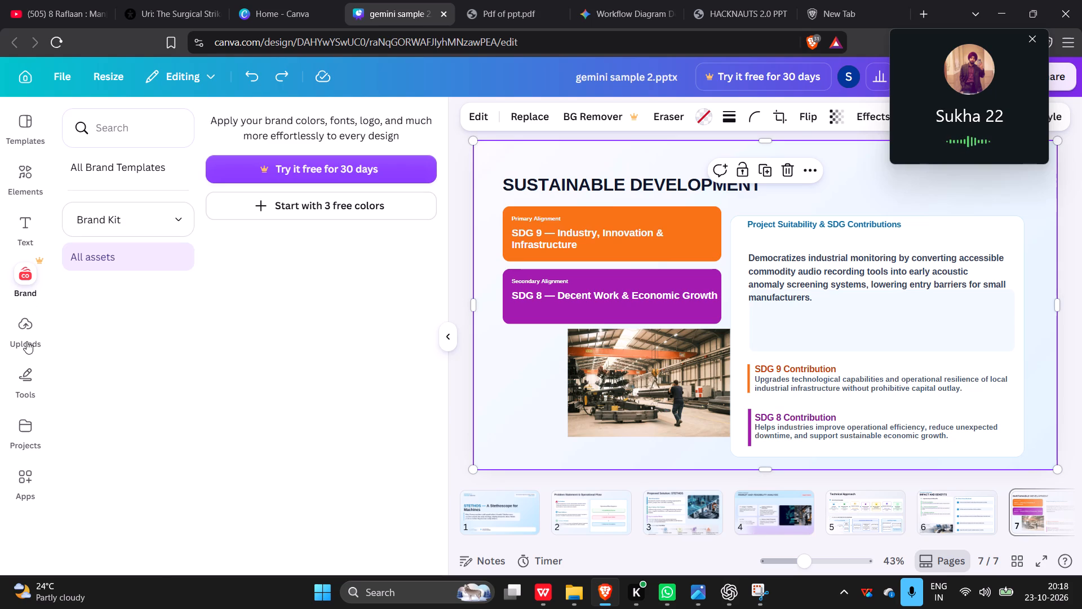
pyautogui.click(87, 242)
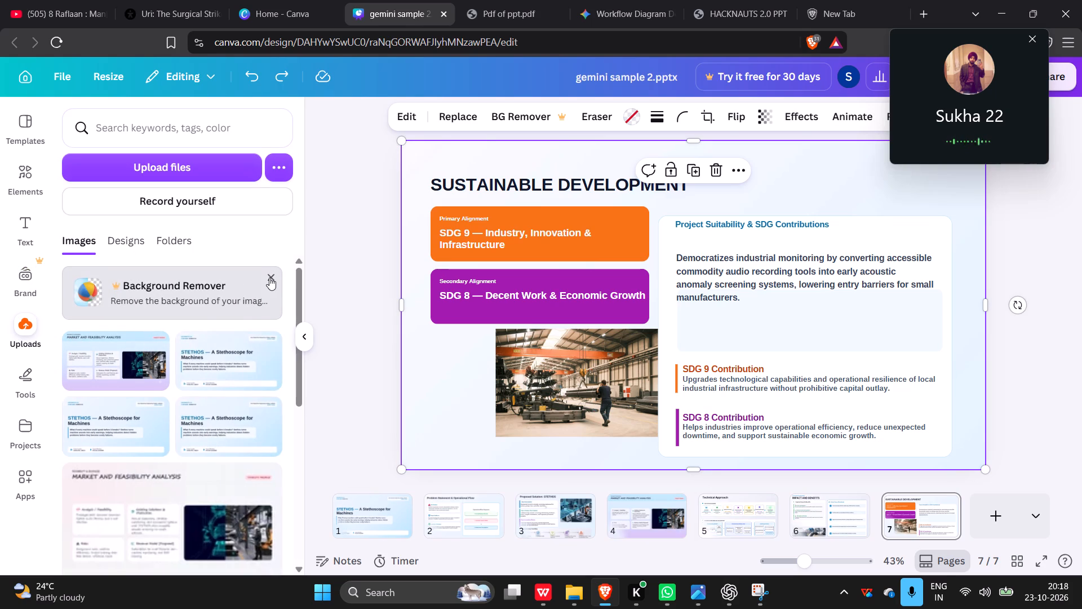
pyautogui.click(269, 277)
pyautogui.click(269, 277)
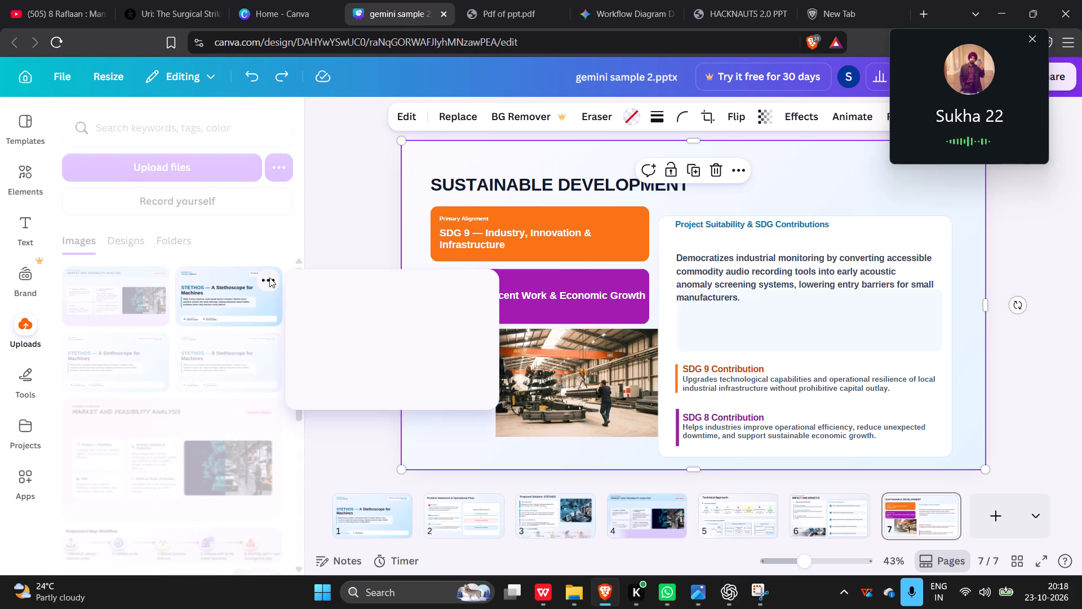
pyautogui.click(353, 461)
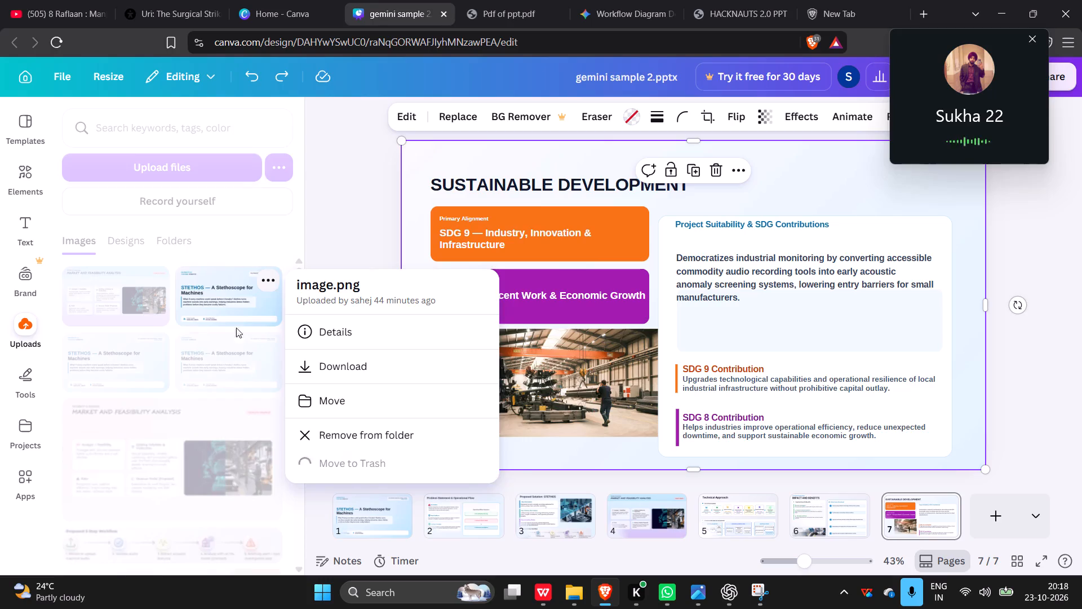
pyautogui.click(160, 276)
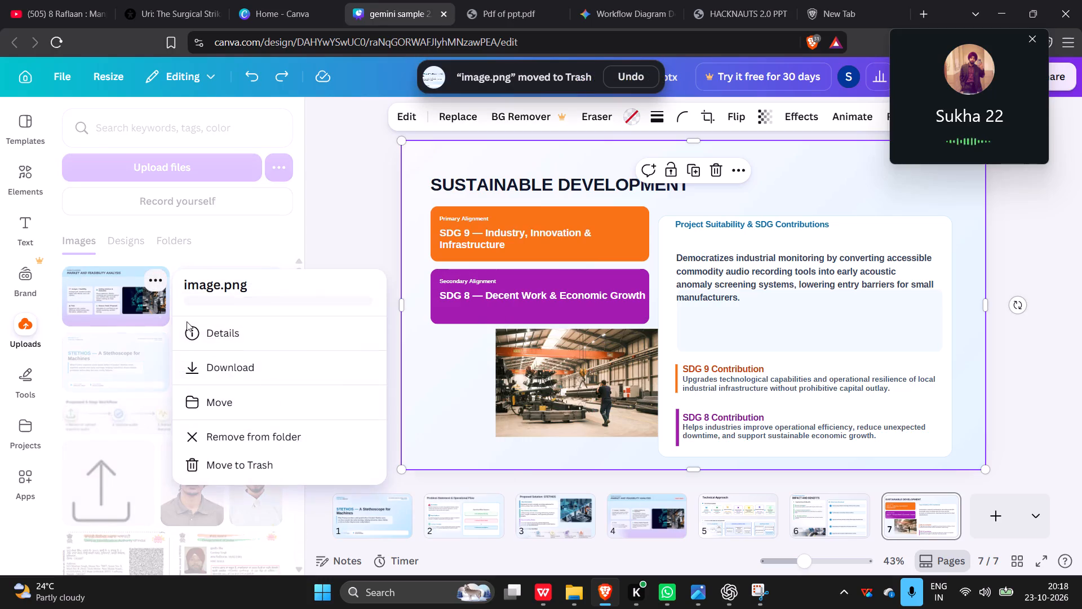
pyautogui.click(254, 462)
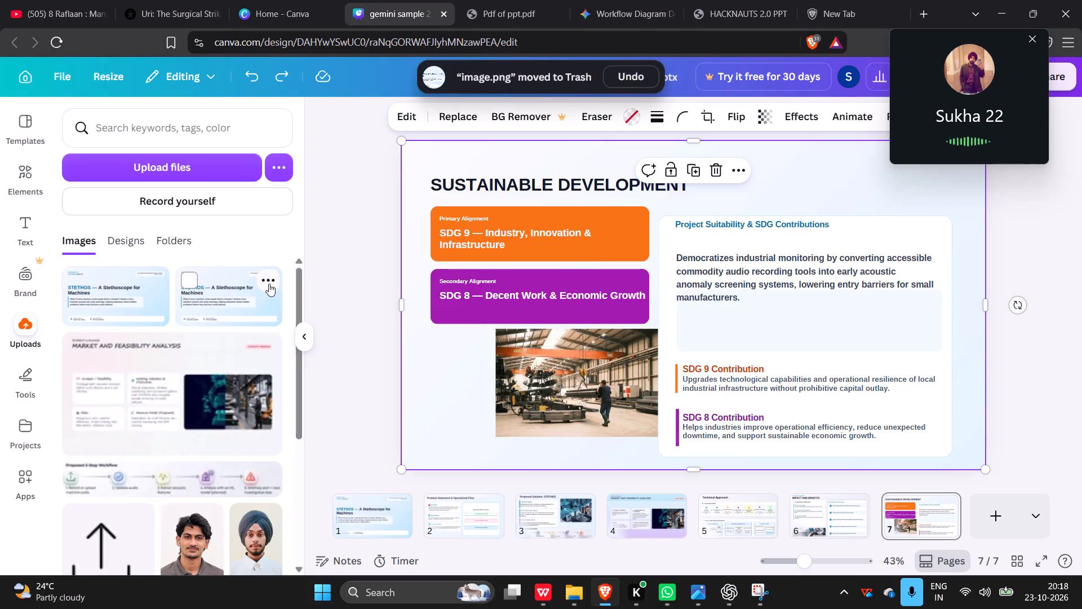
pyautogui.click(269, 284)
pyautogui.click(336, 462)
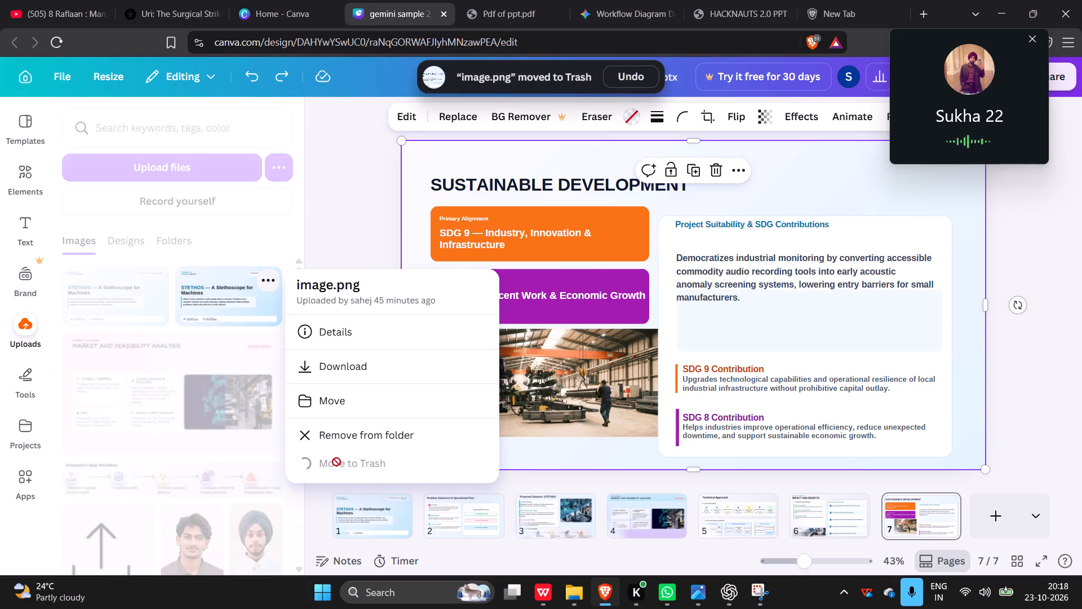
pyautogui.click(267, 276)
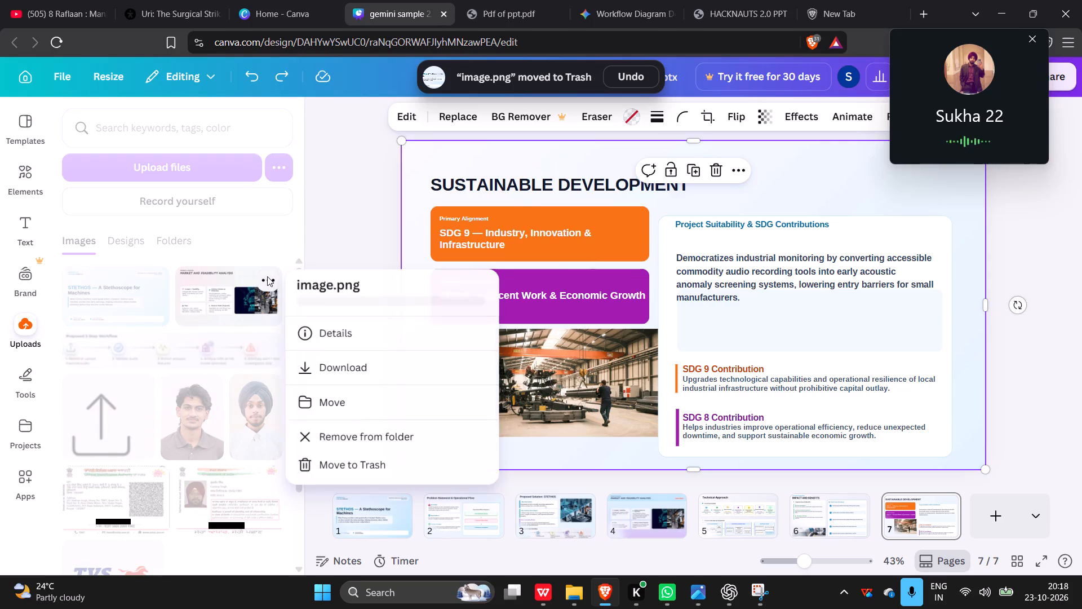
pyautogui.click(314, 469)
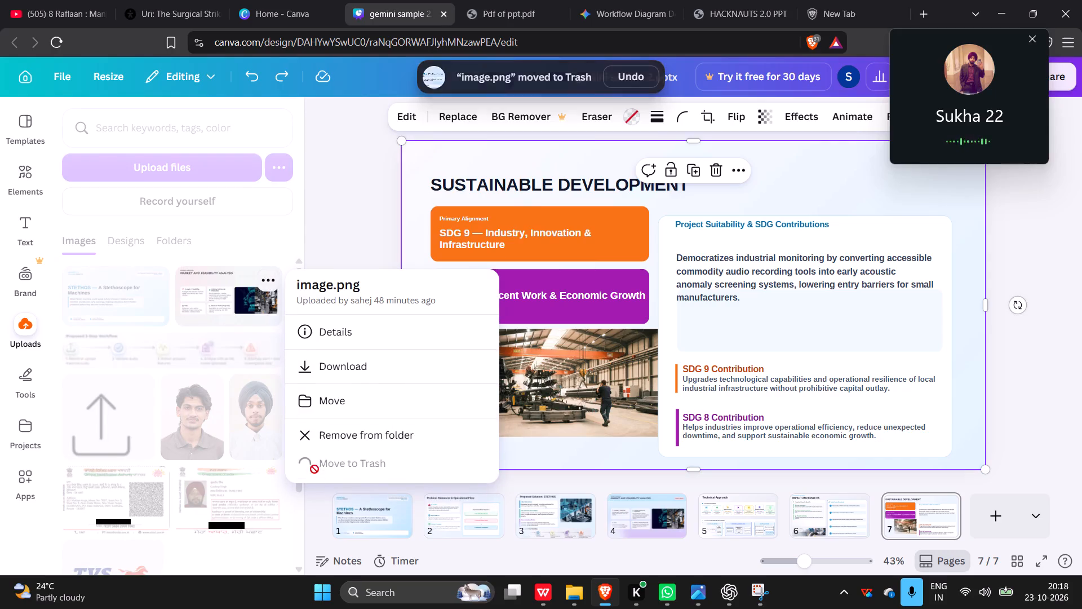
pyautogui.click(265, 284)
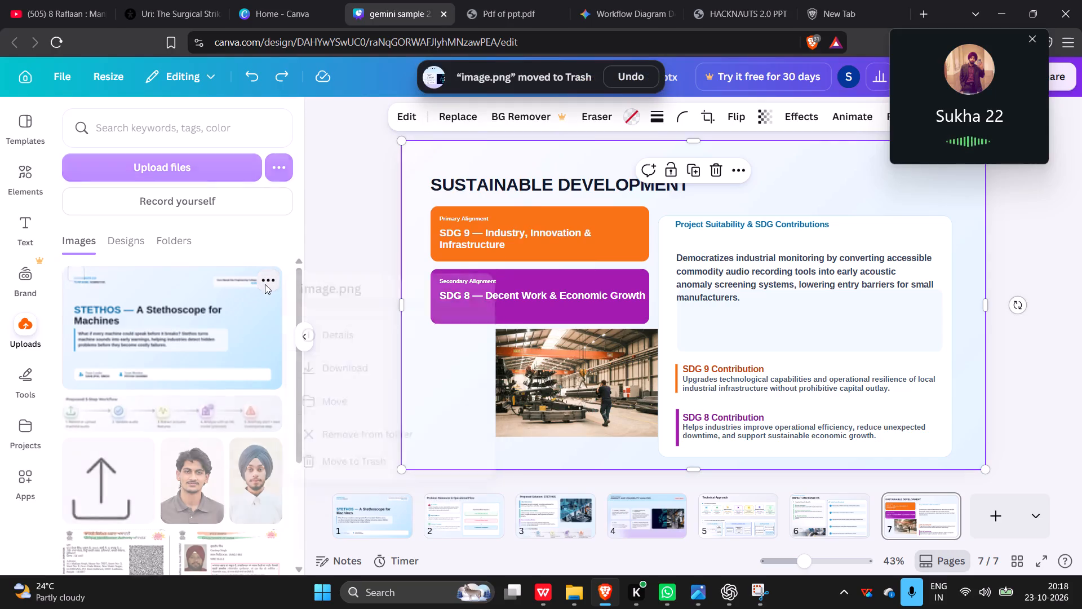
pyautogui.click(344, 459)
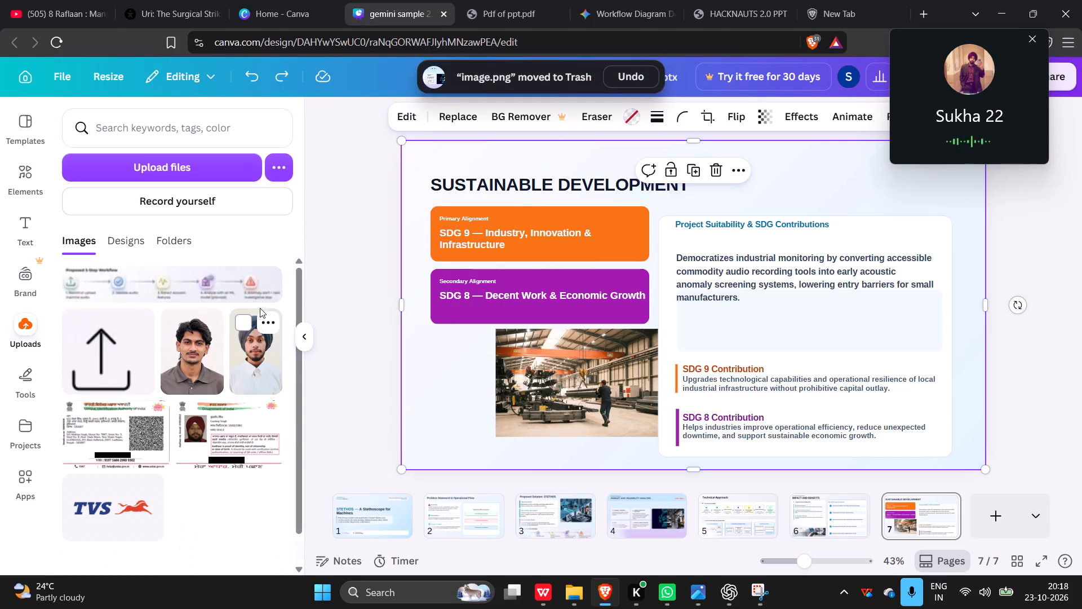
pyautogui.click(269, 277)
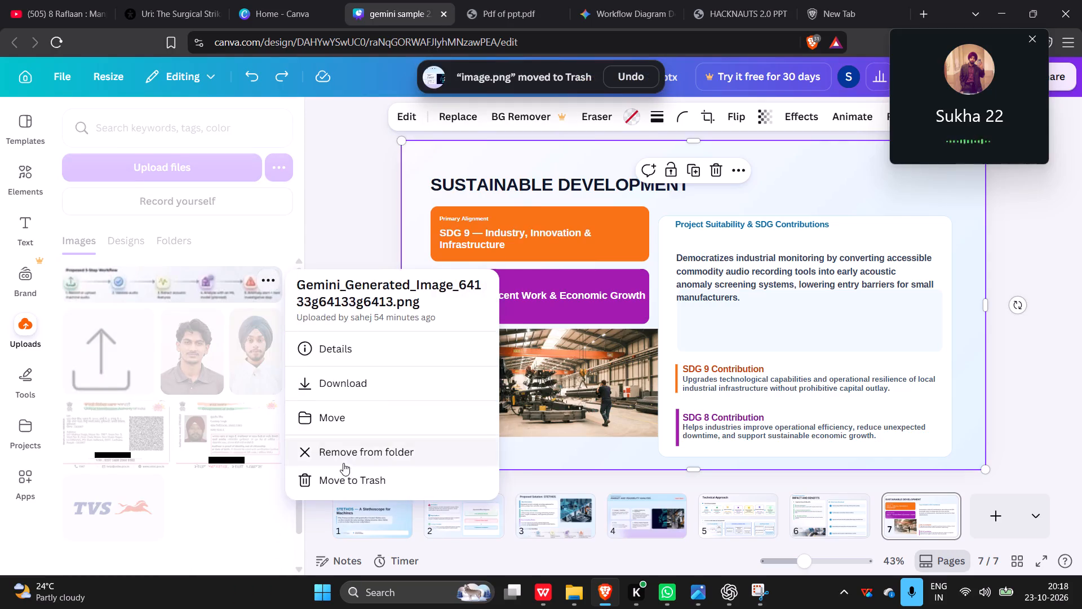
pyautogui.click(351, 487)
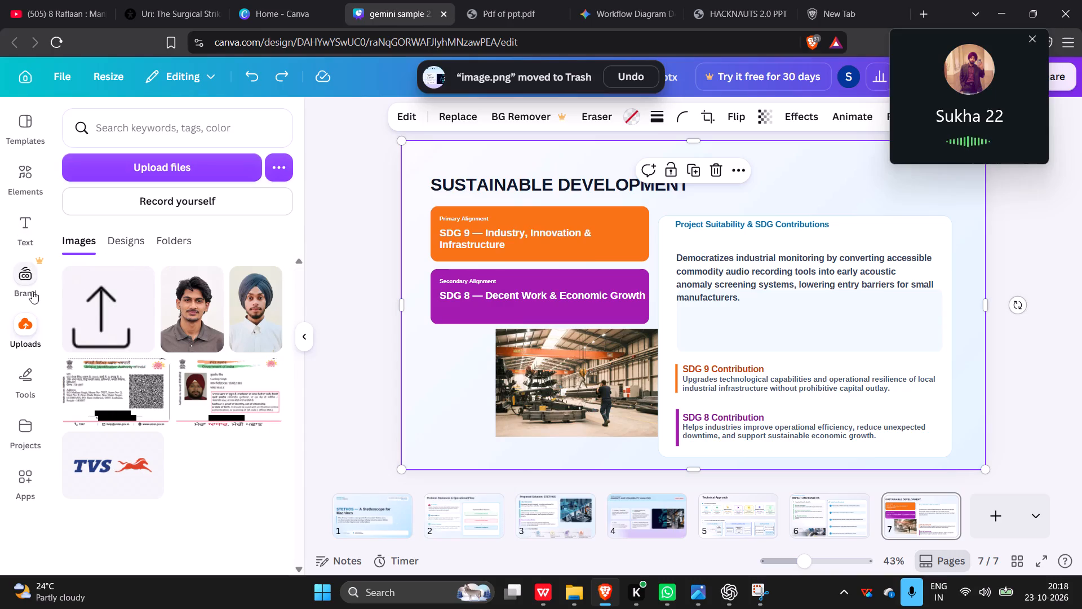
# Add a basic square frame to the Sustainable Development page and place the steel workshop photo inside it.
pyautogui.click(37, 197)
pyautogui.scroll(-1, 188, 407)
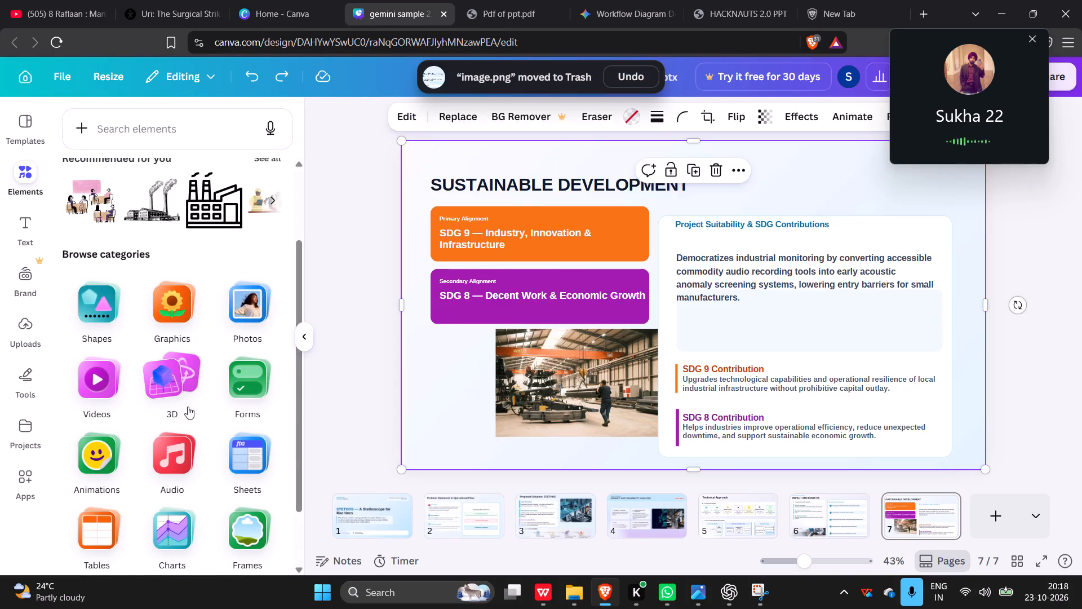
pyautogui.scroll(-2, 188, 407)
pyautogui.click(255, 465)
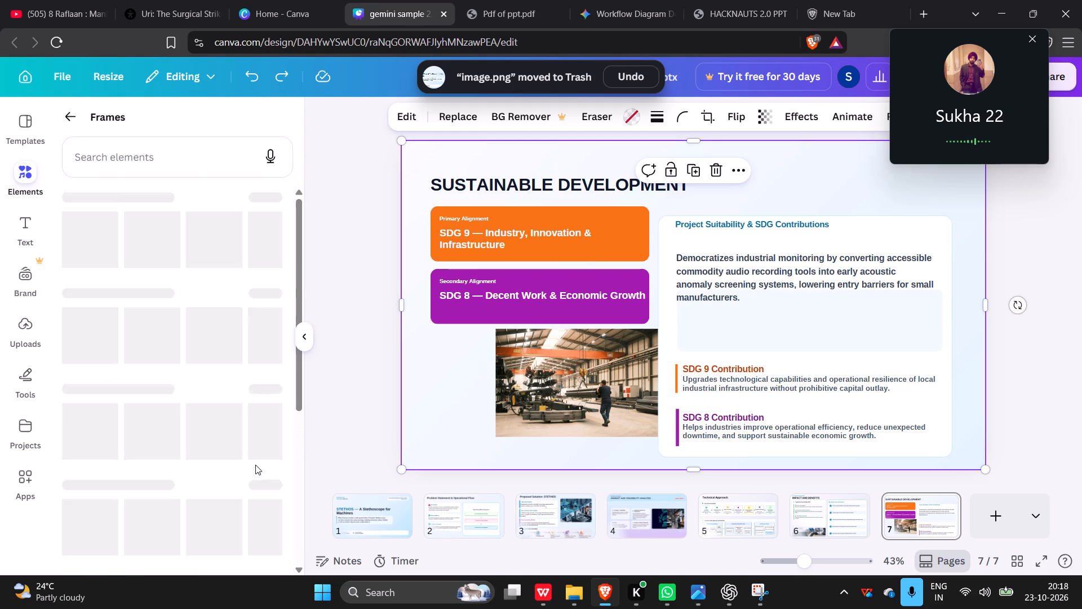
pyautogui.click(76, 248)
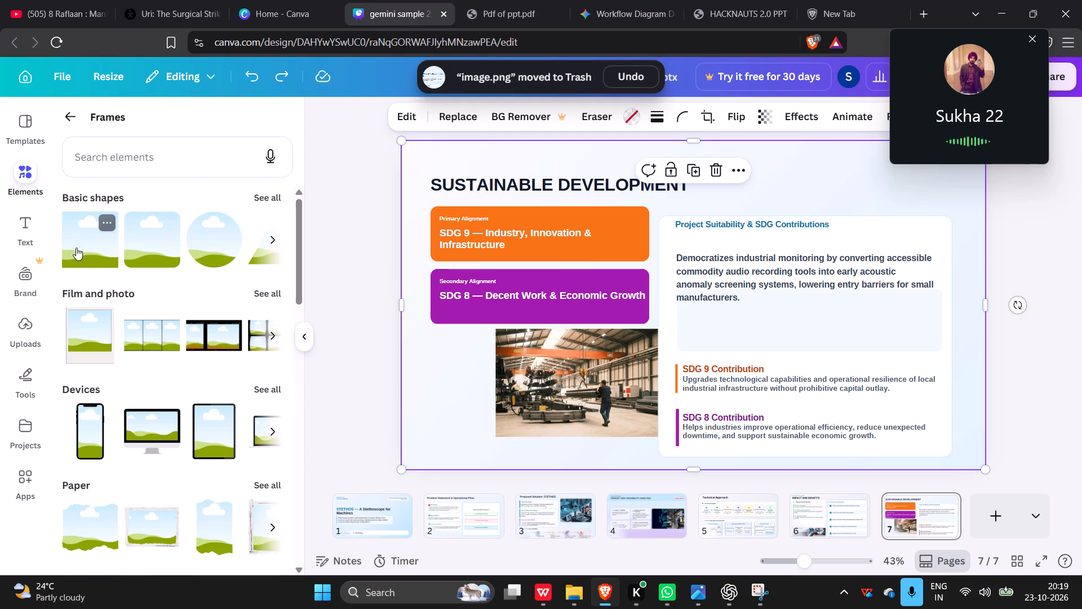
pyautogui.click(564, 378)
pyautogui.moveTo(564, 378); pyautogui.dragTo(624, 353)
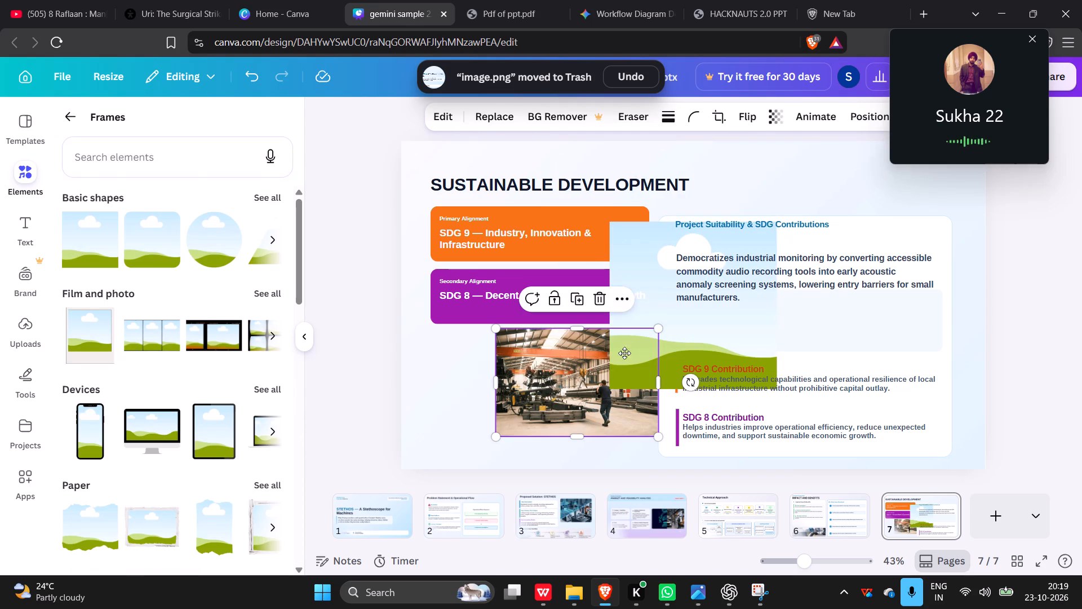
pyautogui.moveTo(624, 353); pyautogui.dragTo(651, 337)
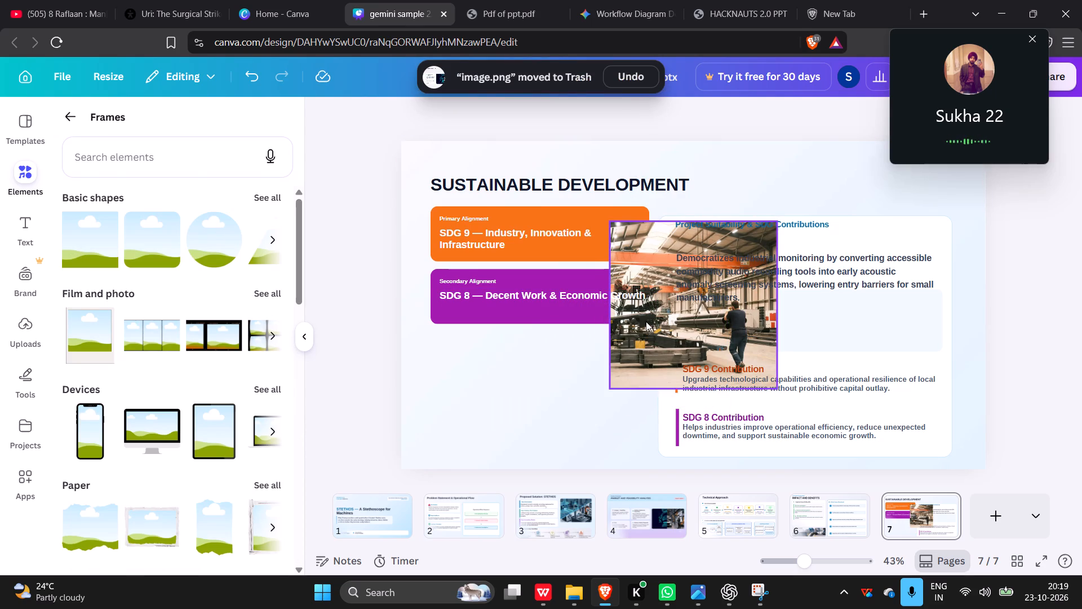
# Move the framed workshop photo below the purple SDG 8 box and resize it to a landscape shape filling that space.
pyautogui.moveTo(640, 350); pyautogui.dragTo(466, 425)
pyautogui.moveTo(522, 297); pyautogui.dragTo(522, 332)
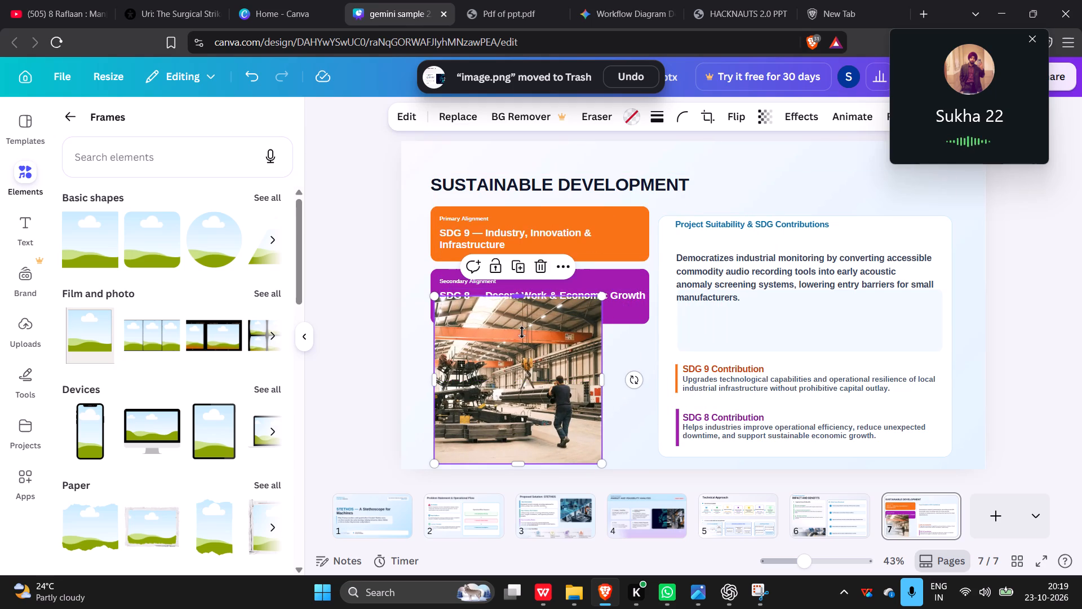
pyautogui.moveTo(522, 332); pyautogui.dragTo(521, 333)
pyautogui.moveTo(598, 396); pyautogui.dragTo(631, 401)
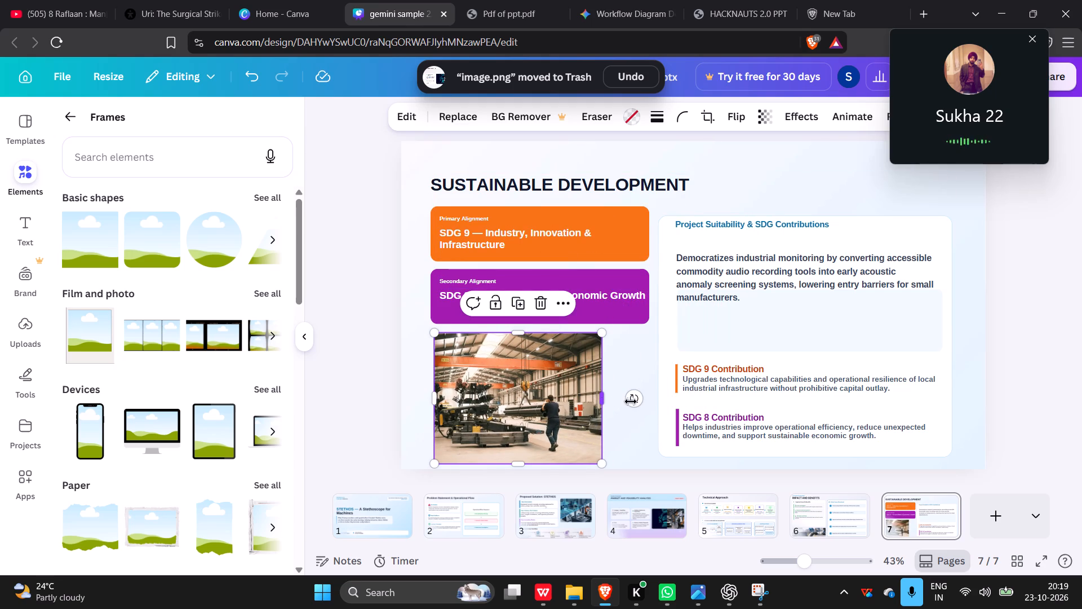
pyautogui.moveTo(631, 401); pyautogui.dragTo(638, 403)
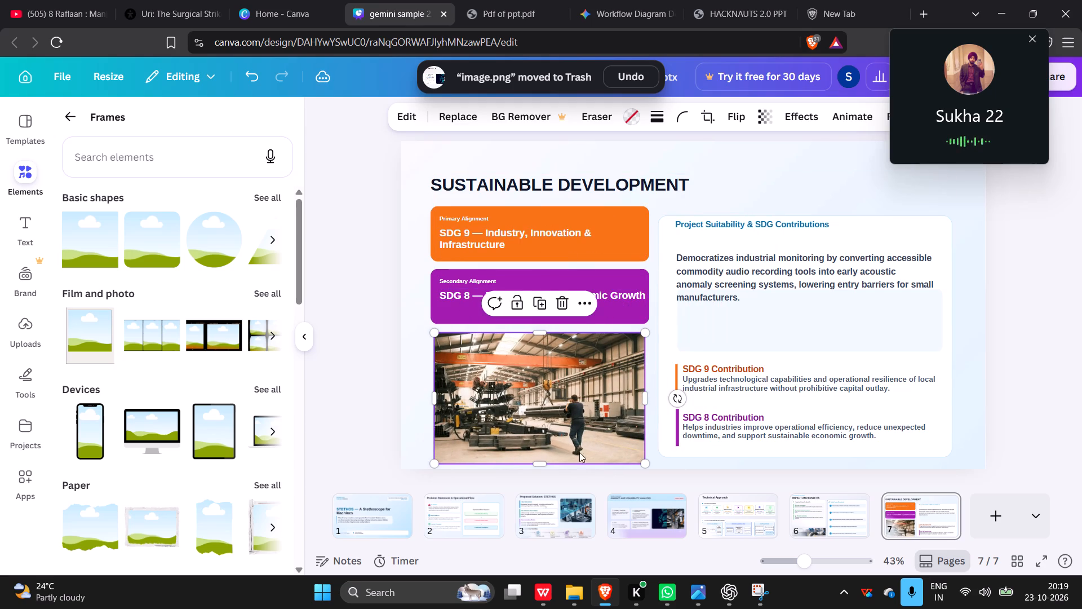
pyautogui.moveTo(543, 463); pyautogui.dragTo(544, 454)
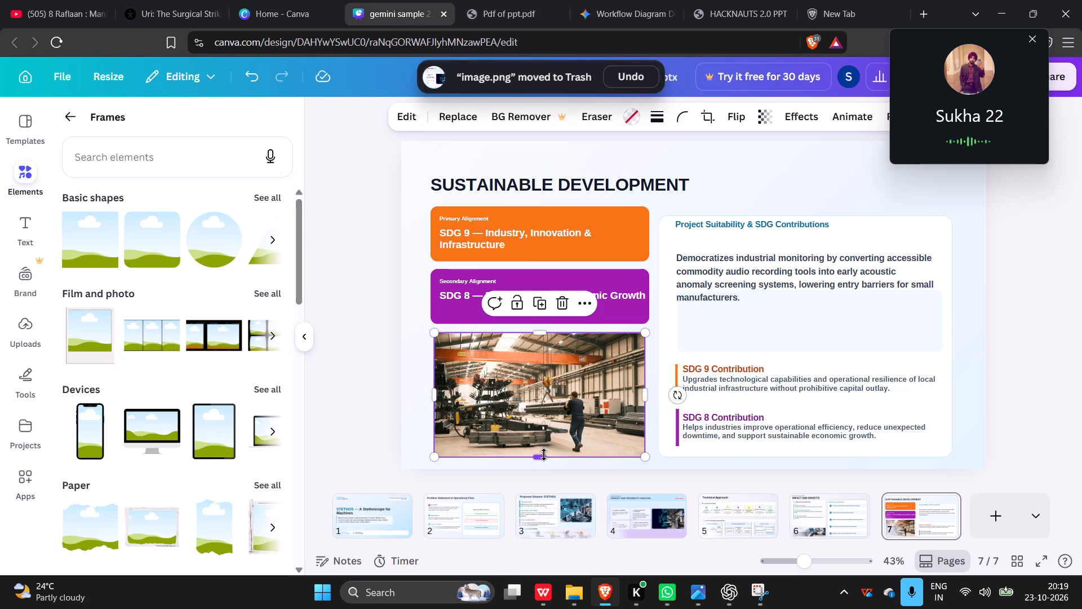
pyautogui.click(341, 359)
# Fine-tune the framed photo: widen it to match the SDG boxes, trim its top edge and centre it beneath them.
pyautogui.click(600, 346)
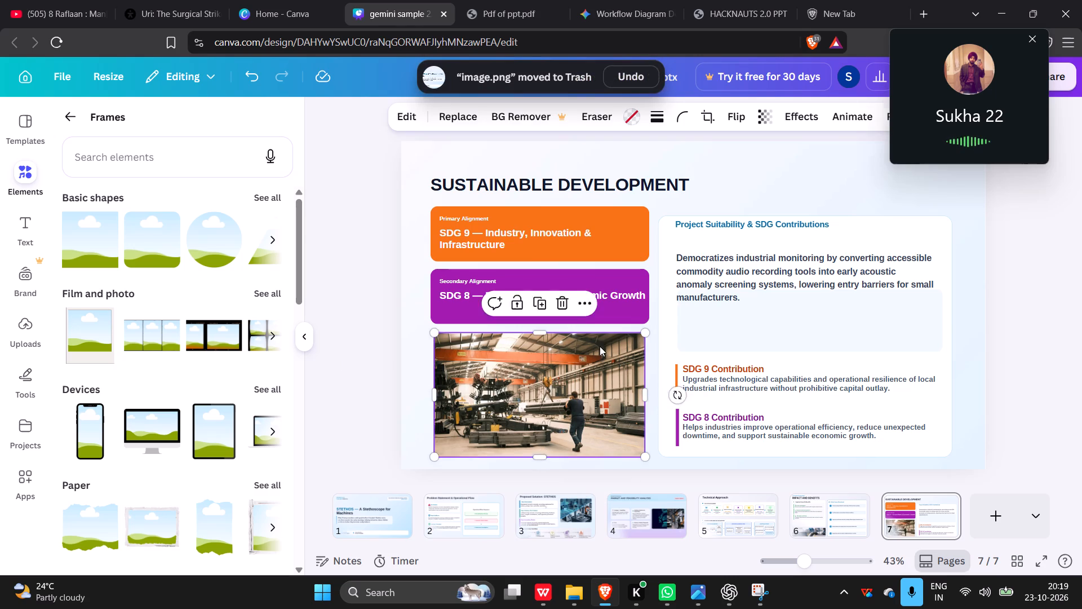
pyautogui.moveTo(644, 395); pyautogui.dragTo(649, 395)
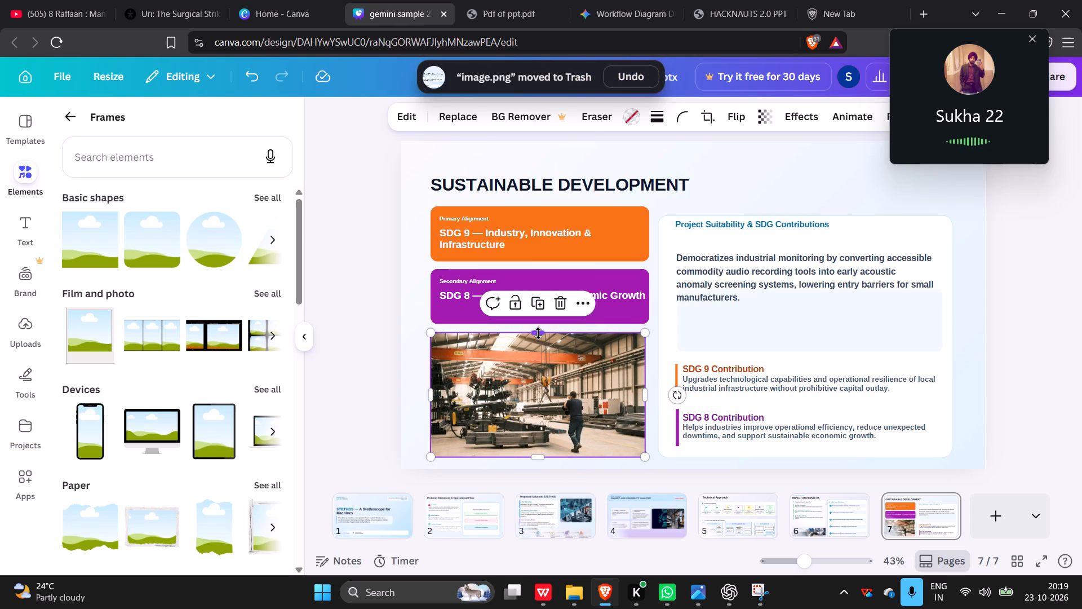
pyautogui.moveTo(538, 333); pyautogui.dragTo(538, 343)
pyautogui.moveTo(537, 377); pyautogui.dragTo(541, 366)
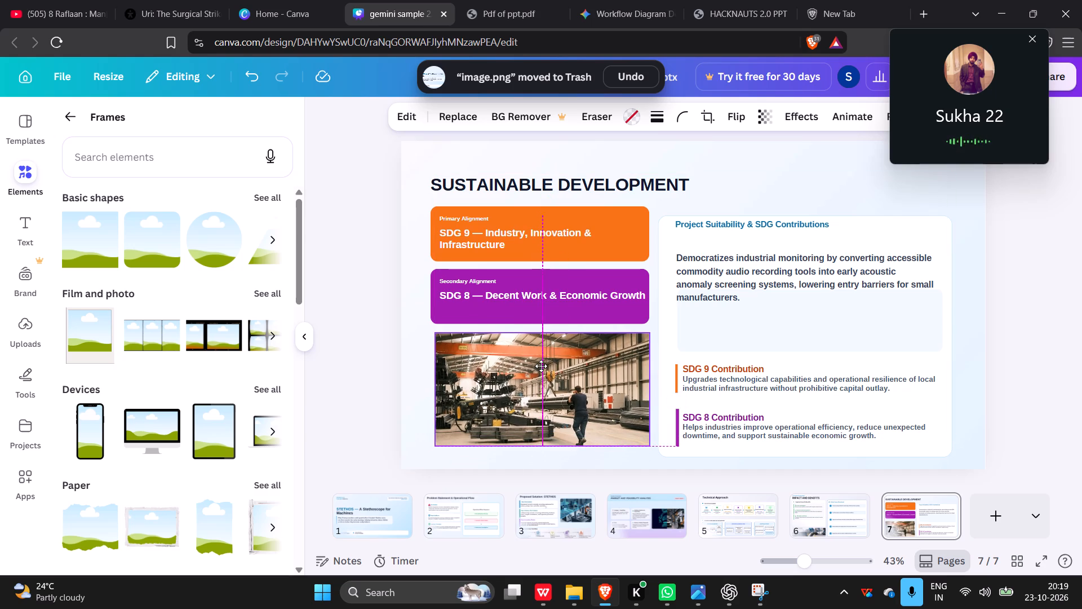
pyautogui.moveTo(541, 366); pyautogui.dragTo(539, 372)
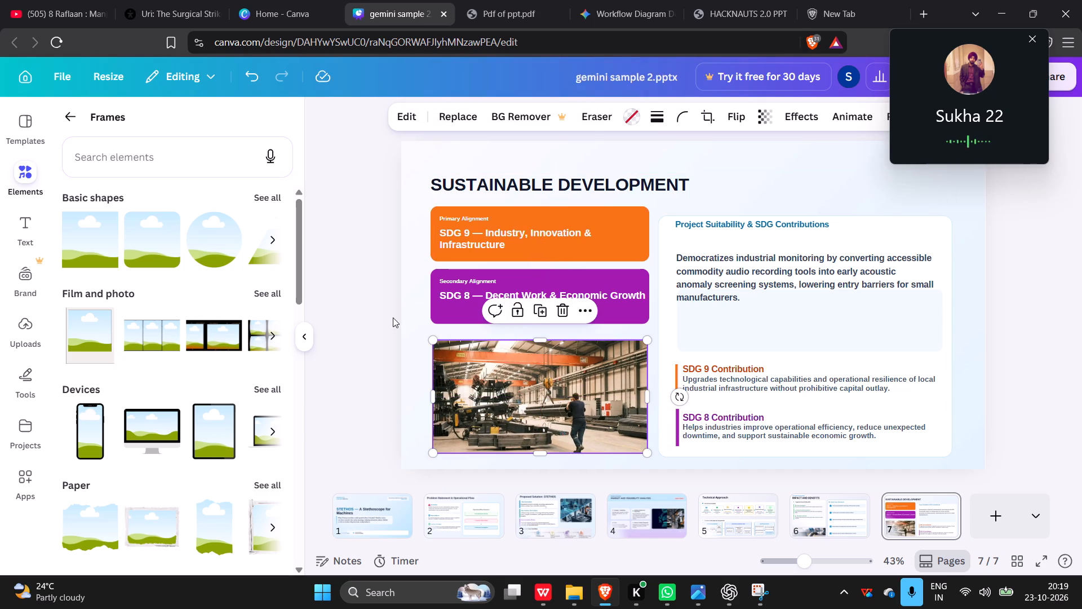
pyautogui.click(354, 306)
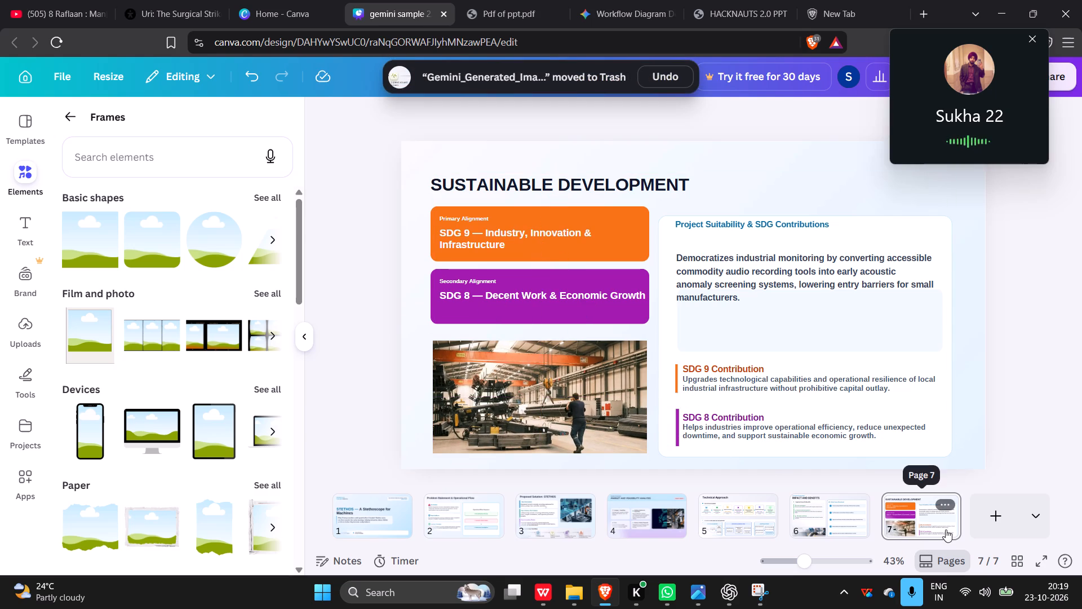
# On the Impact and Benefits page, increase the height of the first Future Scope roadmap box to about 107.
pyautogui.click(821, 509)
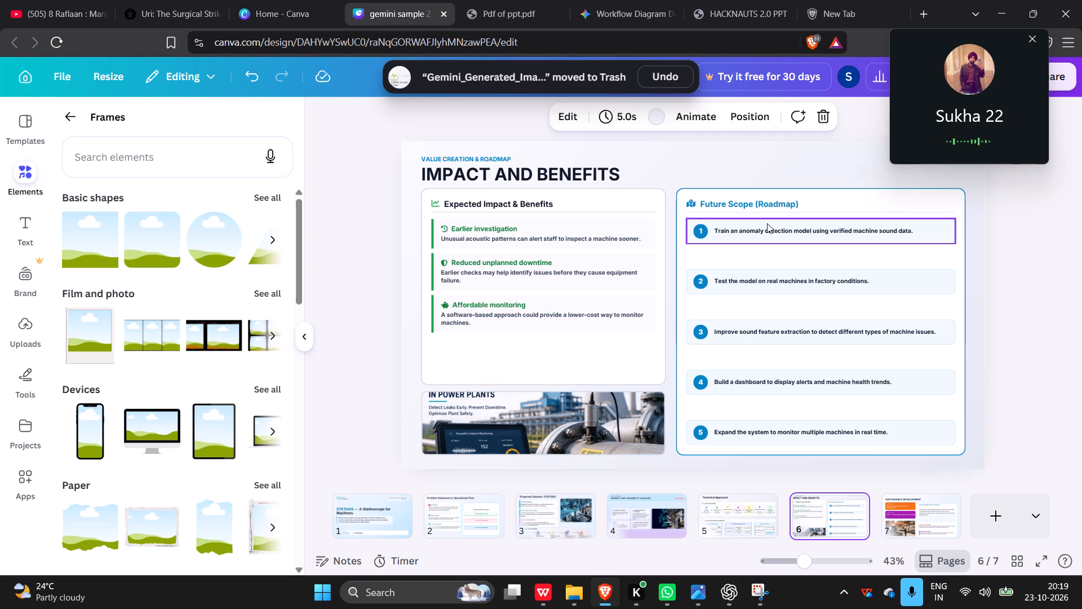
pyautogui.tripleClick(762, 226)
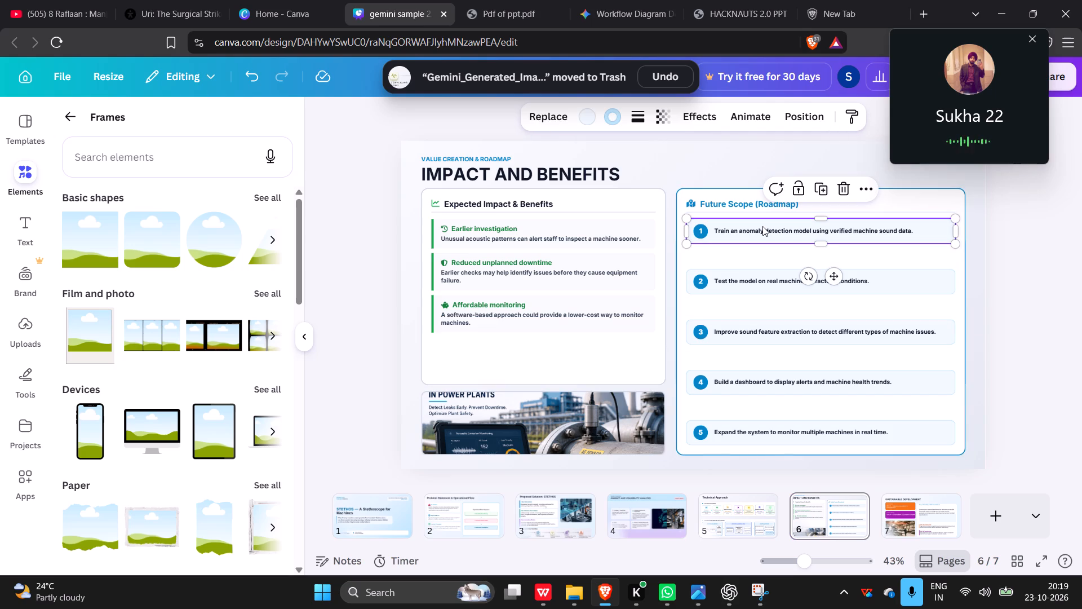
pyautogui.moveTo(813, 242); pyautogui.dragTo(814, 249)
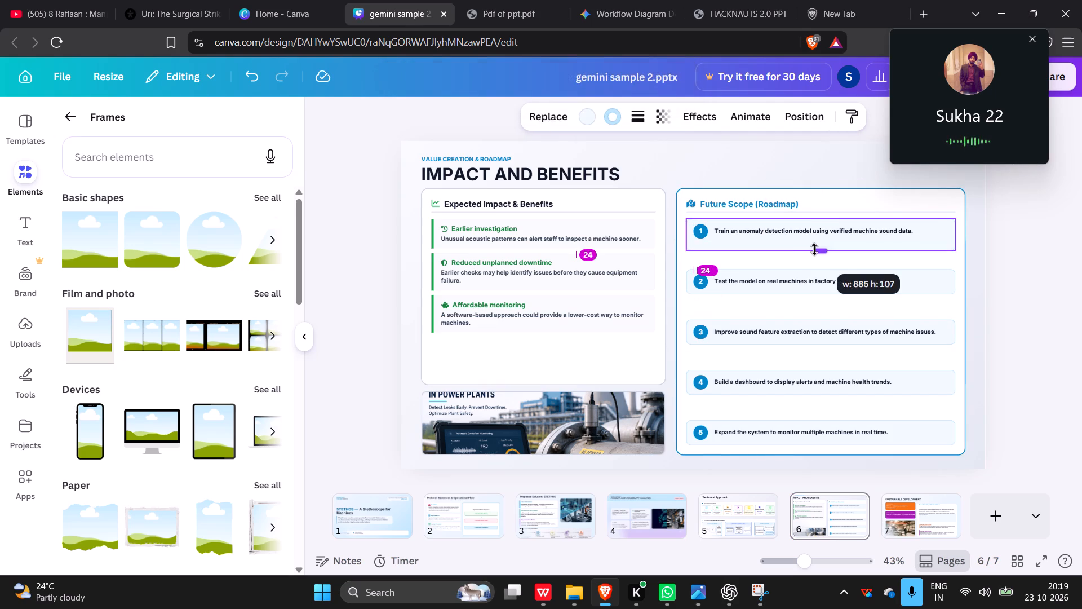
# Set the font size of the first Future Scope roadmap sentence, about training an anomaly detection model, to 16.6.
pyautogui.tripleClick(769, 232)
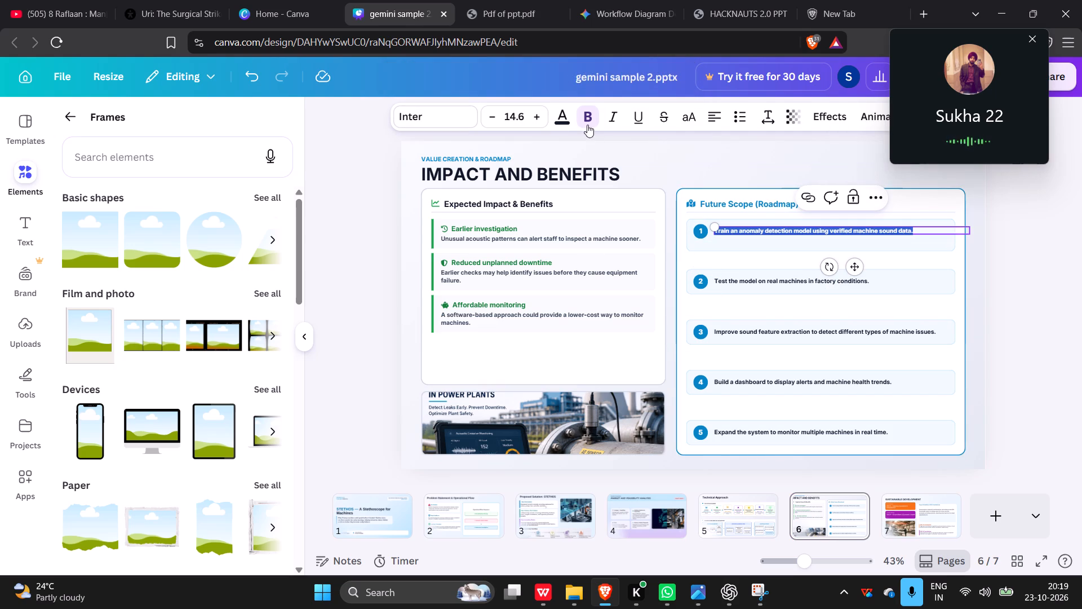
pyautogui.doubleClick(533, 117)
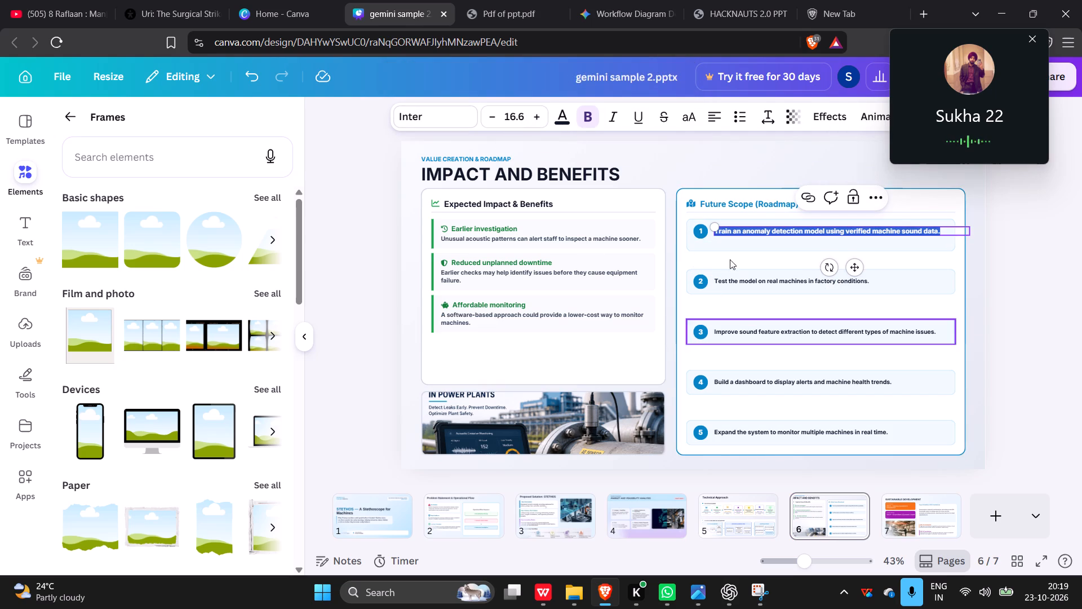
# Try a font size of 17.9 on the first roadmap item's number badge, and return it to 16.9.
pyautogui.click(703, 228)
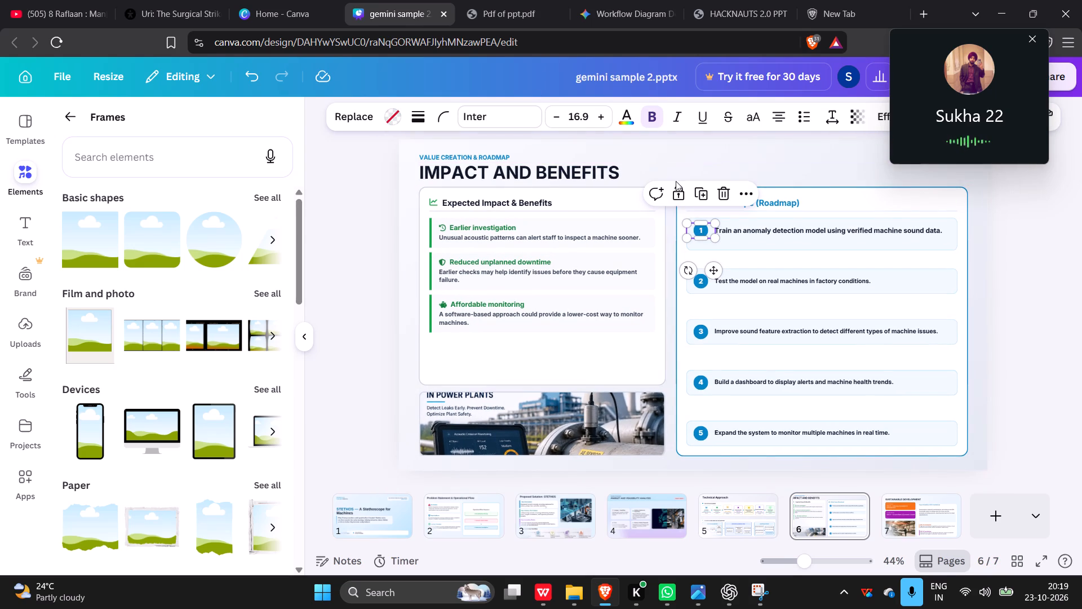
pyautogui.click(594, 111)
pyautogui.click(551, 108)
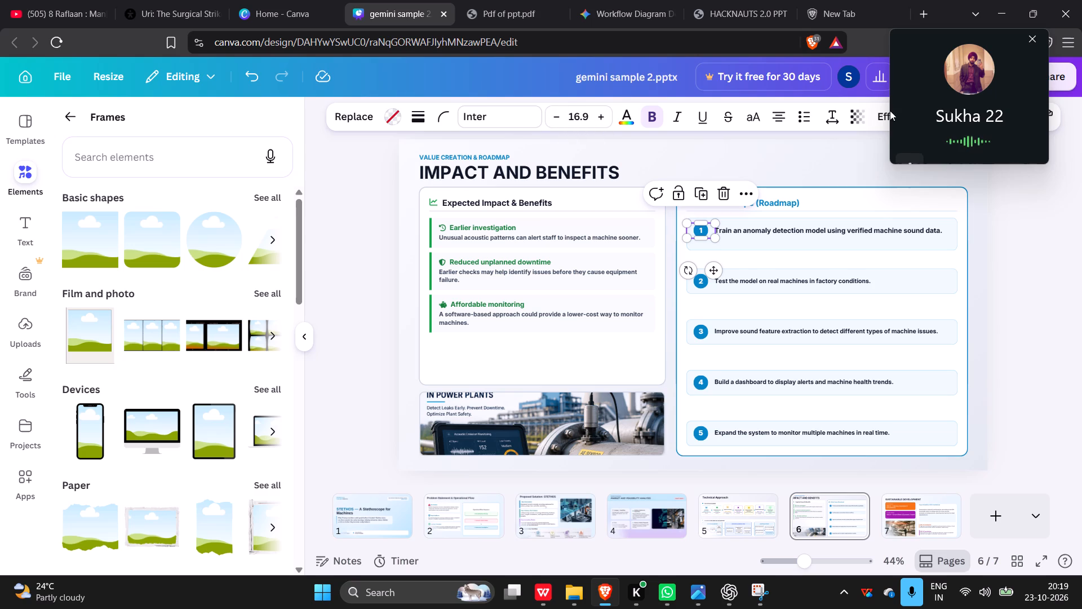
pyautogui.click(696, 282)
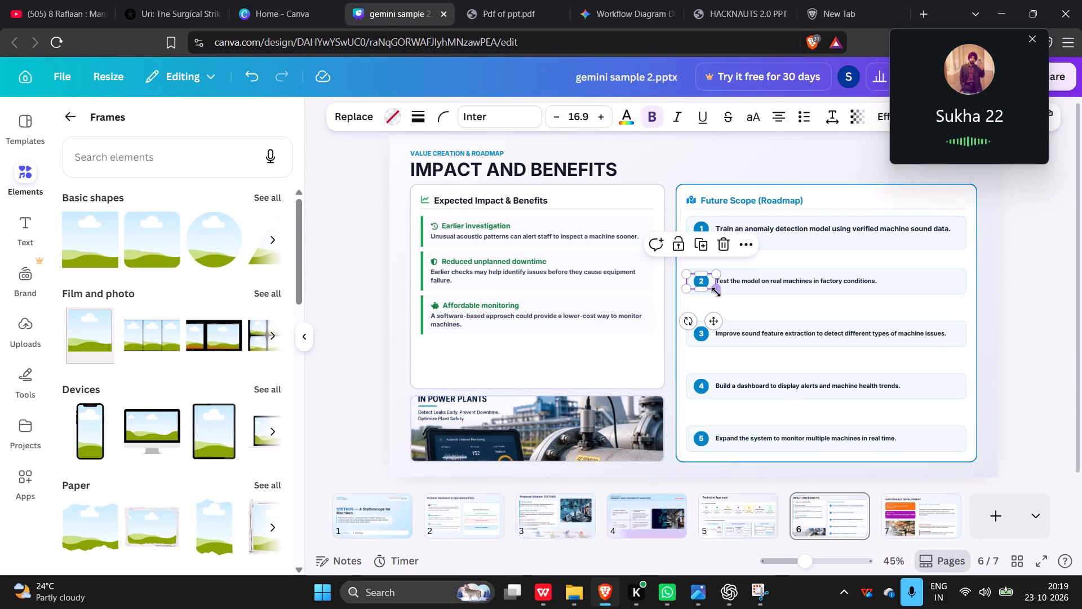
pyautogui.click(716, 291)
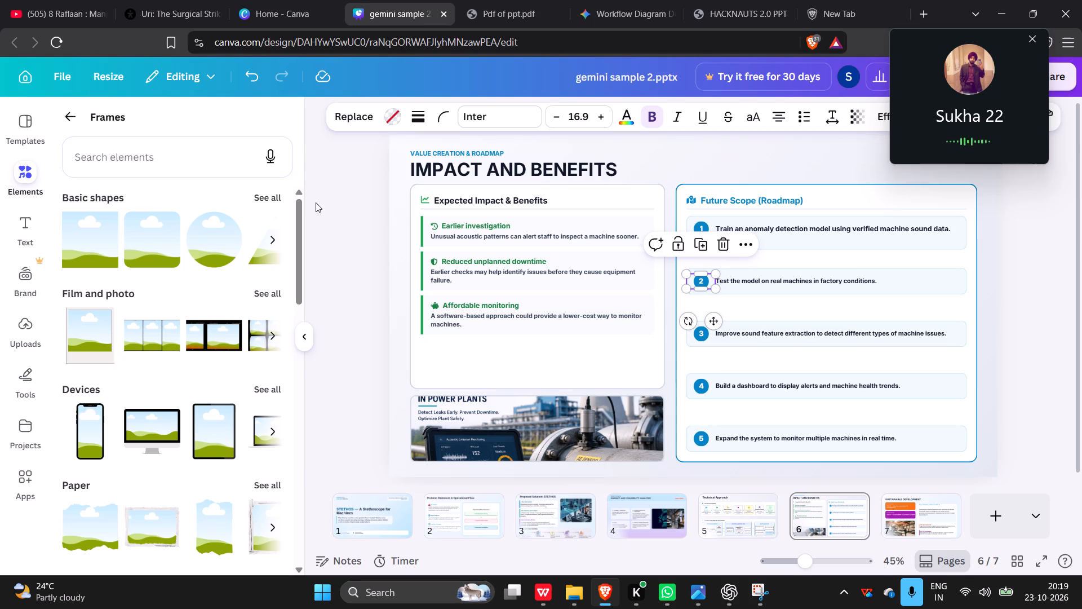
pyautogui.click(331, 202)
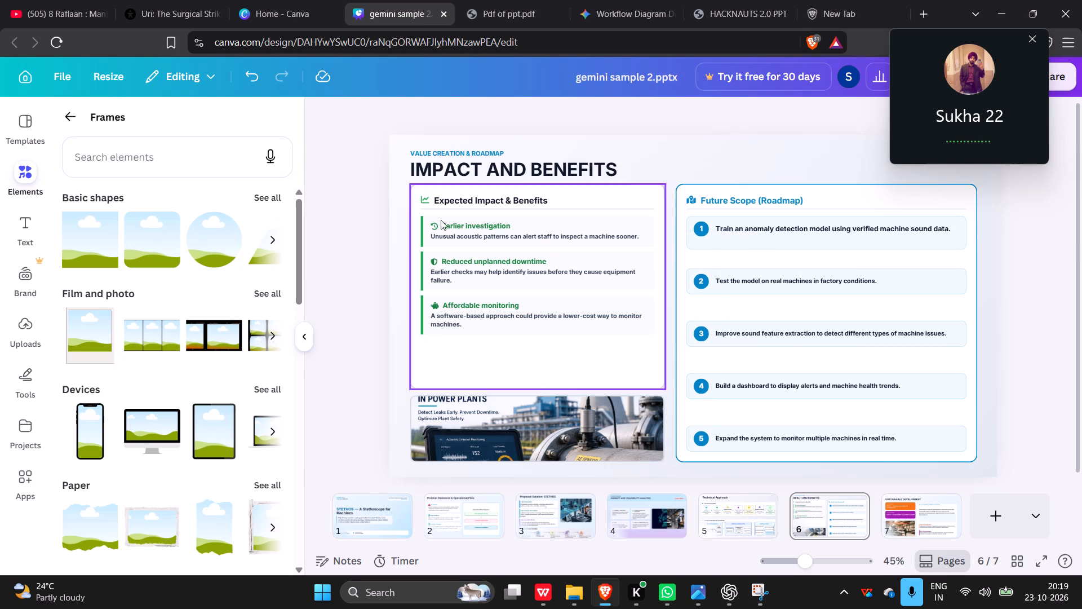
# Delete the small "VALUE CREATION & ROADMAP" label above the Impact and Benefits title.
pyautogui.click(422, 156)
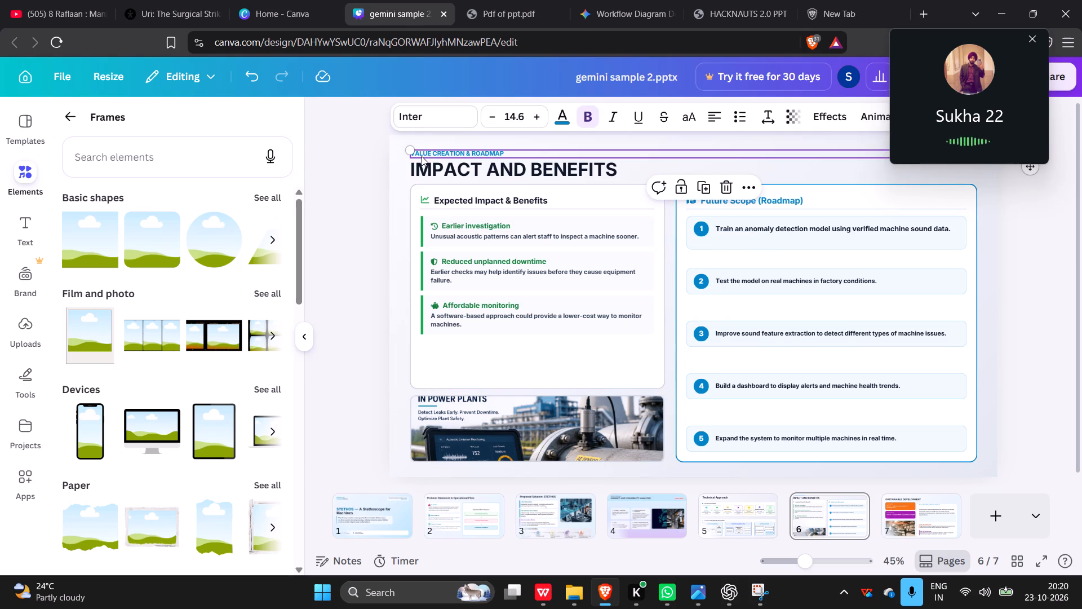
pyautogui.press('Delete')
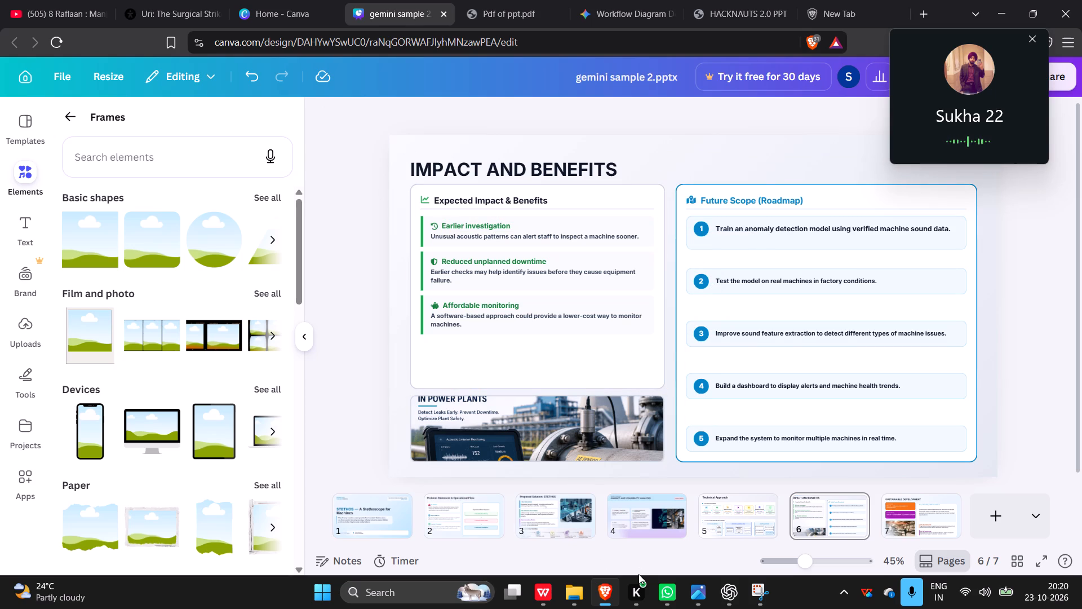
pyautogui.click(638, 574)
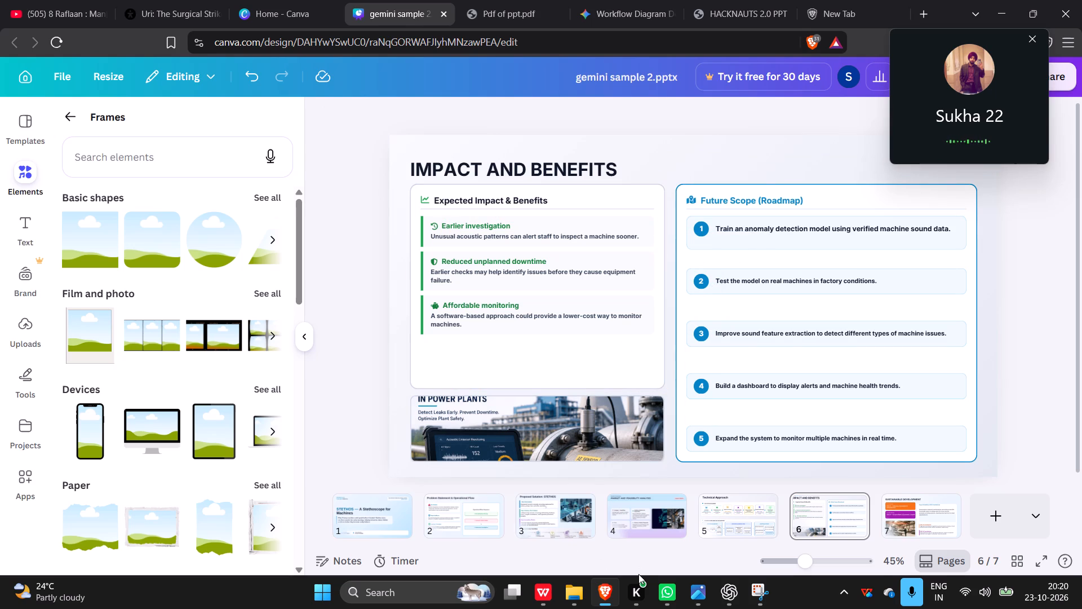
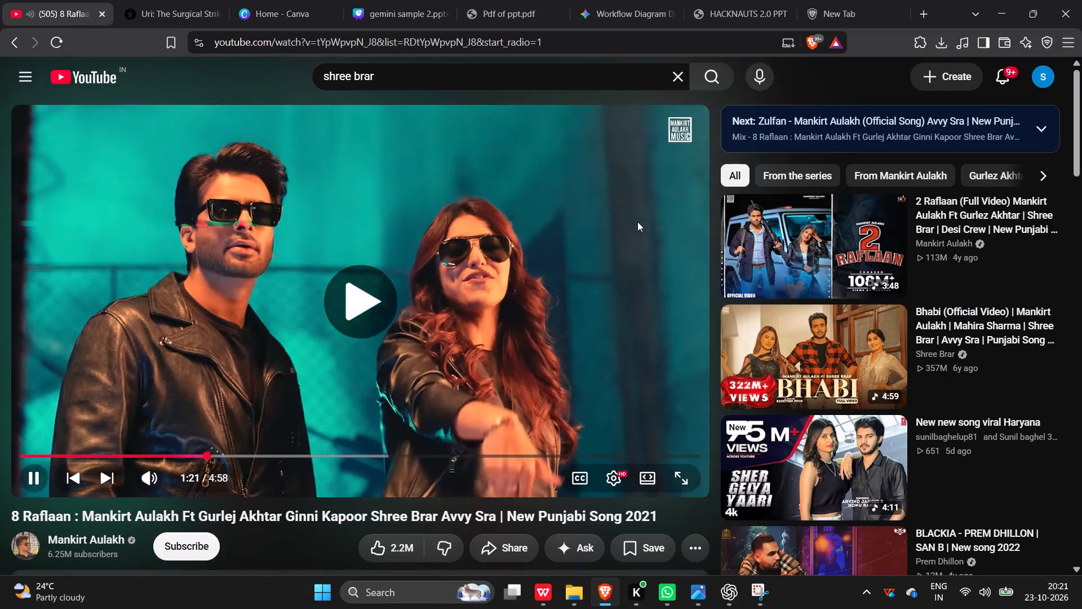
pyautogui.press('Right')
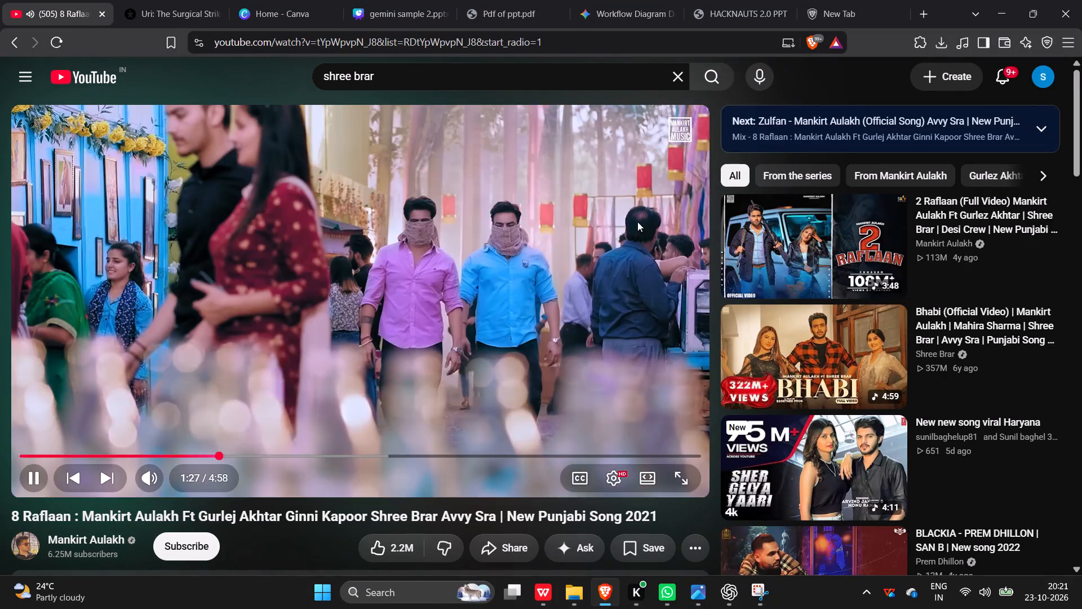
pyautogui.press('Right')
# Open the "STETHOS-HACKNAUTS-20 finall" presentation from the D: drive in WPS Office.
pyautogui.click(537, 0)
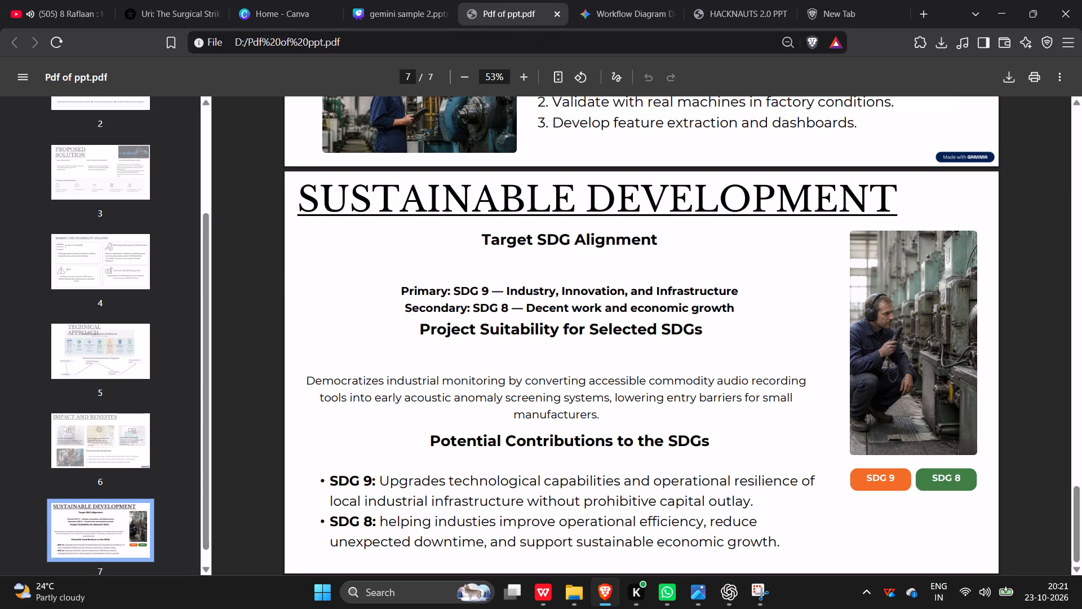
pyautogui.click(543, 602)
pyautogui.click(565, 595)
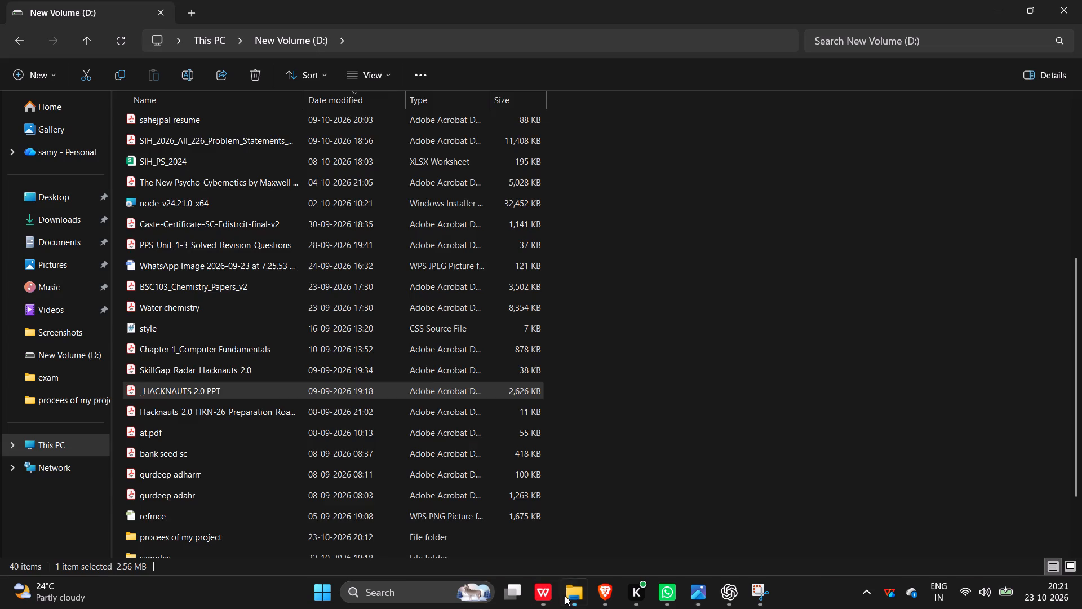
pyautogui.scroll(7, 516, 147)
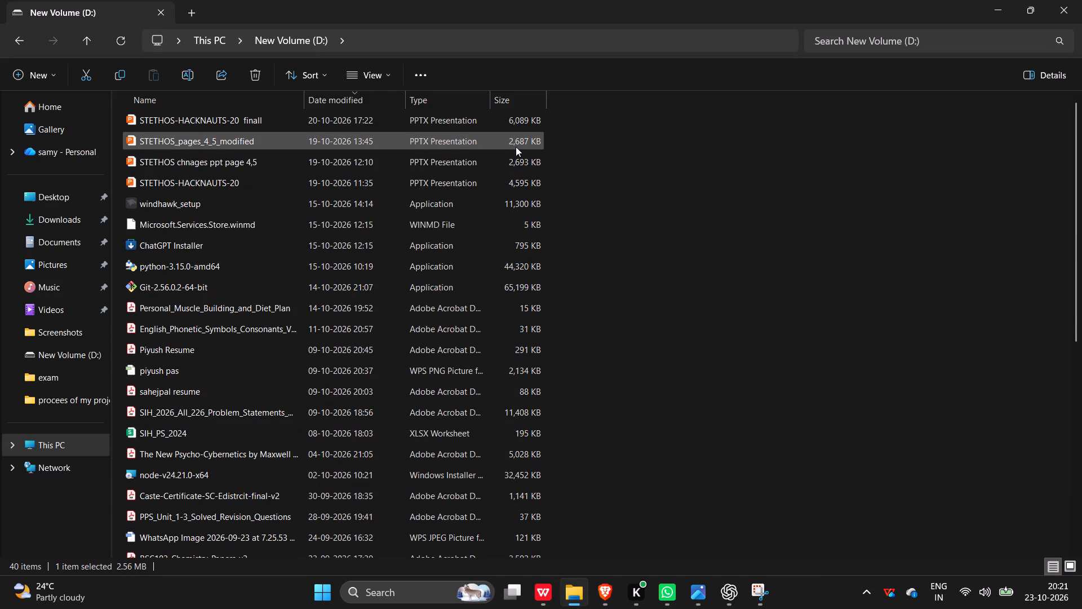
pyautogui.click(516, 147)
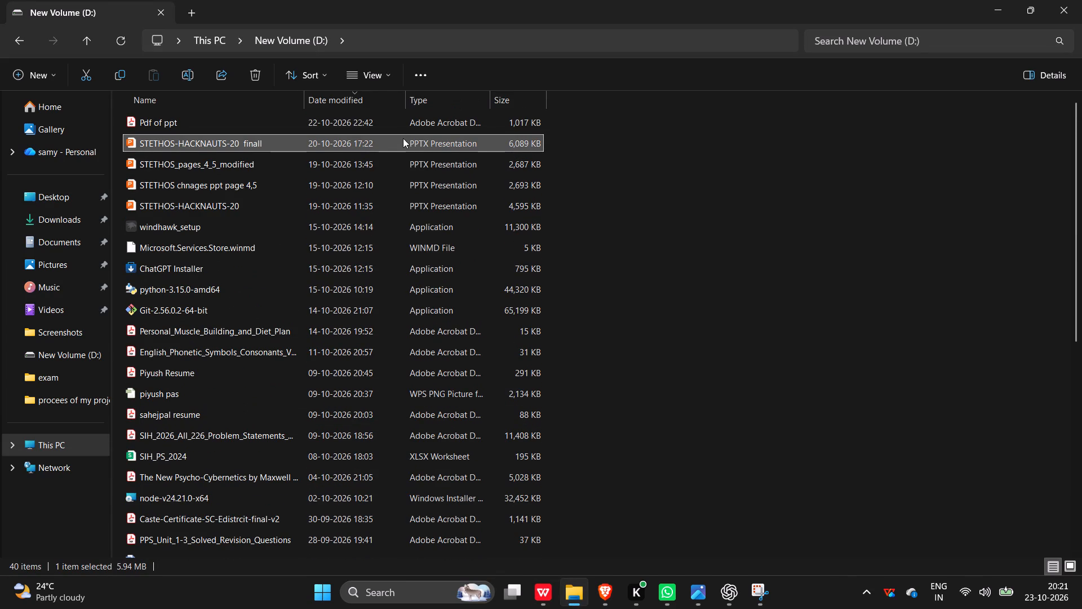
pyautogui.click(402, 142)
pyautogui.doubleClick(436, 141)
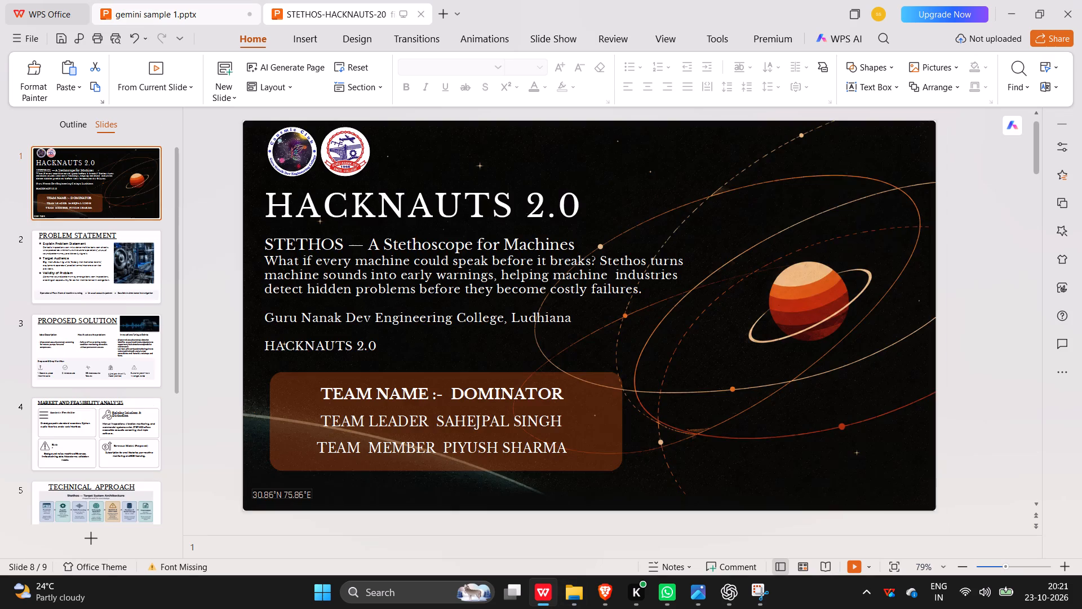
# Copy the first slide, the dark HACKNAUTS 2.0 title slide with the planet.
pyautogui.click(589, 378)
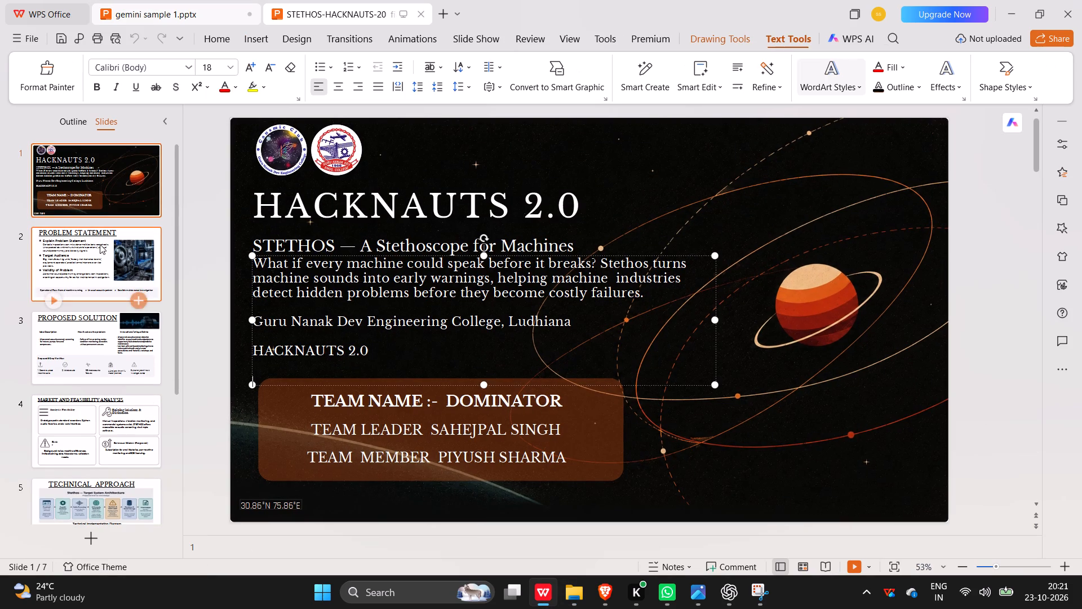
pyautogui.click(42, 181)
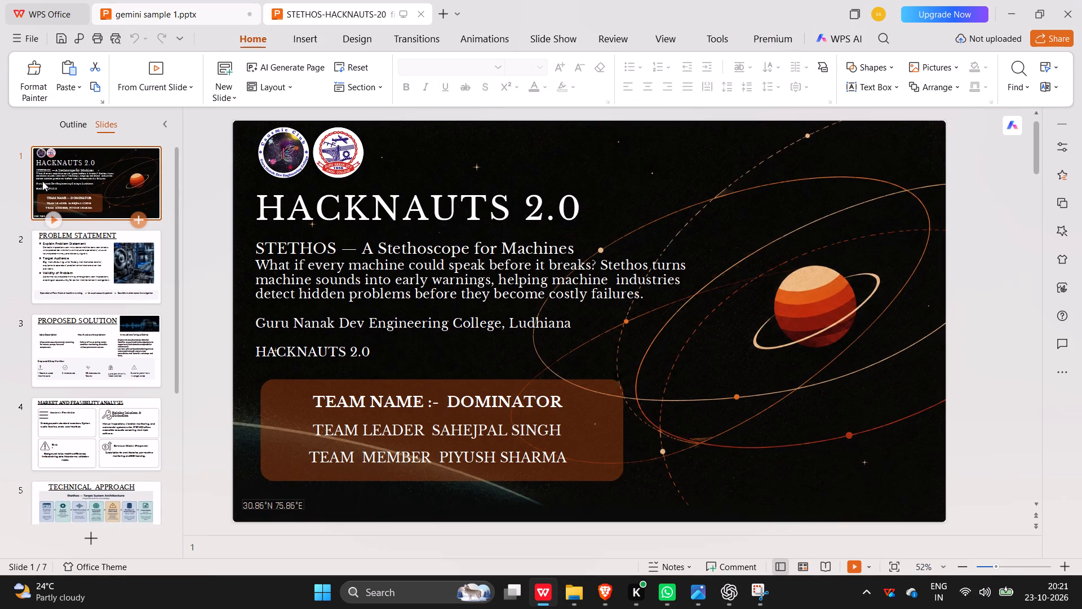
pyautogui.hotkey('ctrl', 'c')
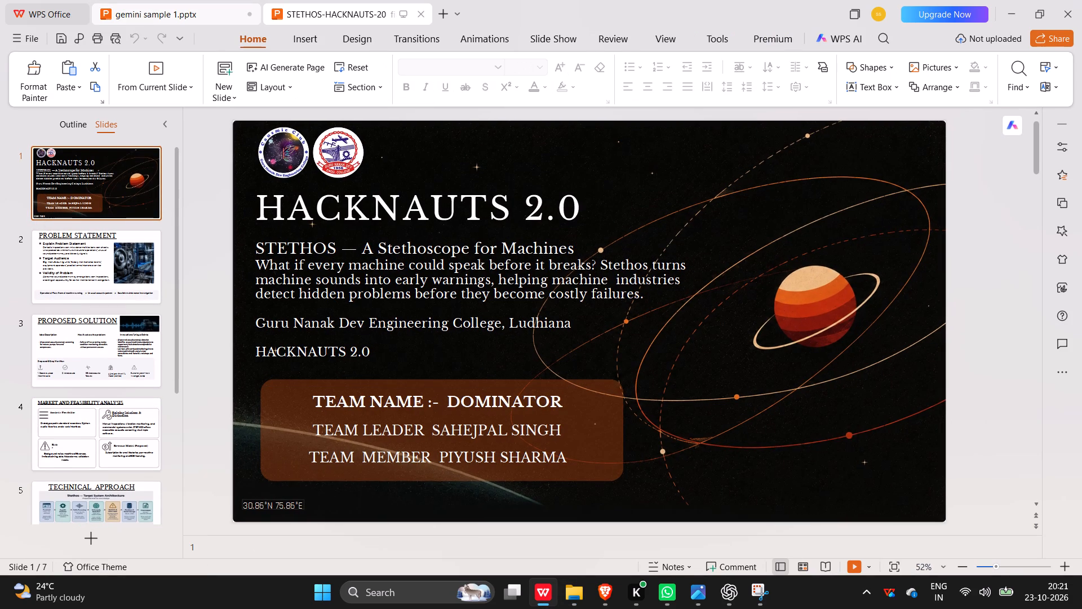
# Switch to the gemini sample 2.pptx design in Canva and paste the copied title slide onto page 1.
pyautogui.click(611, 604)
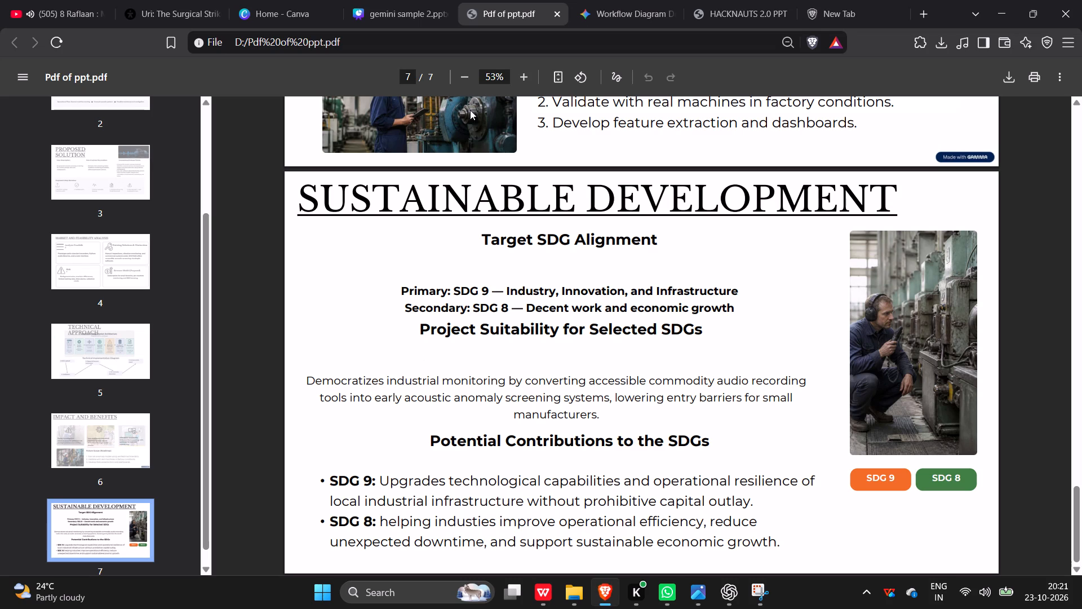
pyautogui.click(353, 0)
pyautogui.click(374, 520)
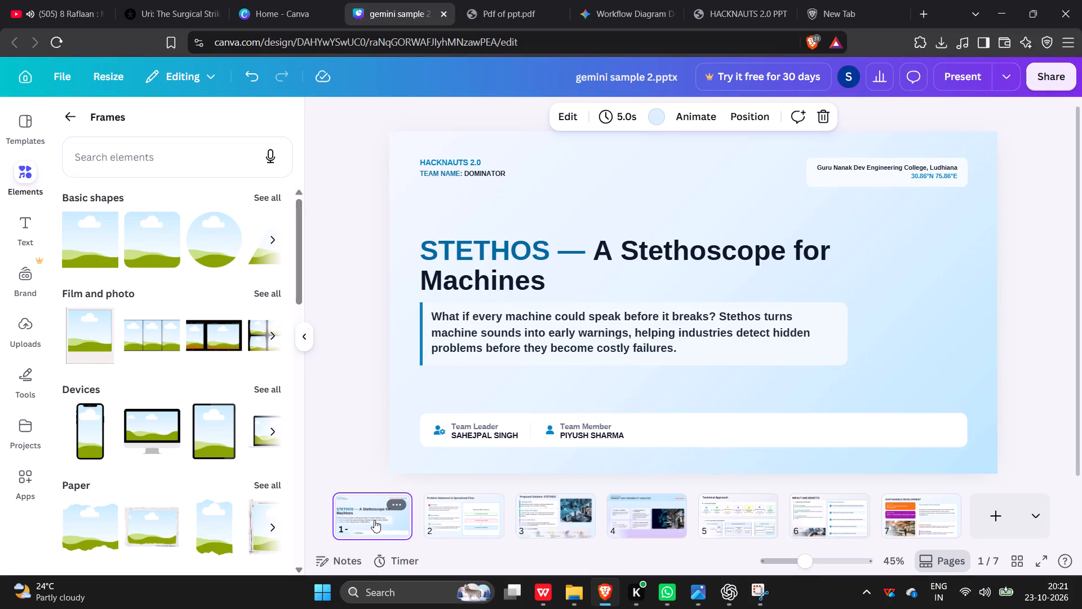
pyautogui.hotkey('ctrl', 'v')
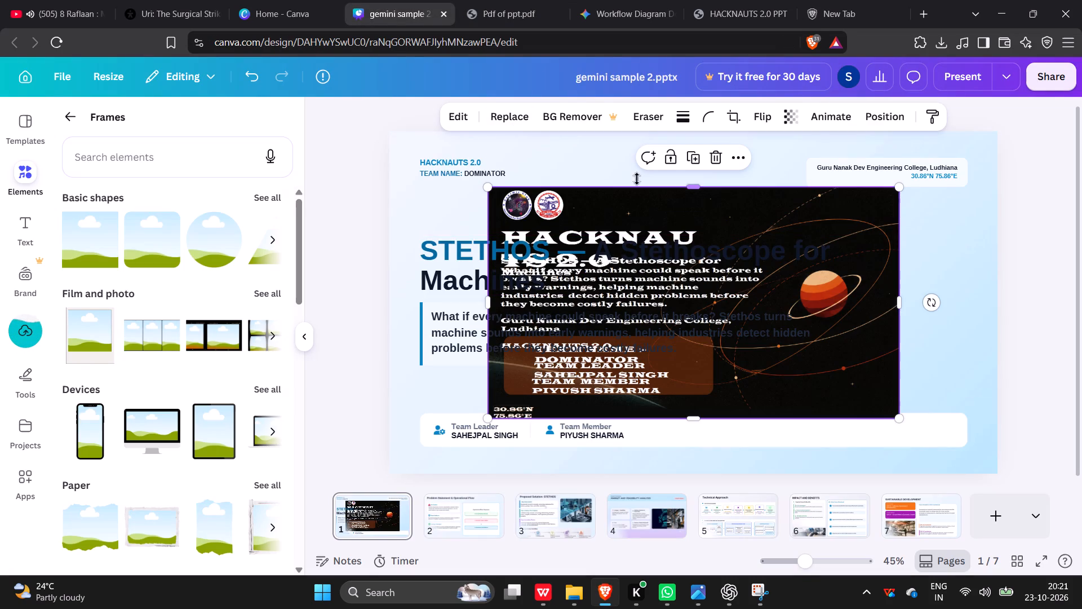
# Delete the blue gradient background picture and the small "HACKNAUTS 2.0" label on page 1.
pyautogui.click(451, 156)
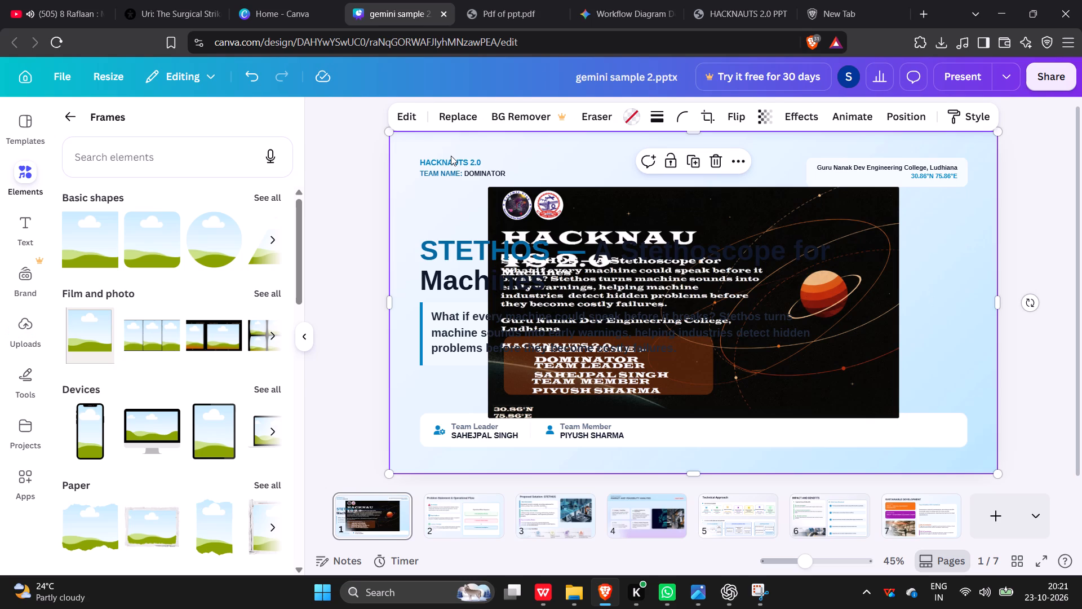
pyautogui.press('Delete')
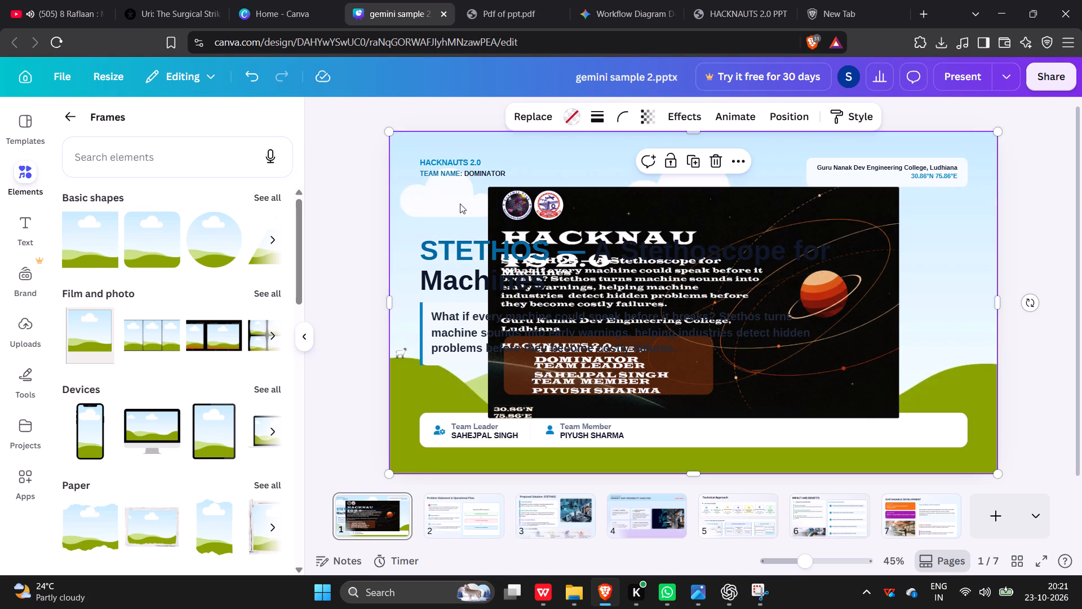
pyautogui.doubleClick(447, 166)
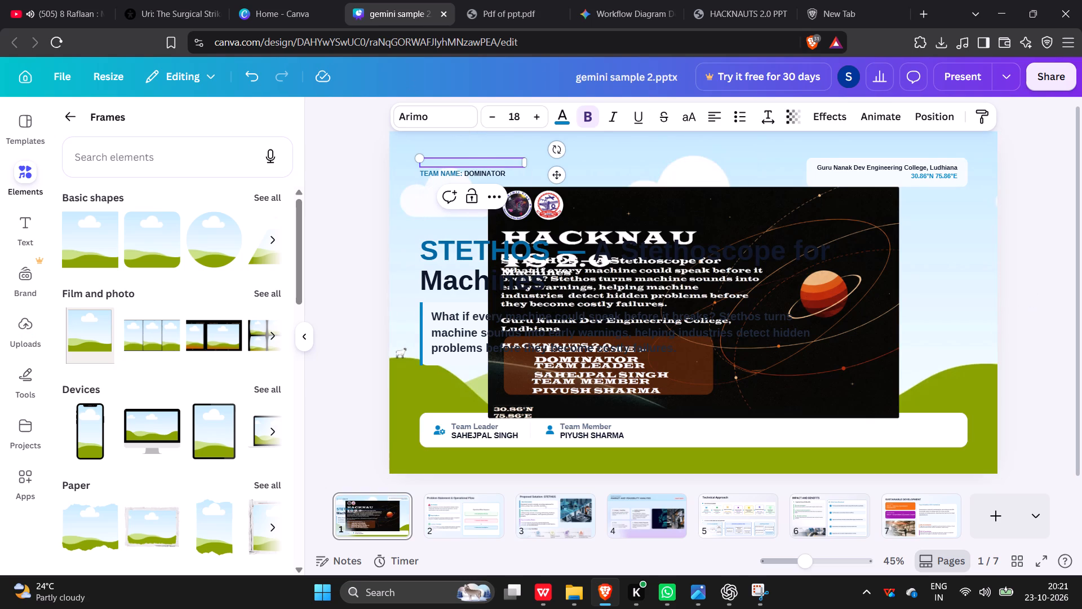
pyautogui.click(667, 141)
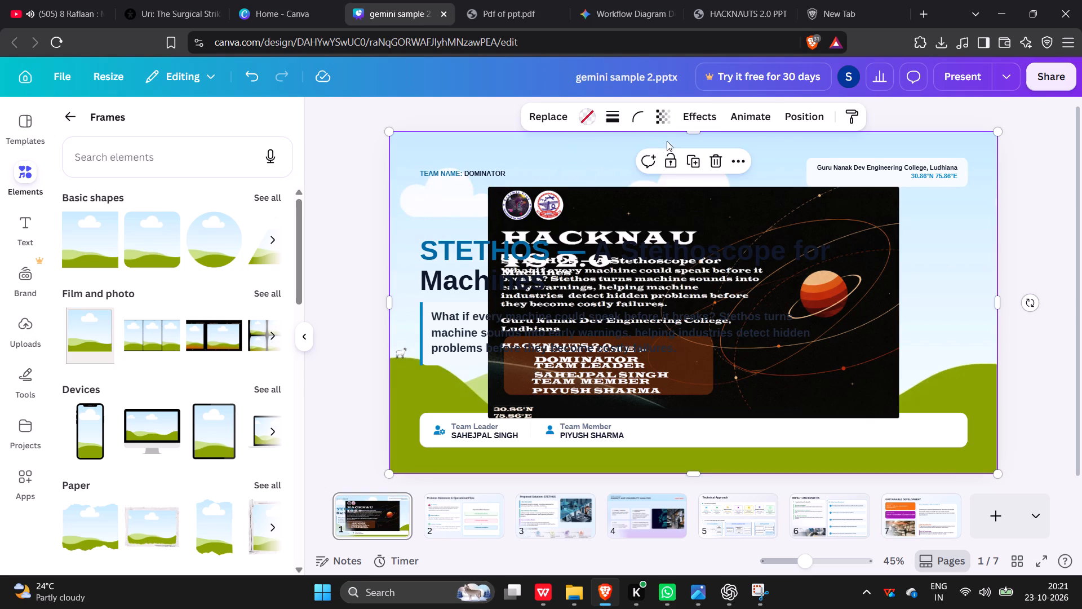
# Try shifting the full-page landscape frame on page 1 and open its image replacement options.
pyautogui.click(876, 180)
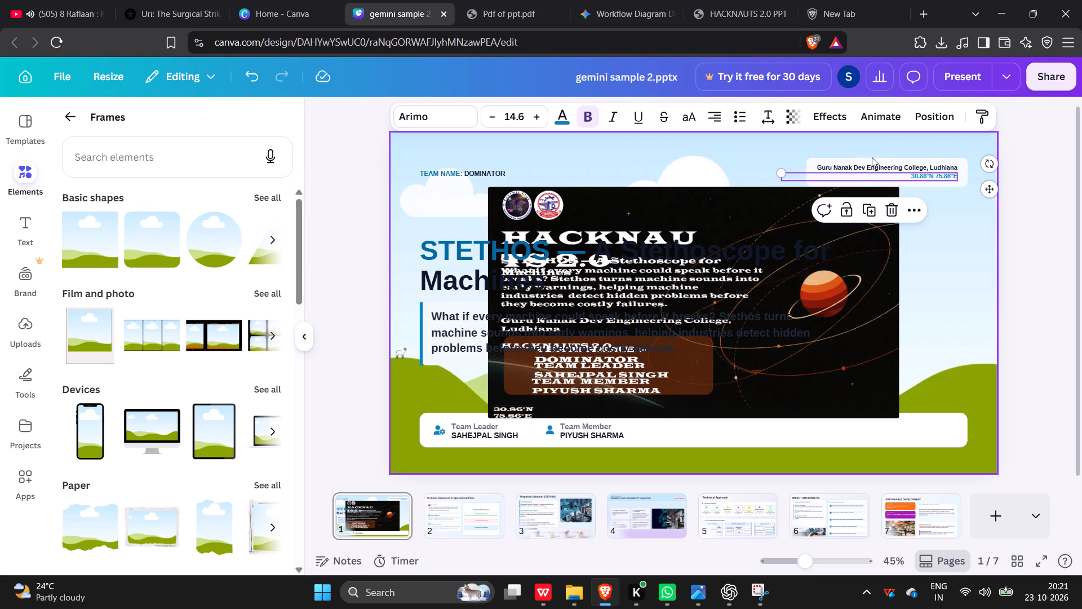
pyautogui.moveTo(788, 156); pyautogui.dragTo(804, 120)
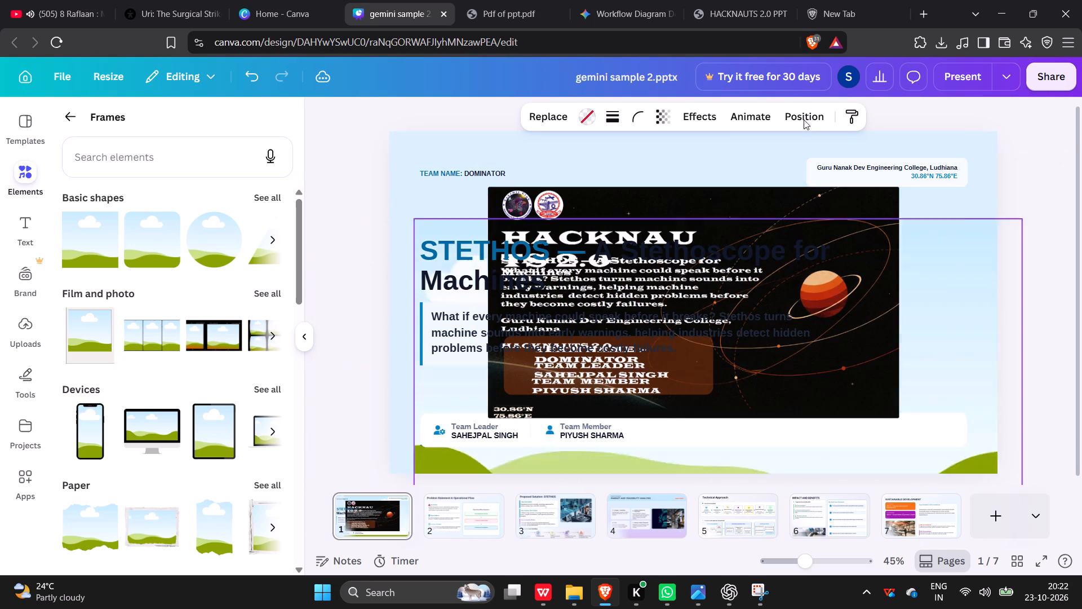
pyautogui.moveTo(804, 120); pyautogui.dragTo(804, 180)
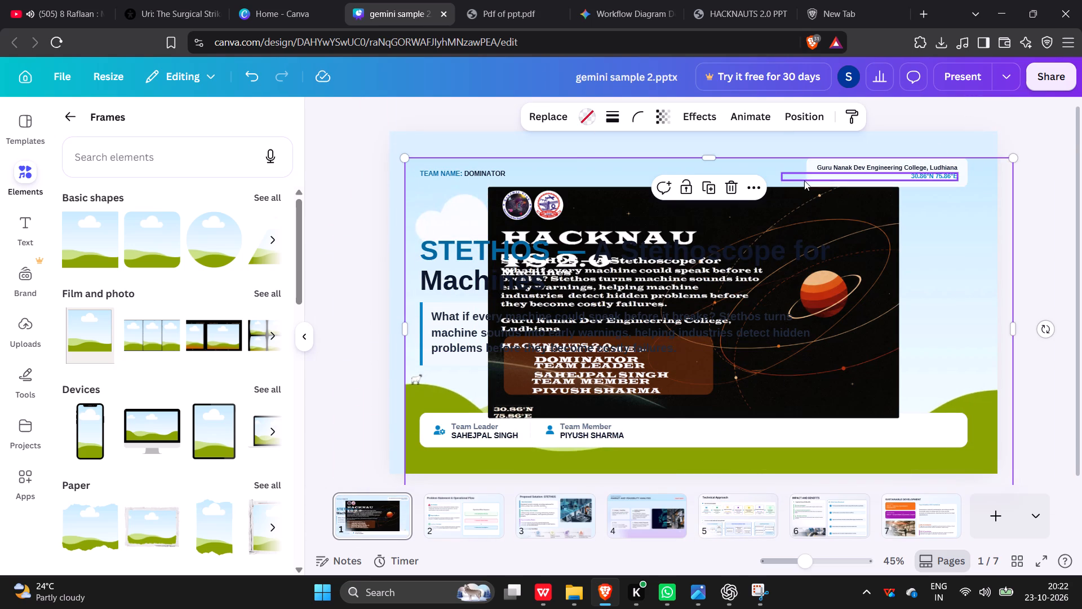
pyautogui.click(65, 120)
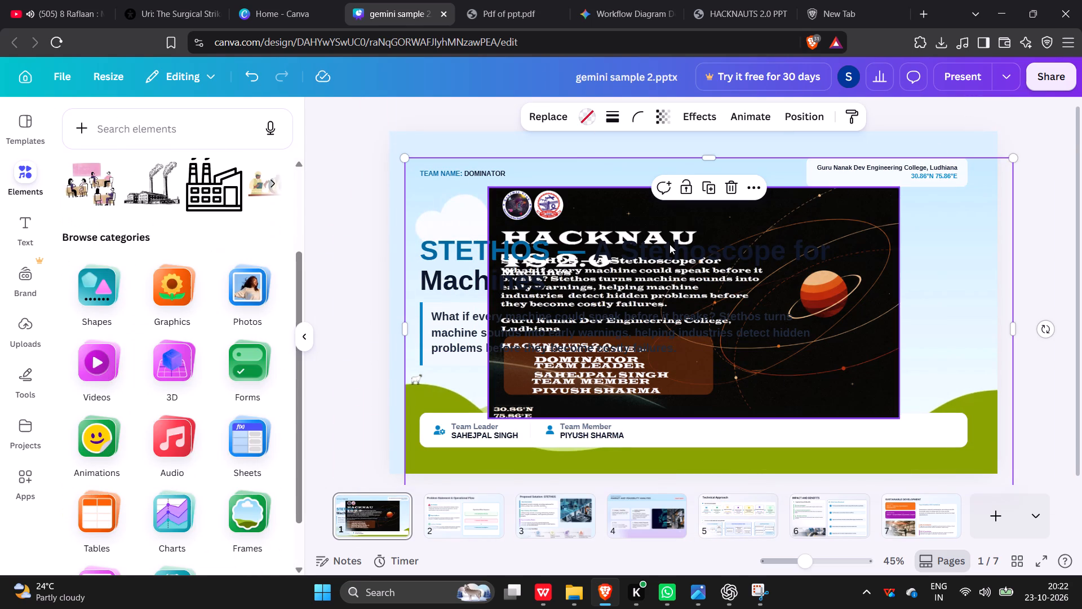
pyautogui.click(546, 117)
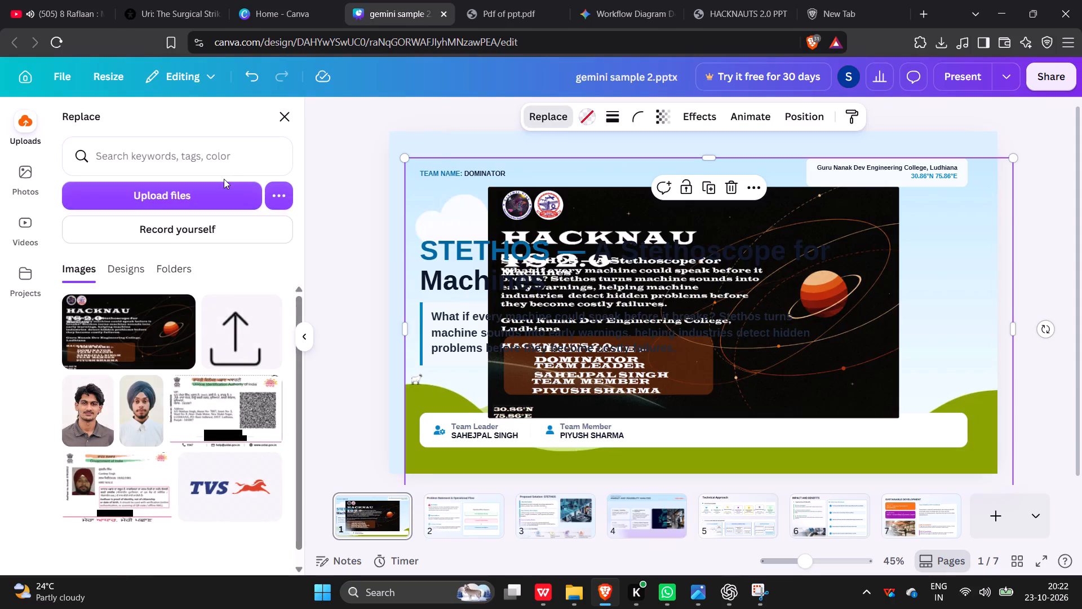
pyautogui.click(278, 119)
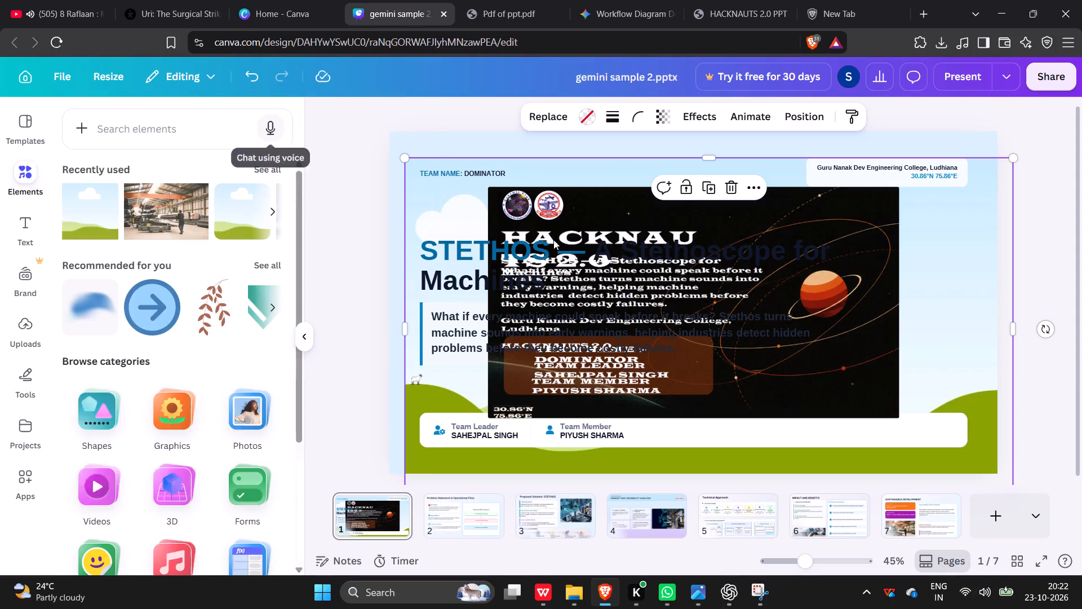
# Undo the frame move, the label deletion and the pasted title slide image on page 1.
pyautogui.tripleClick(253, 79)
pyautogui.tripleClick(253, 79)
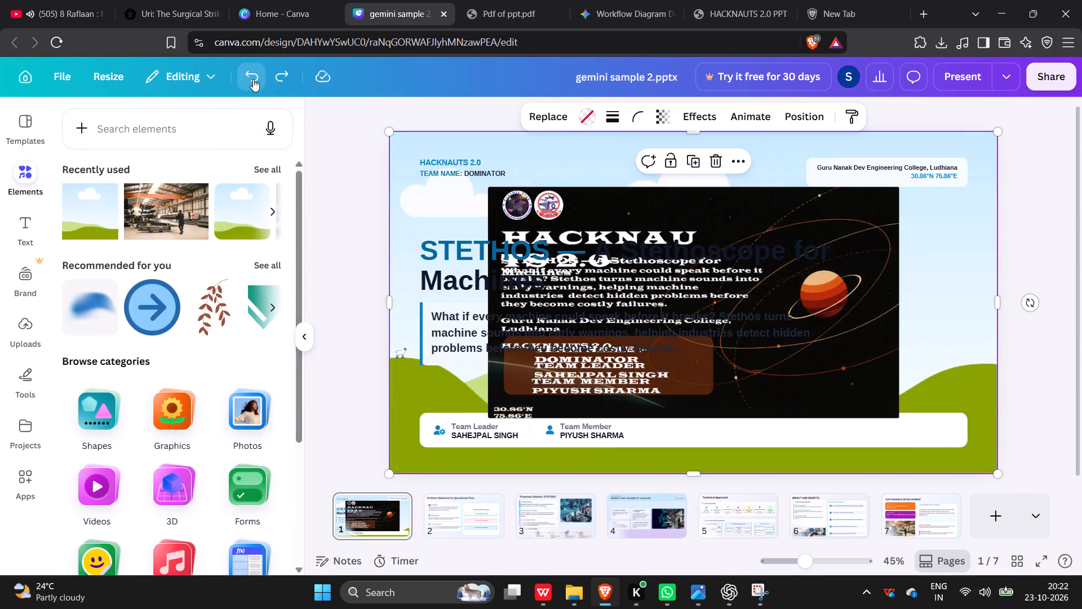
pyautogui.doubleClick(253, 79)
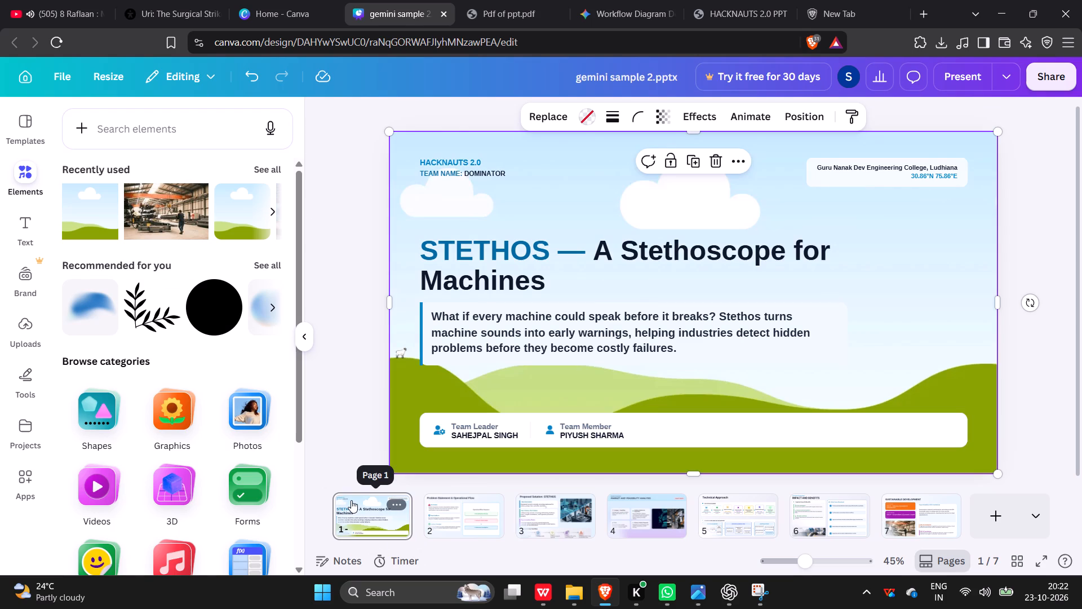
# Delete page 1, the STETHOS title page, from the design.
pyautogui.click(365, 529)
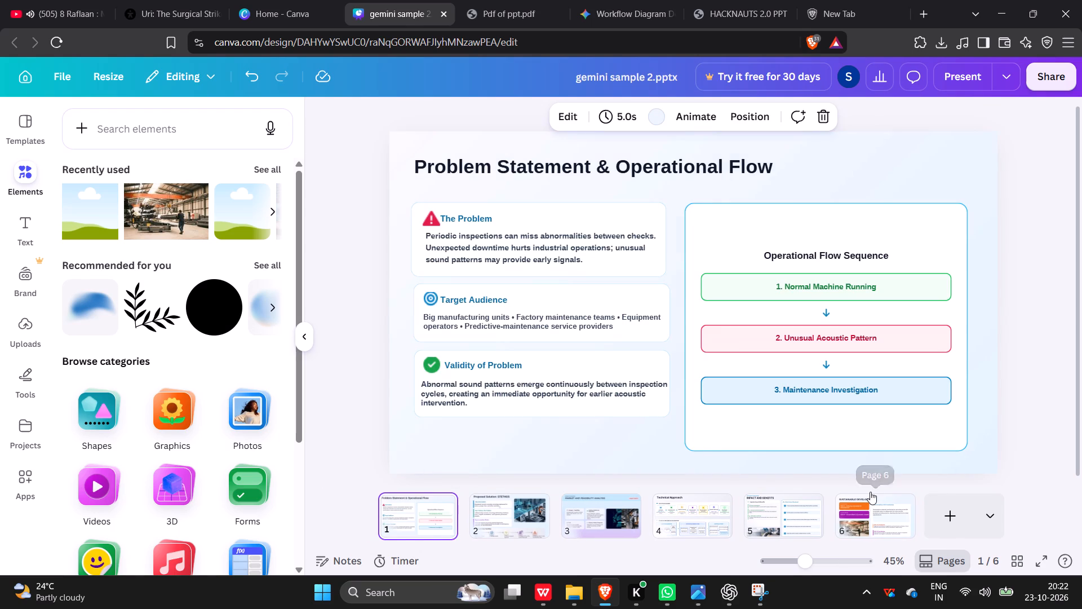
# Add a blank page at the end of the design.
pyautogui.click(965, 518)
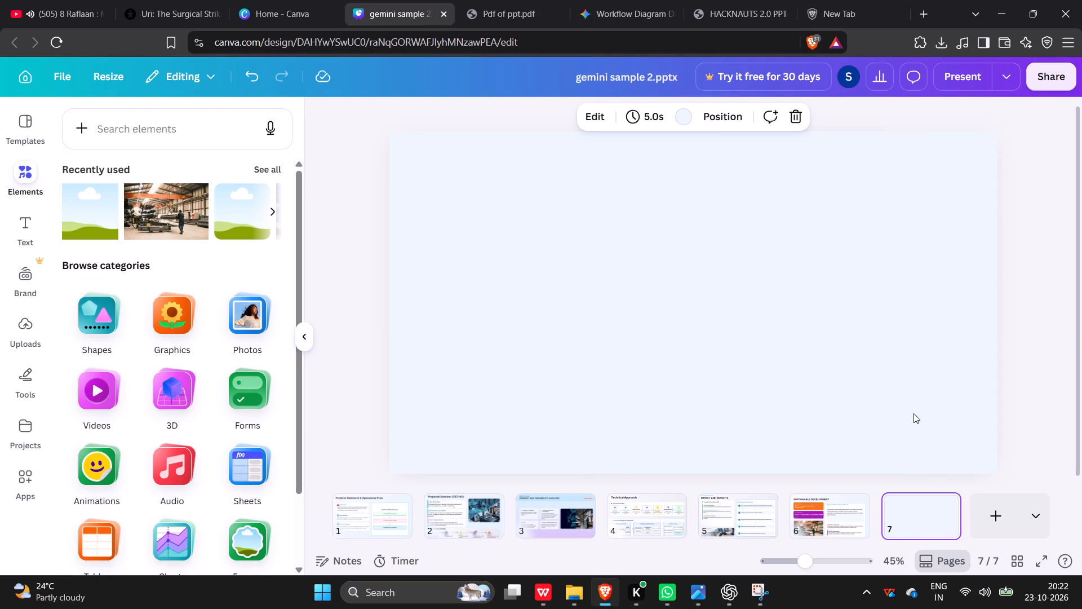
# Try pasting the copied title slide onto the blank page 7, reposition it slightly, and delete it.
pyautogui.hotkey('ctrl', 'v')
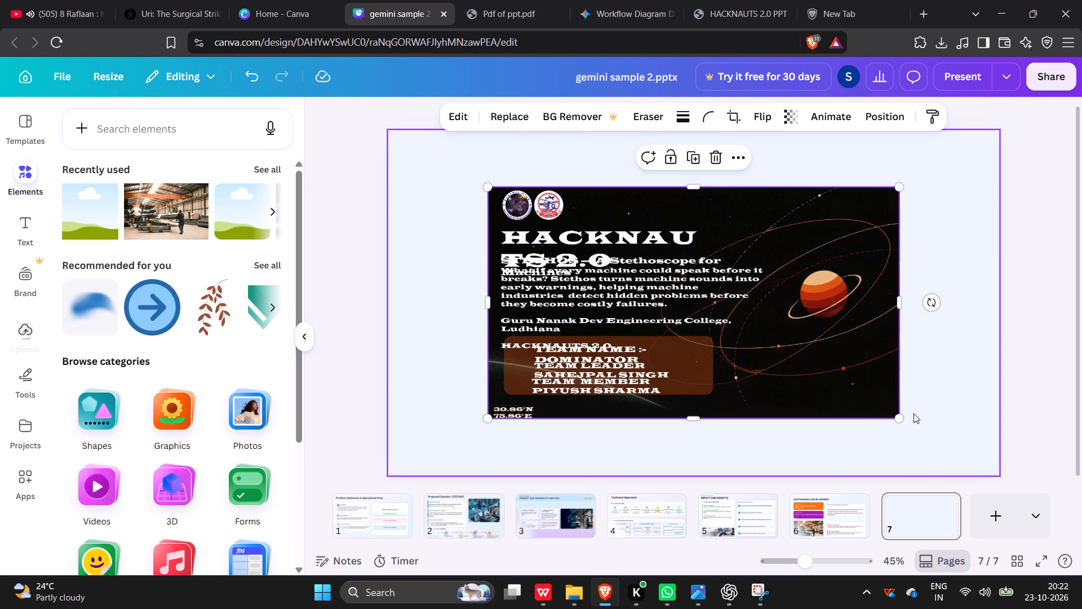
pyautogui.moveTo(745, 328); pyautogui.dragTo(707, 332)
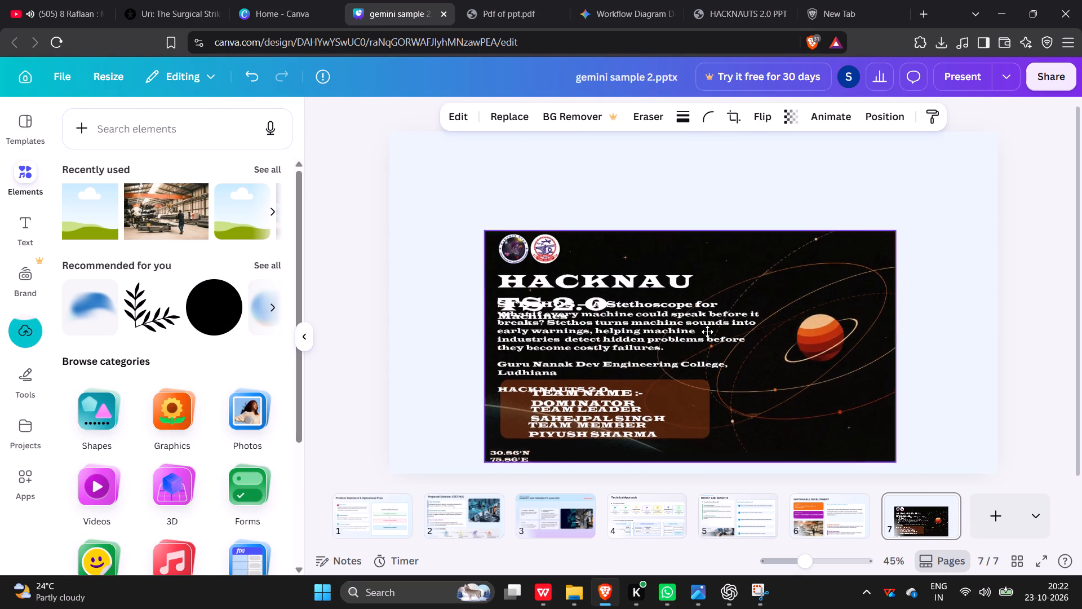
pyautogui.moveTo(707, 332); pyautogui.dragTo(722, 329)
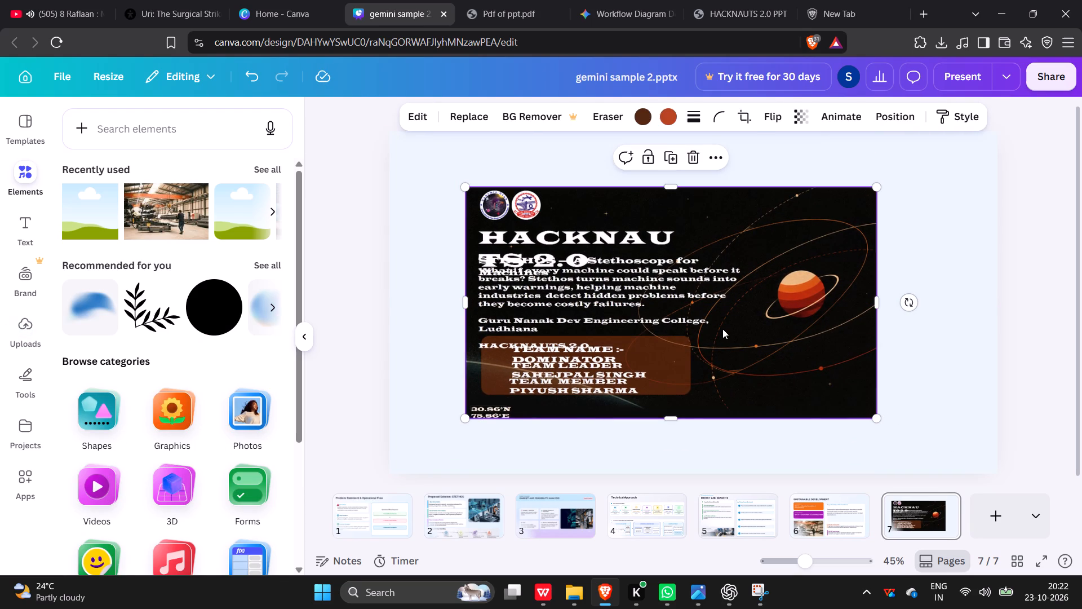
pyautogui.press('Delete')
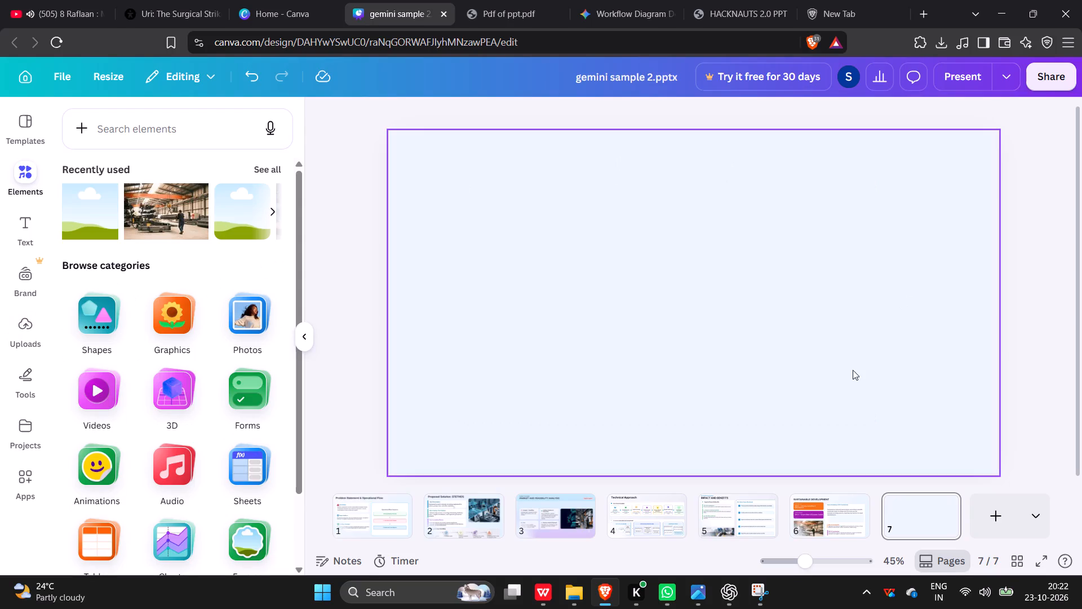
# Insert the uploaded image of the HACKNAUTS 2.0 title slide onto the blank page 7.
pyautogui.click(1027, 522)
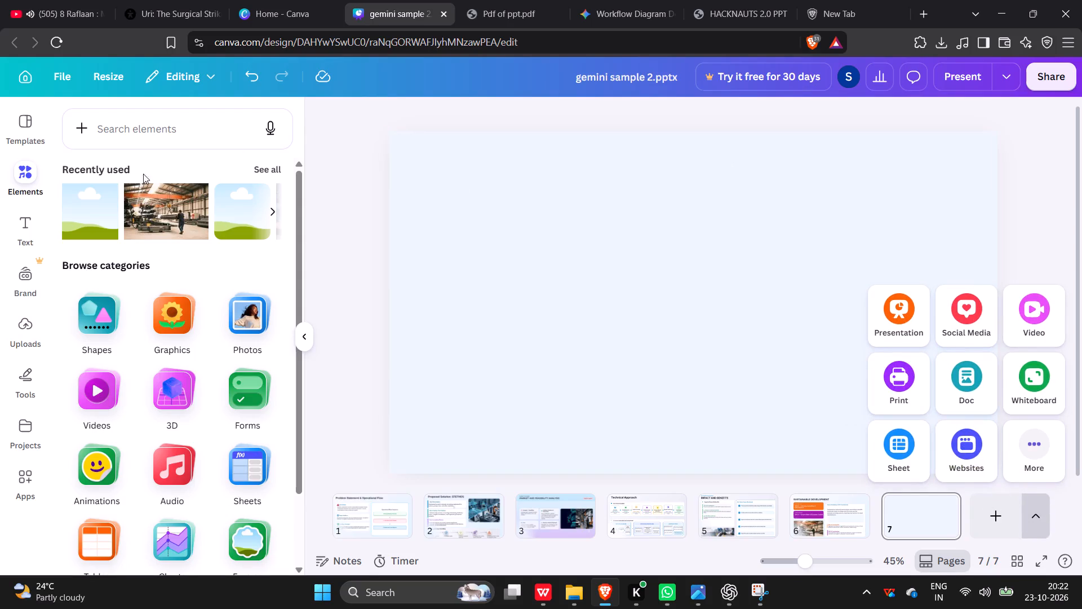
pyautogui.click(25, 334)
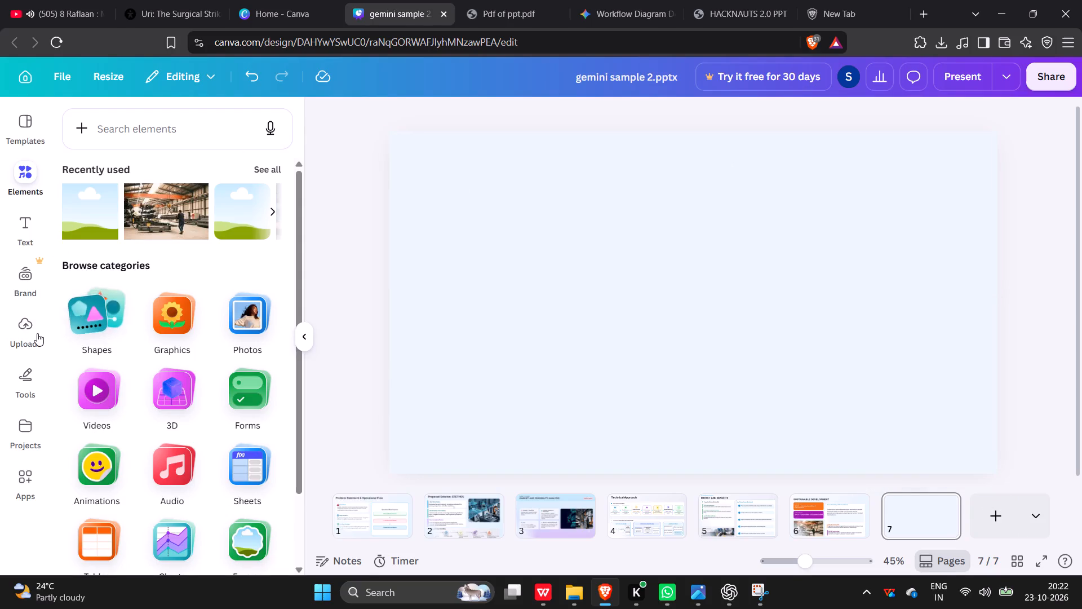
pyautogui.click(37, 333)
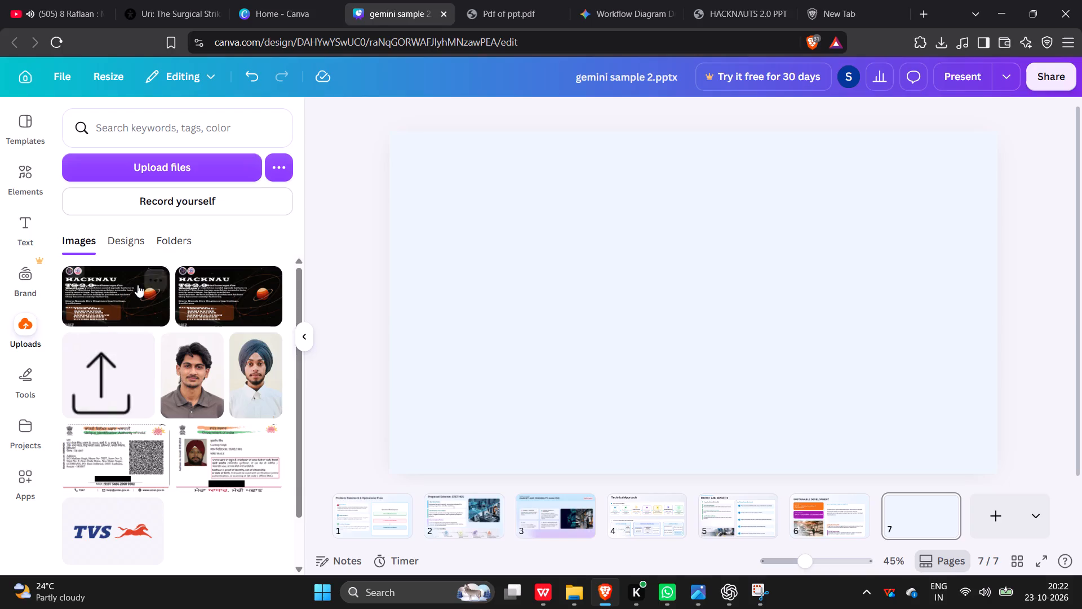
pyautogui.click(119, 303)
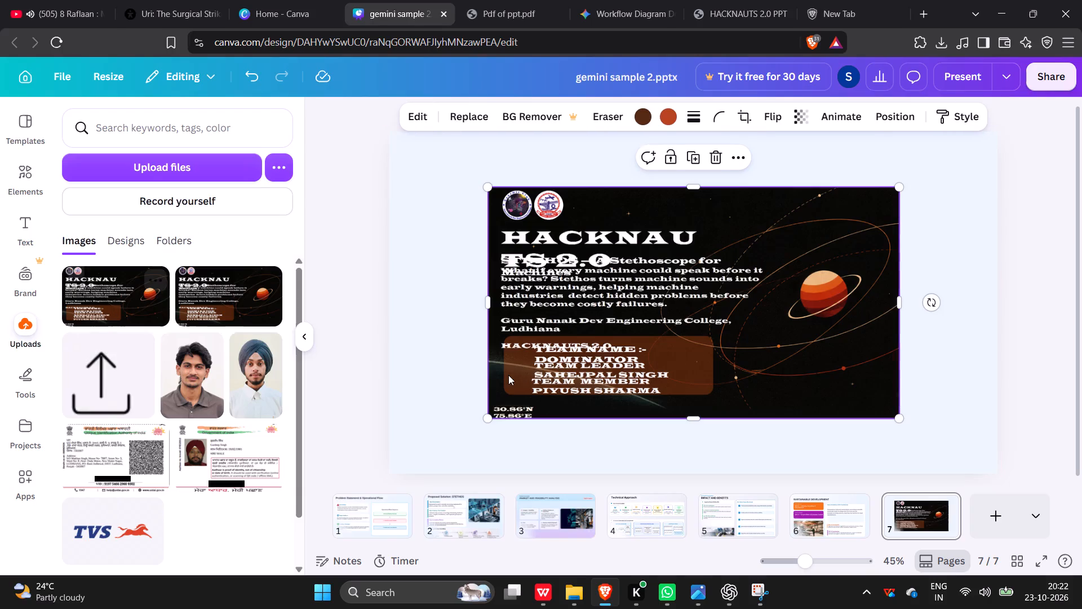
# Delete the distorted HACKNAUTS 2.0 title slide image from page 7.
pyautogui.click(716, 152)
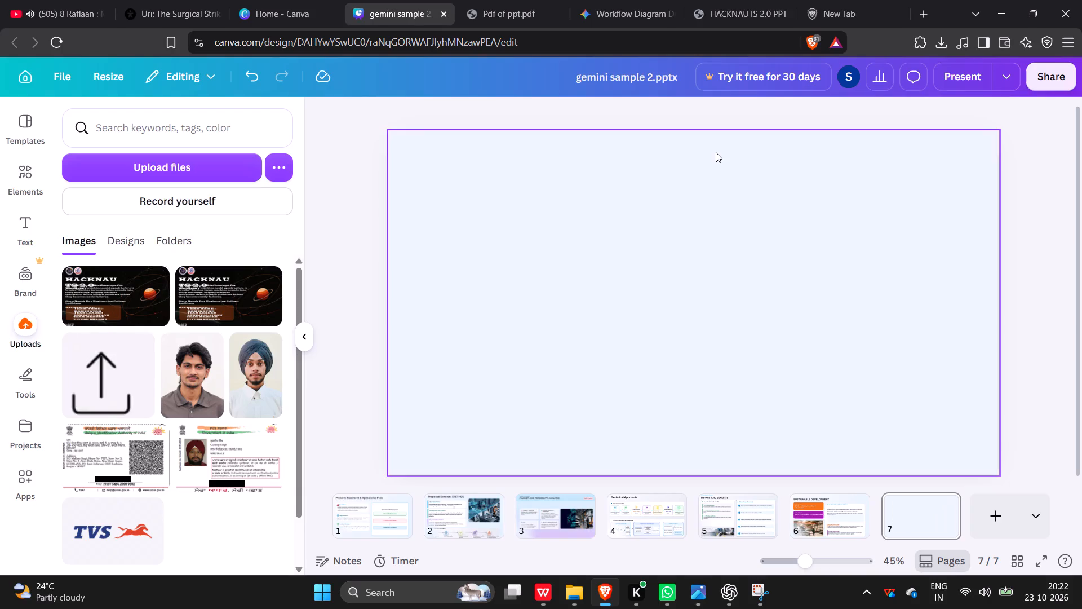
# Switch to the STETHOS-HACKNAUTS-20 presentation in WPS Office, snip its whole HACKNAUTS 2.0 title slide with Snipping Tool, and copy the capture.
pyautogui.click(544, 592)
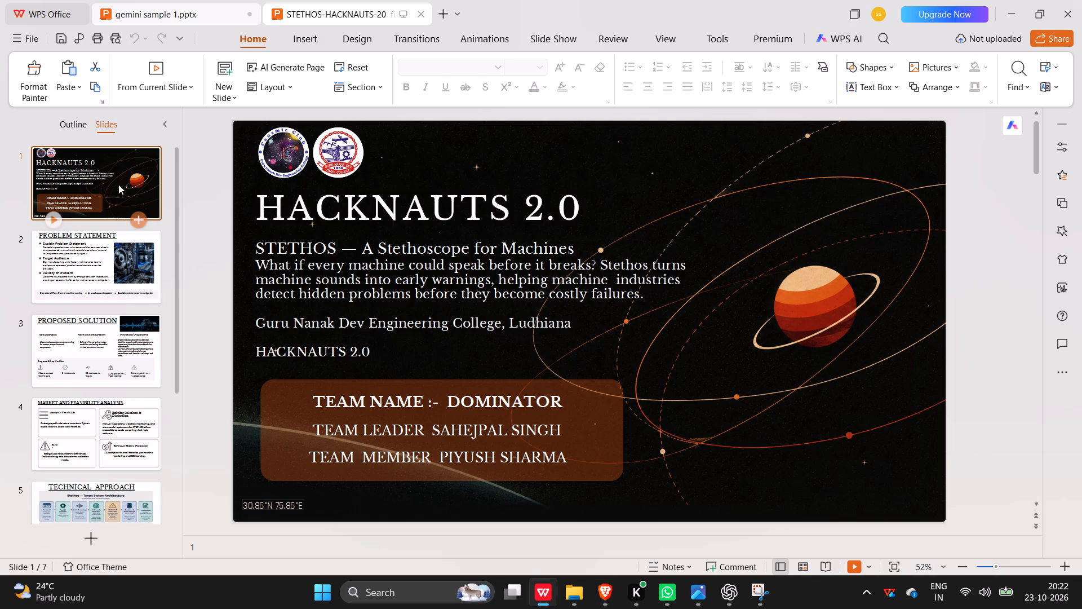
pyautogui.click(760, 598)
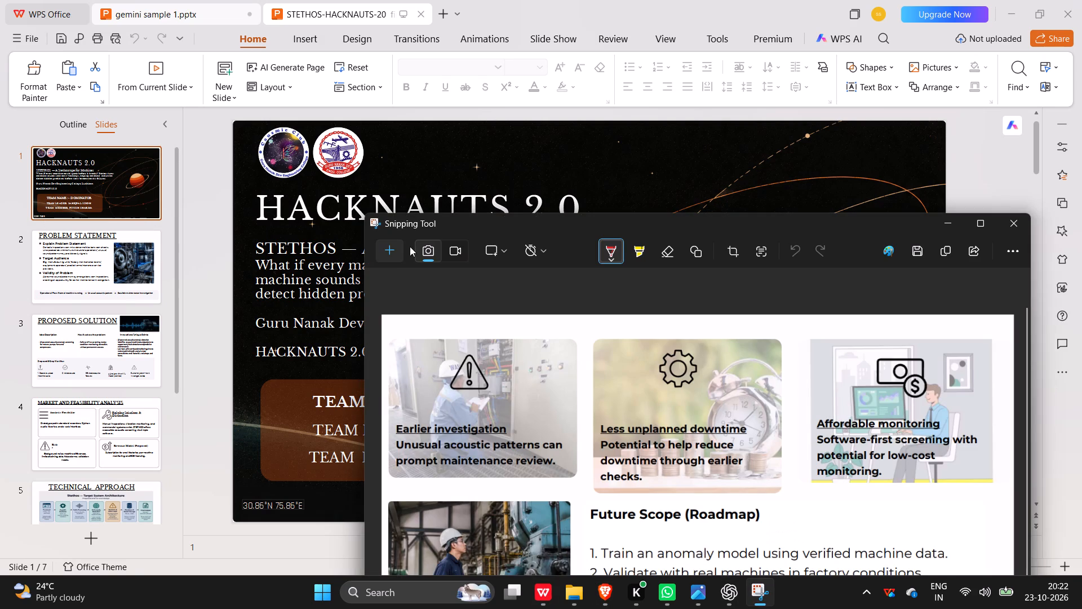
pyautogui.click(397, 254)
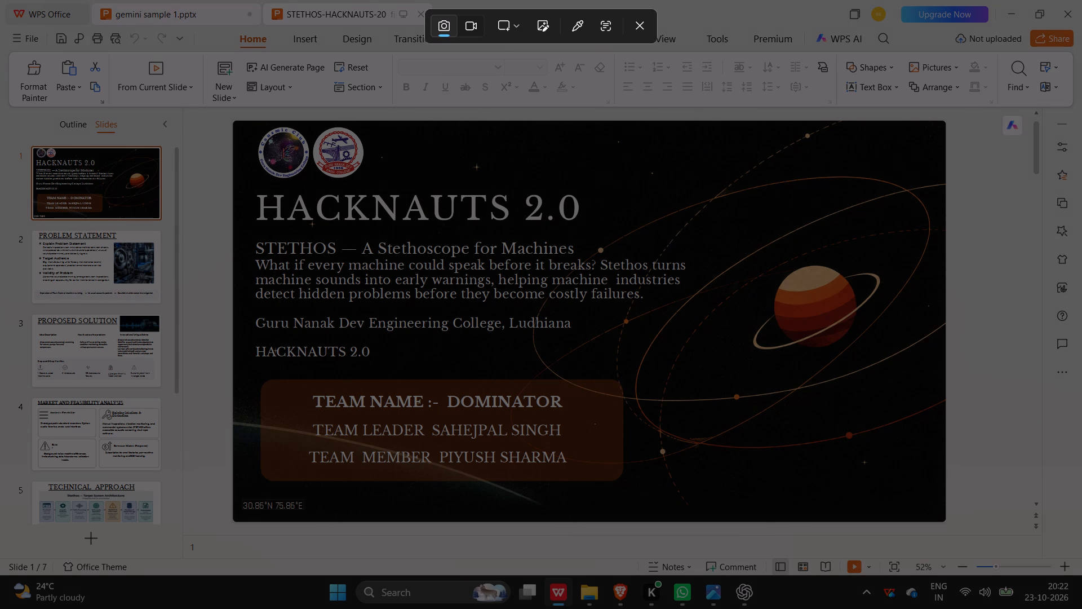
pyautogui.moveTo(236, 121); pyautogui.dragTo(952, 486)
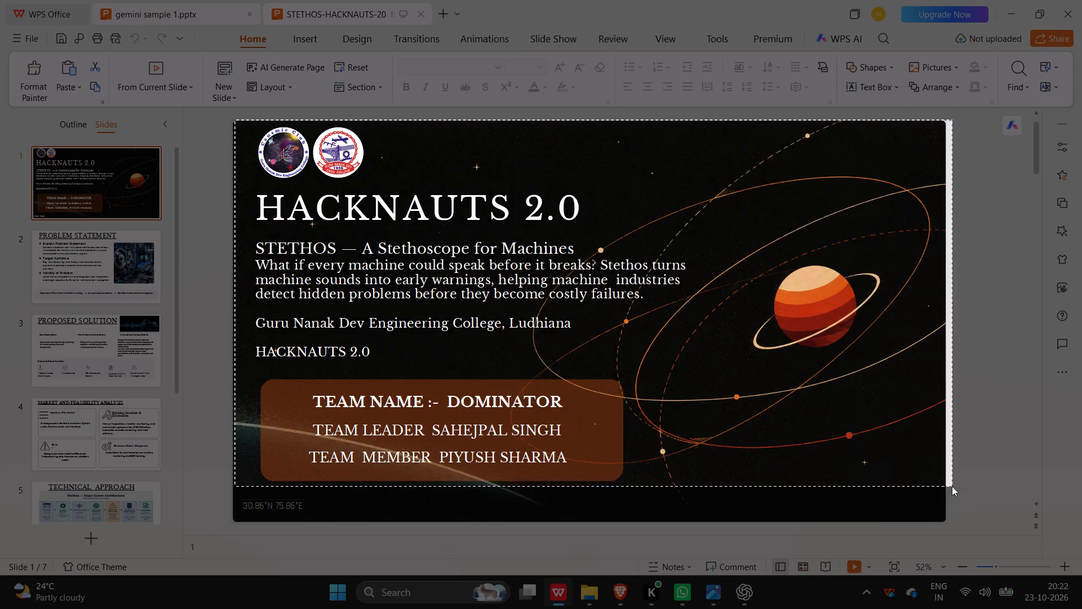
pyautogui.moveTo(952, 486); pyautogui.dragTo(947, 517)
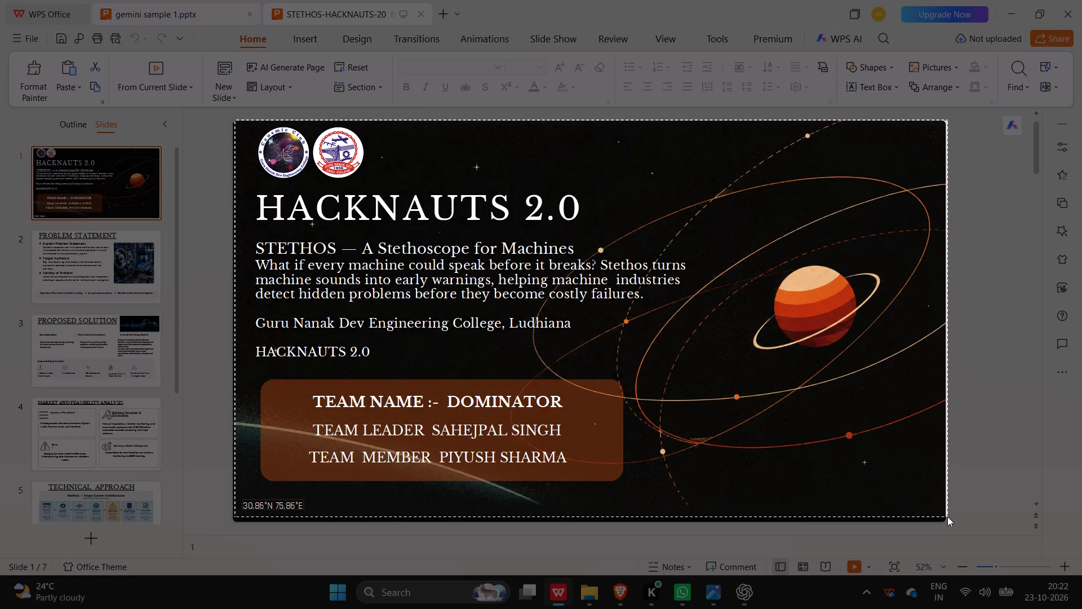
pyautogui.moveTo(947, 517); pyautogui.dragTo(948, 519)
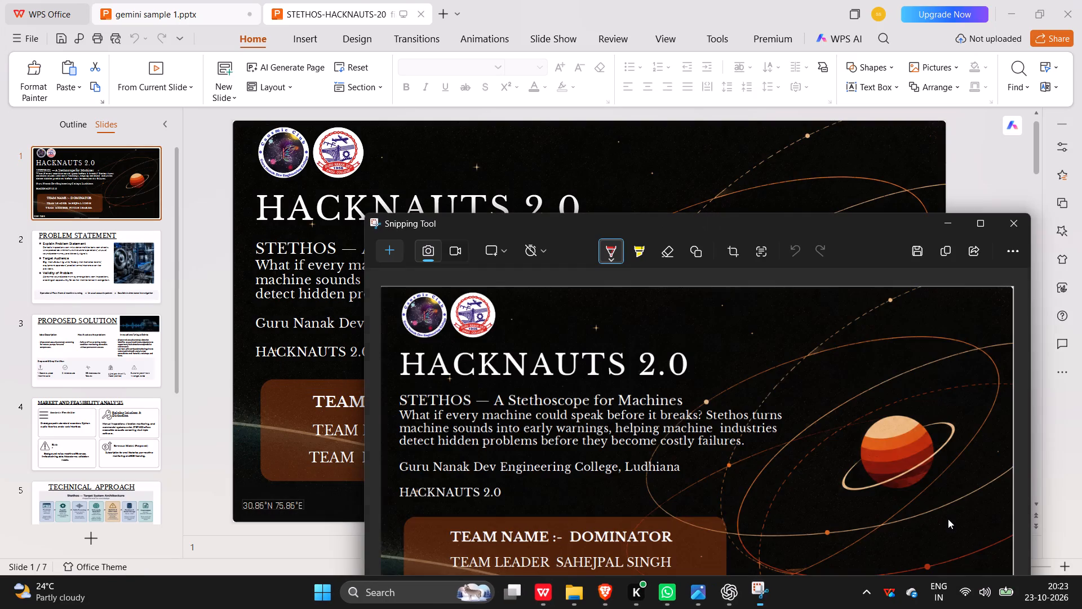
pyautogui.hotkey('ctrl', 'c')
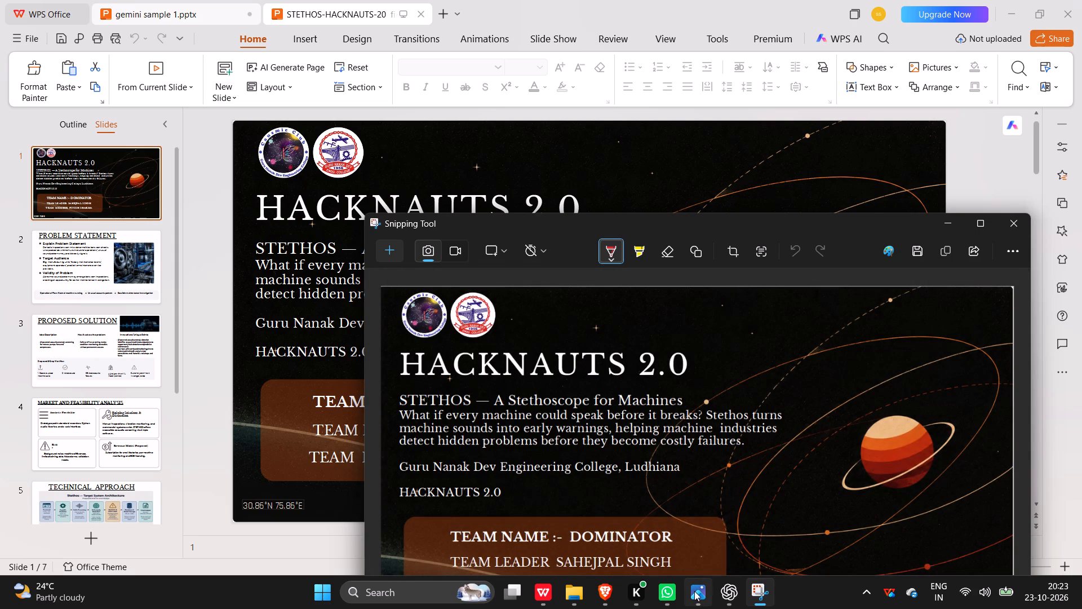
# Switch back to the gemini sample 2.pptx design in the browser and clear the background colour of blank page 7.
pyautogui.click(604, 589)
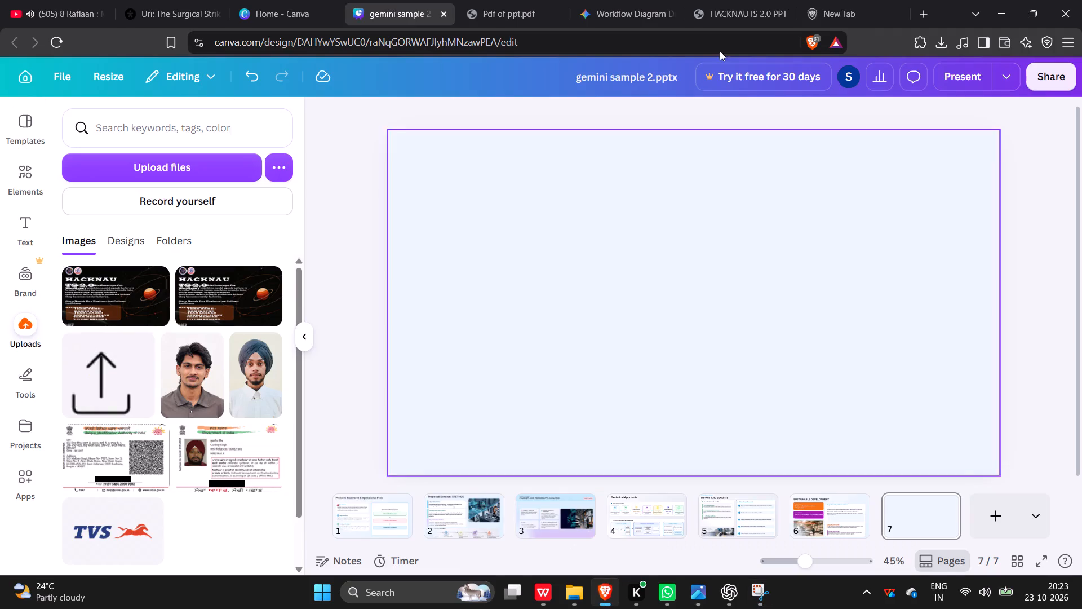
pyautogui.click(801, 0)
pyautogui.click(702, 0)
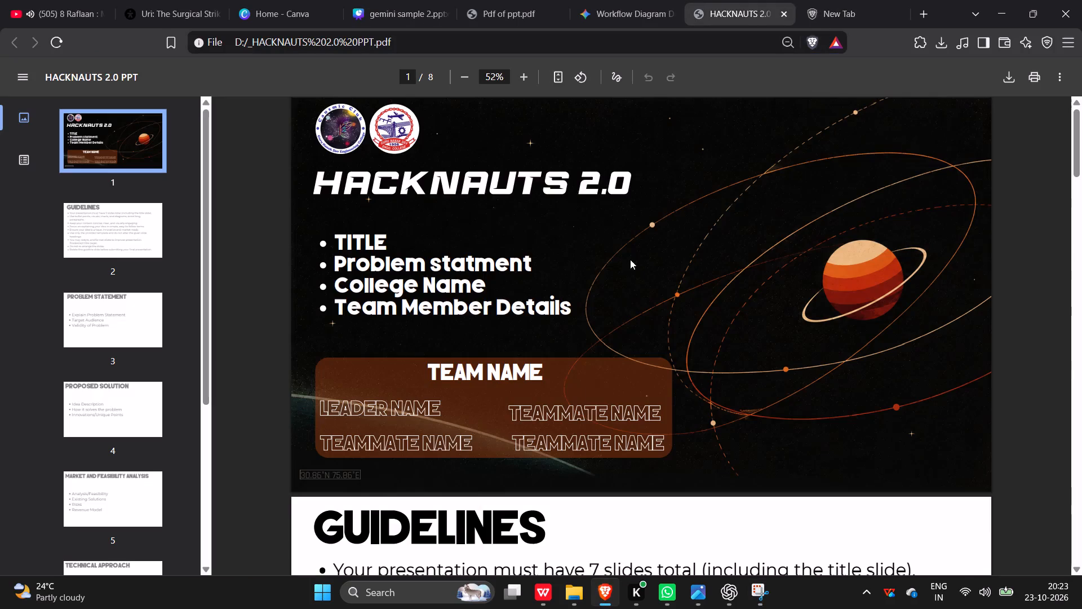
pyautogui.click(630, 259)
pyautogui.click(436, 0)
pyautogui.click(565, 0)
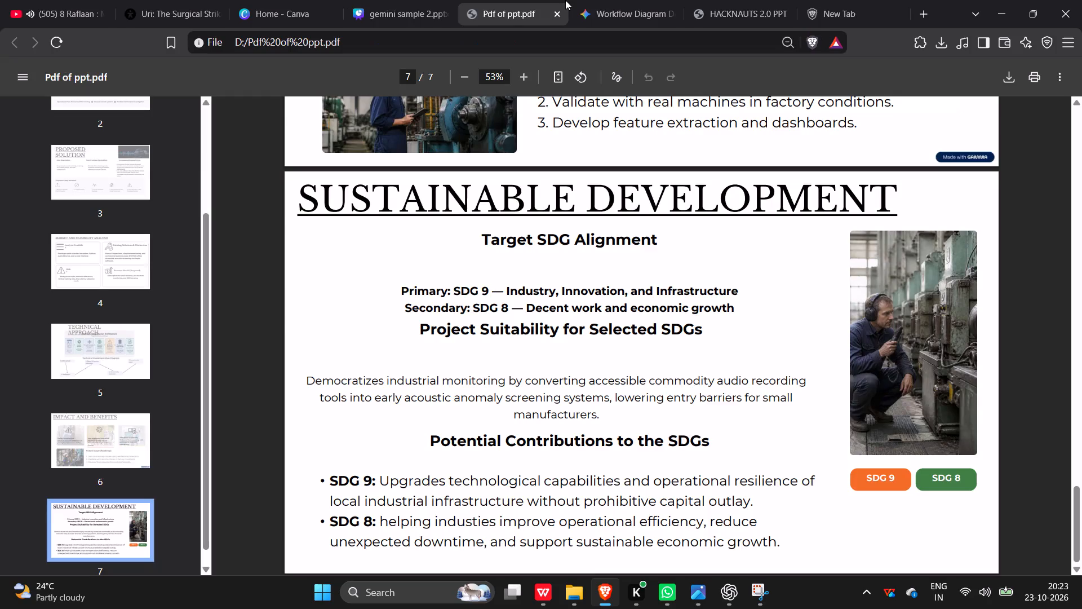
pyautogui.click(384, 0)
pyautogui.click(803, 465)
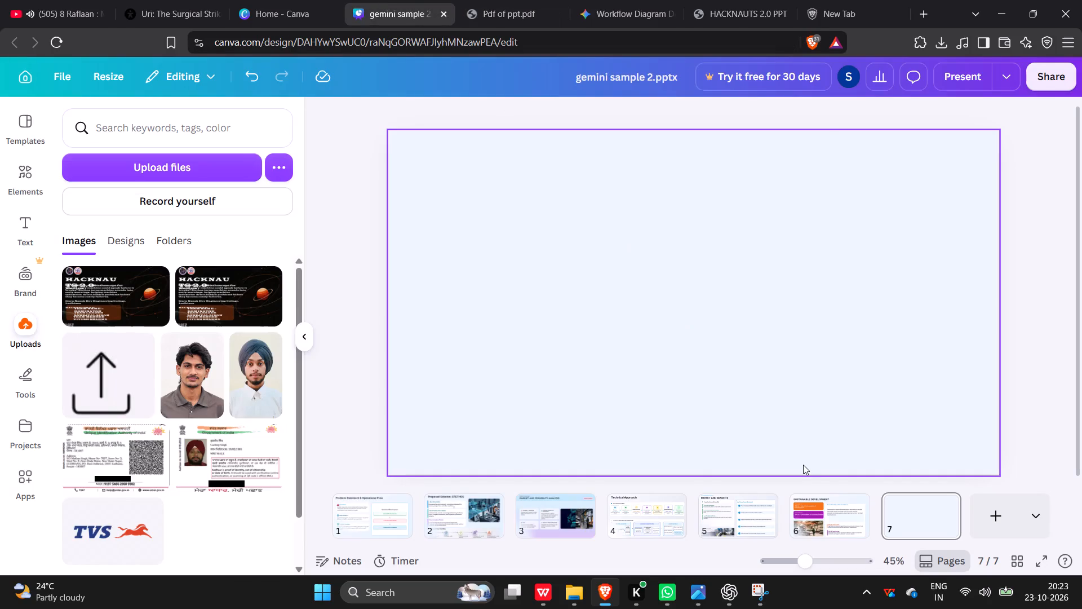
pyautogui.click(565, 117)
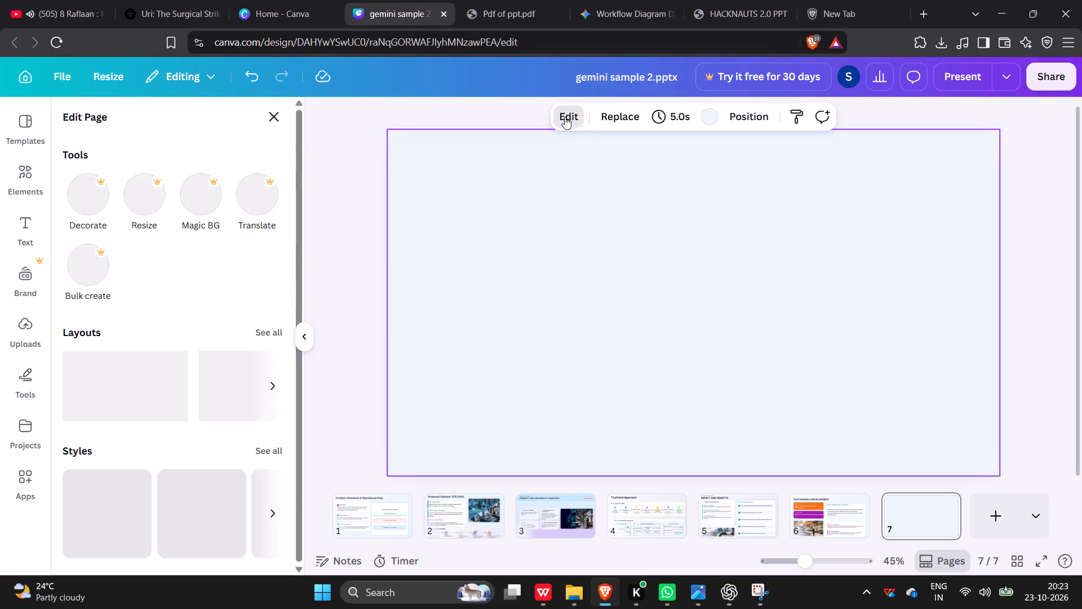
pyautogui.click(276, 129)
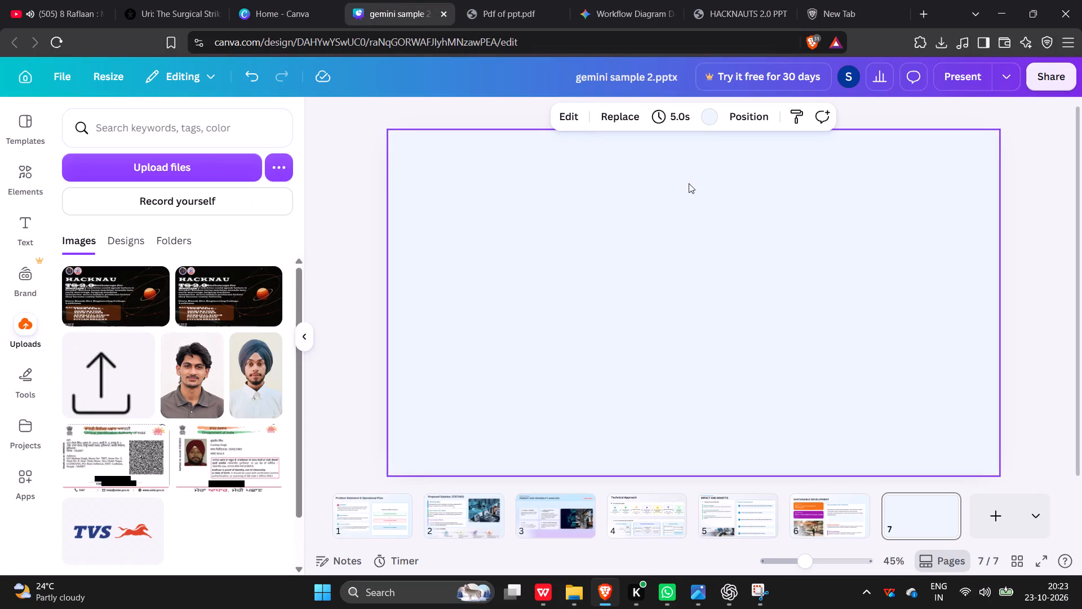
pyautogui.press('BackSpace')
# Paste the captured title slide onto page 7, align it to the page's top-left corner, and enlarge it to fill the page.
pyautogui.click(689, 183)
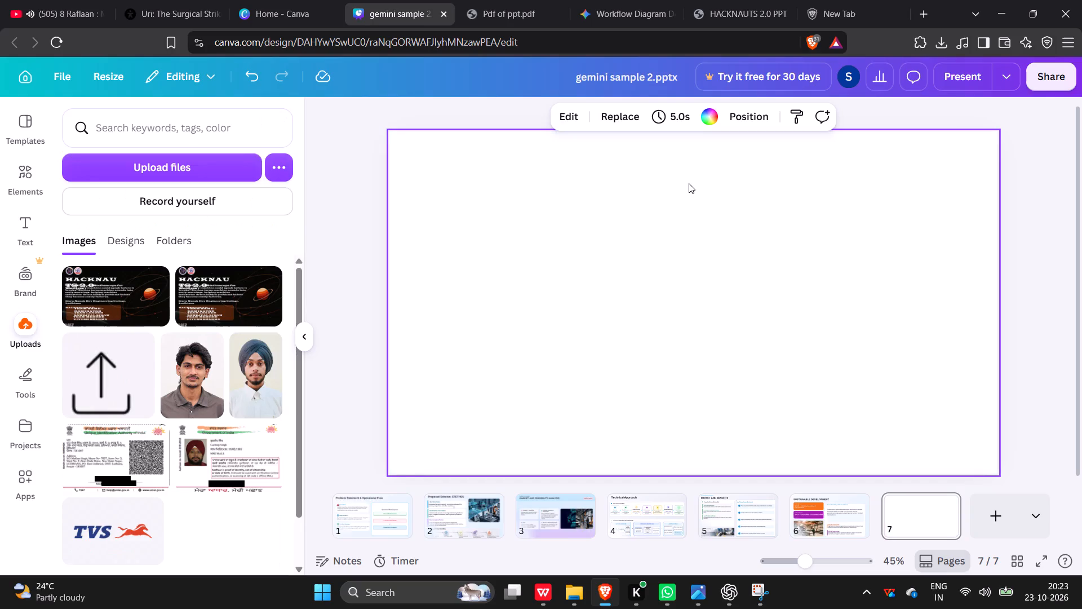
pyautogui.hotkey('ctrl', 'c')
pyautogui.hotkey('ctrl', 'v')
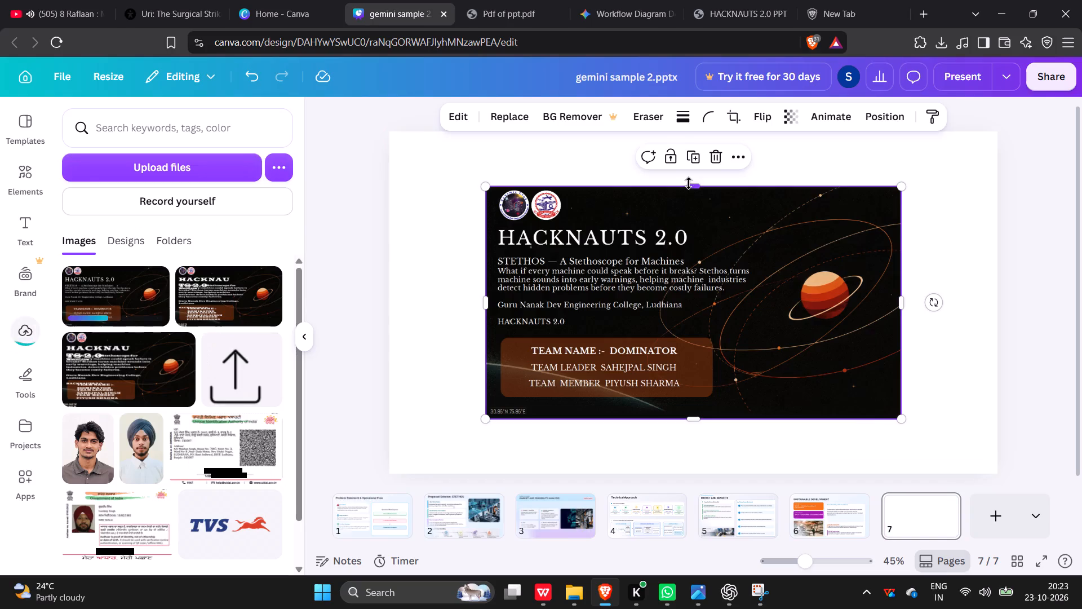
pyautogui.moveTo(640, 226); pyautogui.dragTo(552, 166)
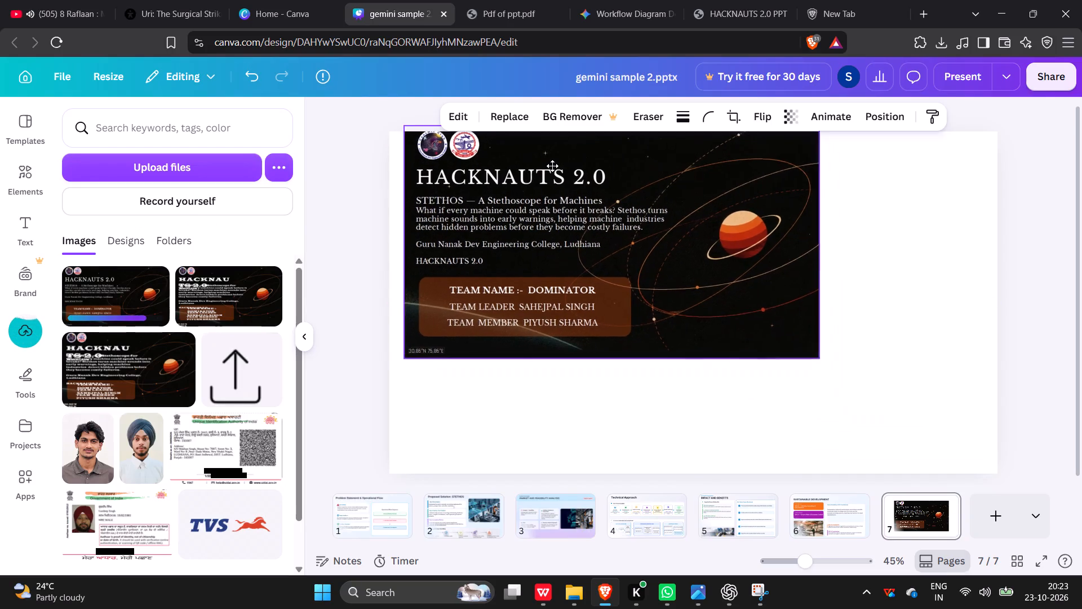
pyautogui.moveTo(552, 166); pyautogui.dragTo(542, 170)
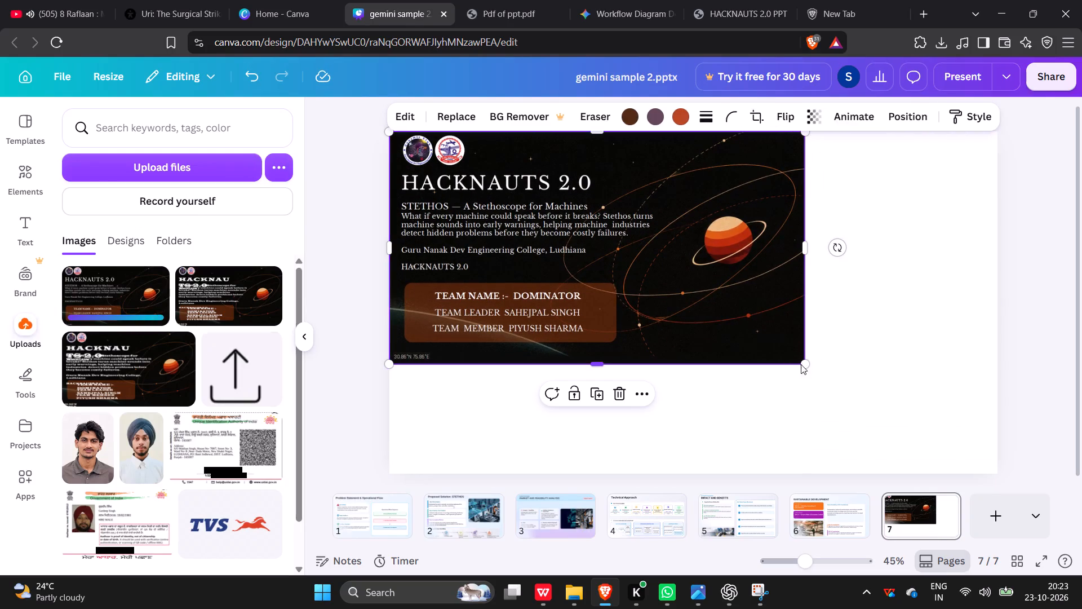
pyautogui.moveTo(806, 361); pyautogui.dragTo(994, 479)
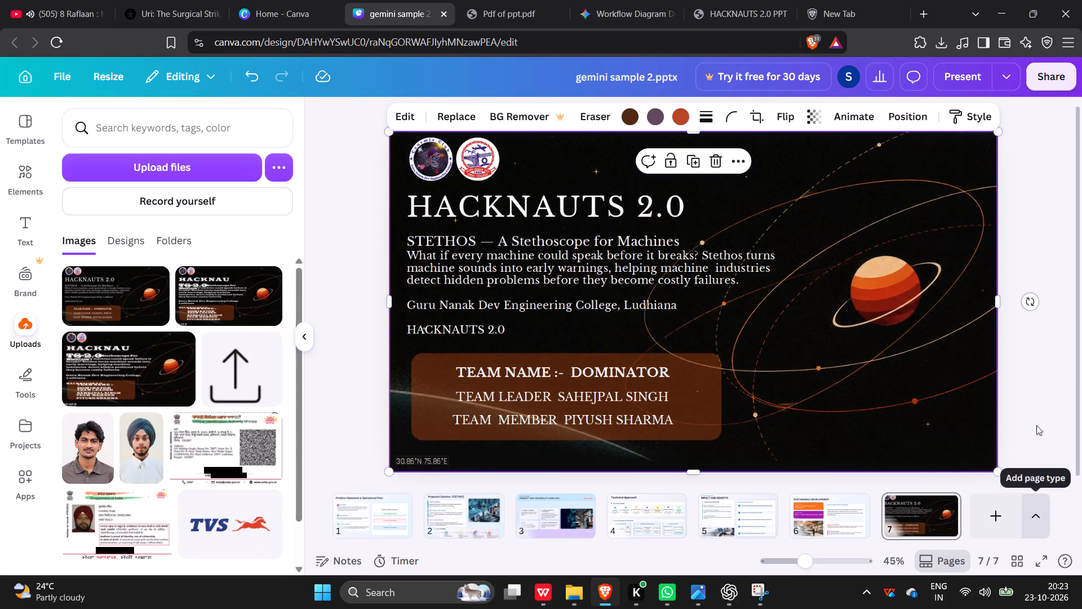
pyautogui.click(1040, 408)
# Move the HACKNAUTS 2.0 title page from position 7 to the start of the design as page 1.
pyautogui.click(926, 514)
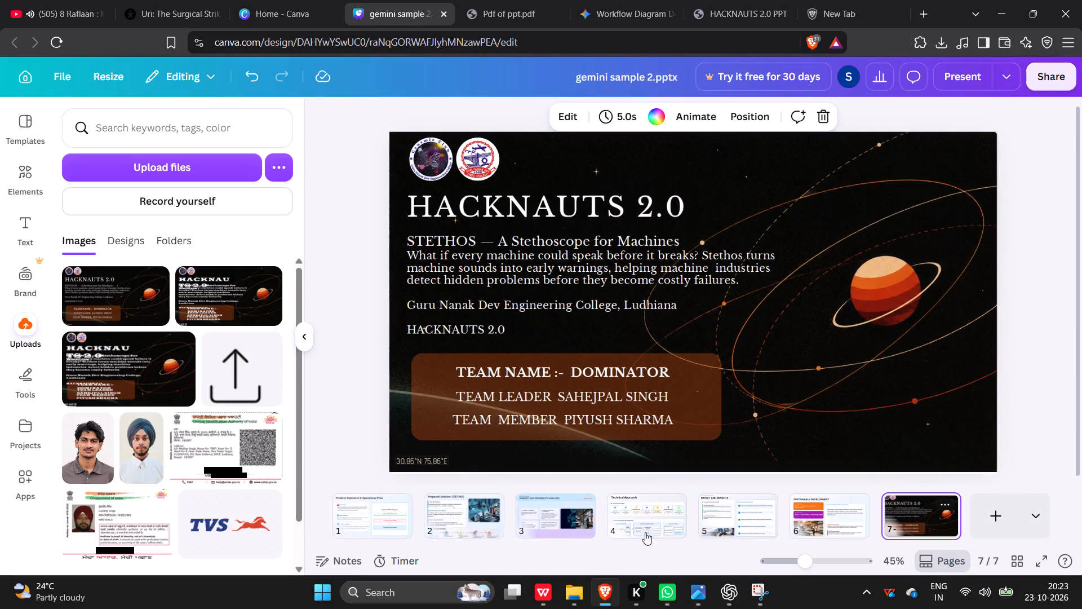
pyautogui.click(911, 504)
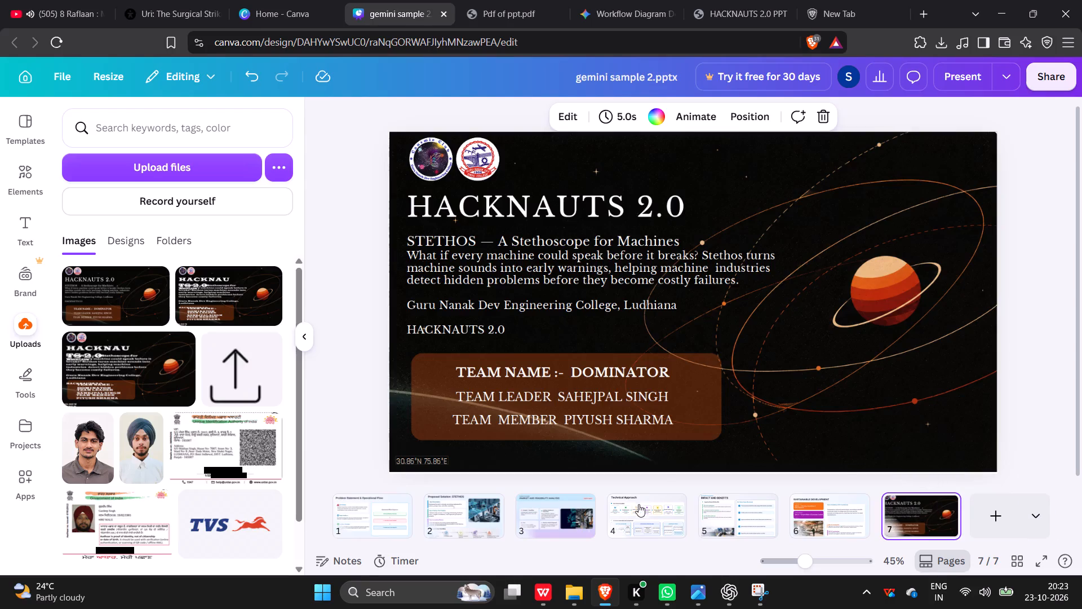
pyautogui.moveTo(899, 514); pyautogui.dragTo(345, 503)
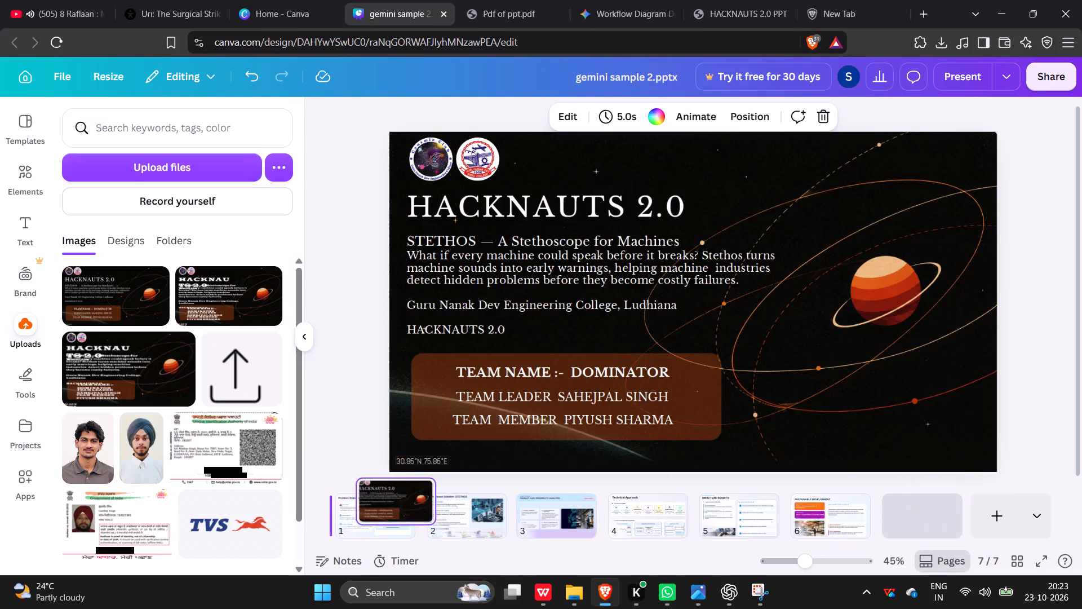
pyautogui.moveTo(345, 503); pyautogui.dragTo(302, 529)
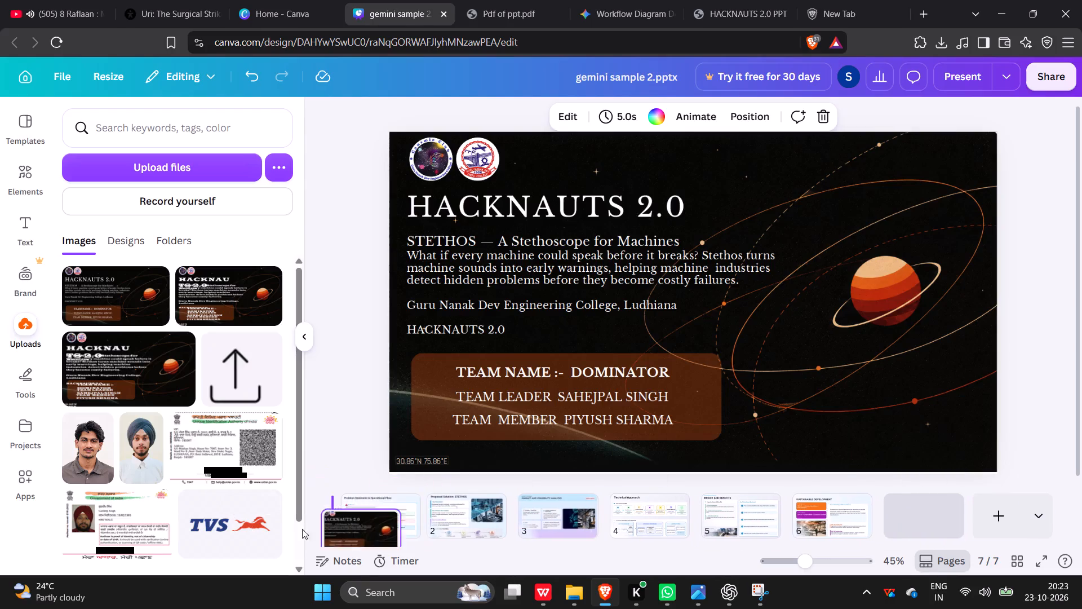
pyautogui.moveTo(302, 529); pyautogui.dragTo(311, 520)
pyautogui.moveTo(919, 516); pyautogui.dragTo(500, 509)
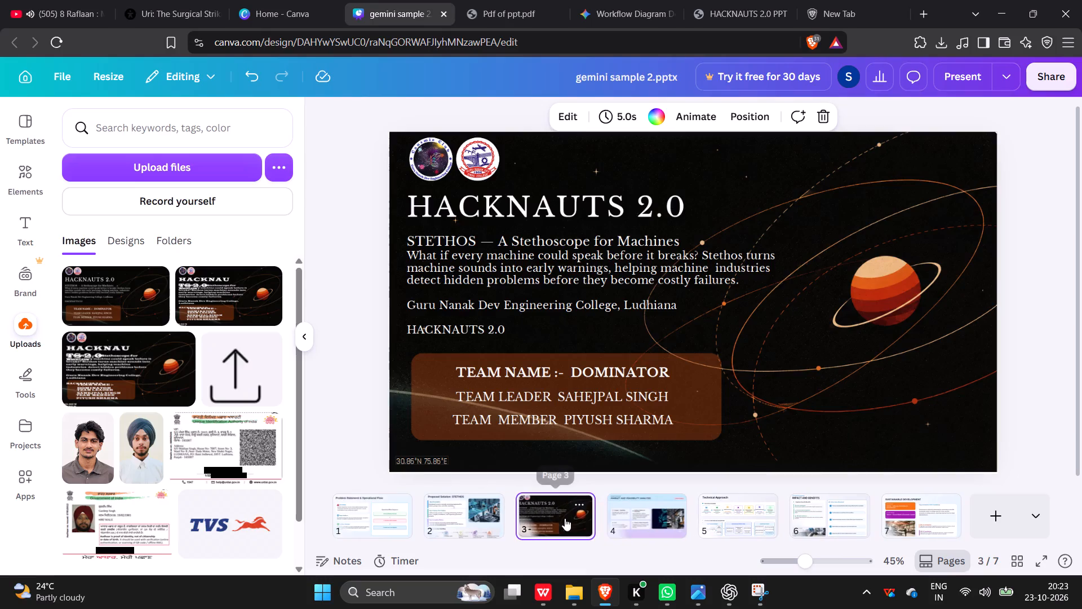
pyautogui.moveTo(565, 518); pyautogui.dragTo(334, 516)
pyautogui.click(358, 423)
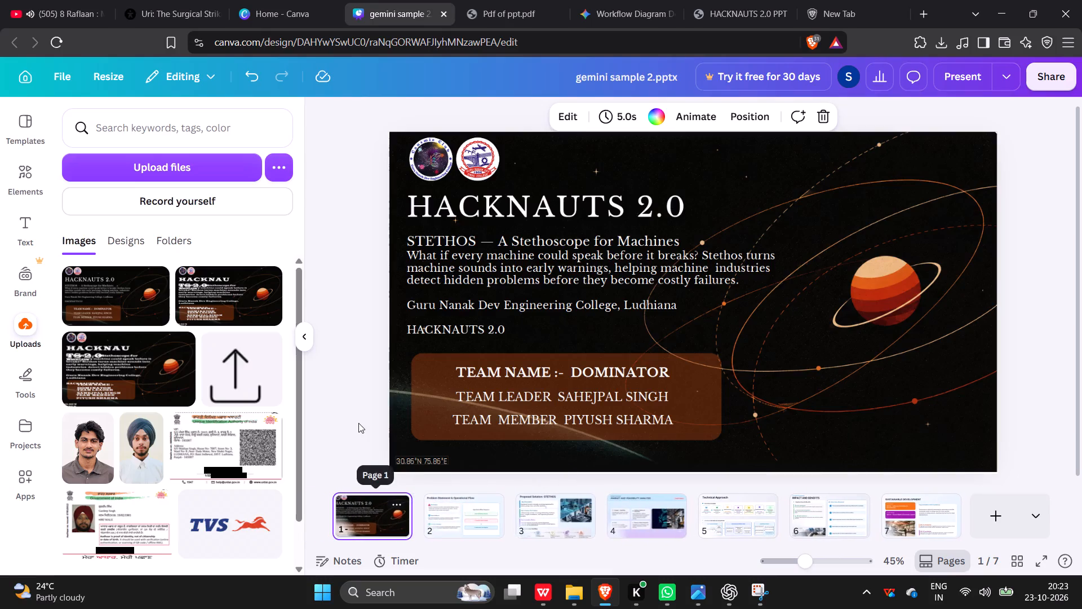
pyautogui.click(330, 113)
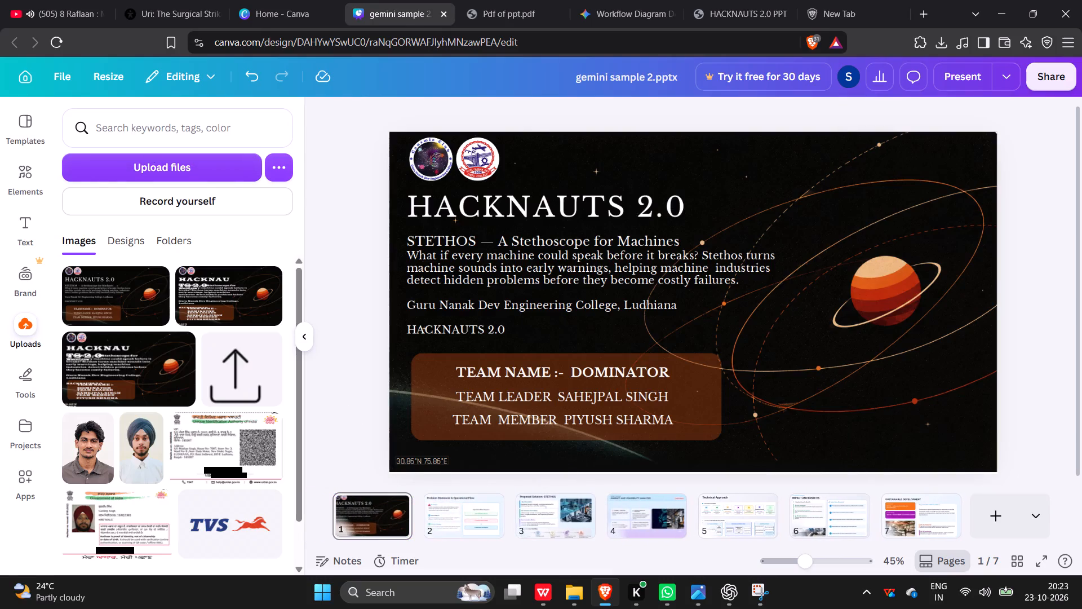
# Preview the title page in full-screen presentation mode and exit the preview.
pyautogui.click(37, 131)
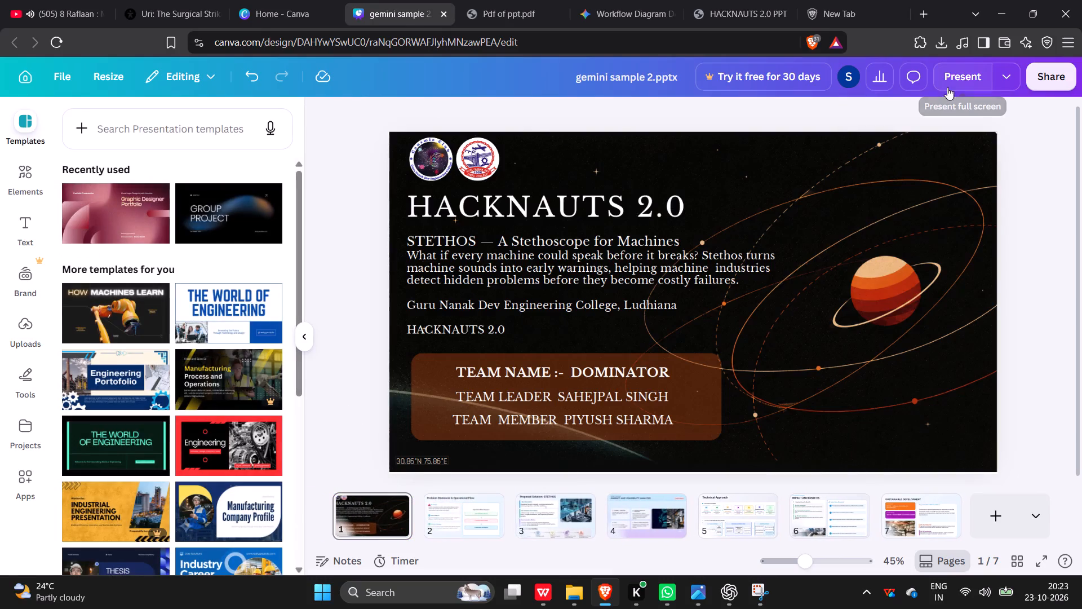
pyautogui.click(961, 77)
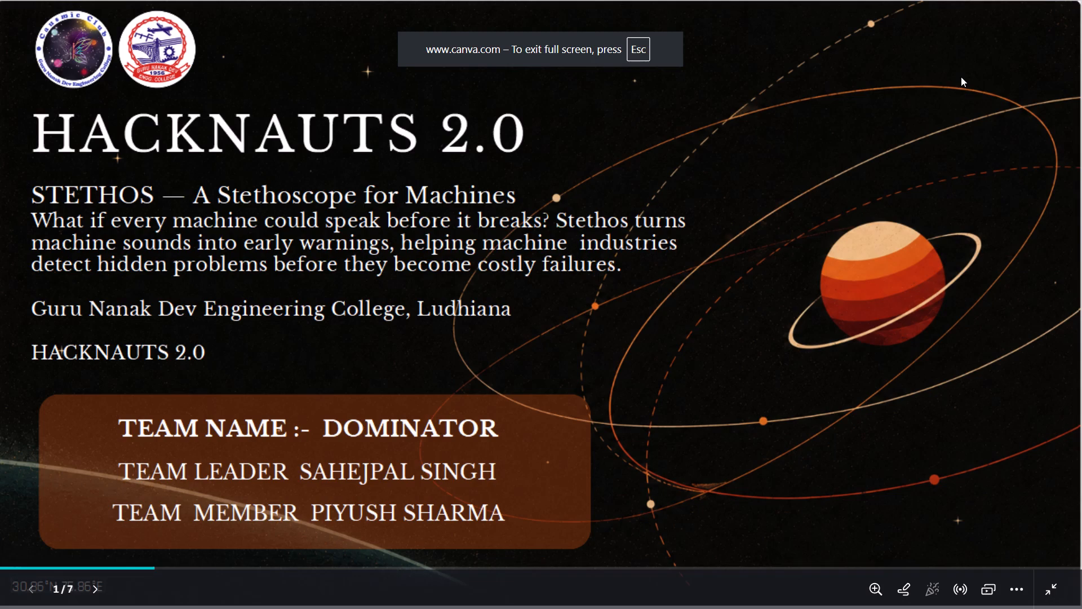
pyautogui.press('Escape')
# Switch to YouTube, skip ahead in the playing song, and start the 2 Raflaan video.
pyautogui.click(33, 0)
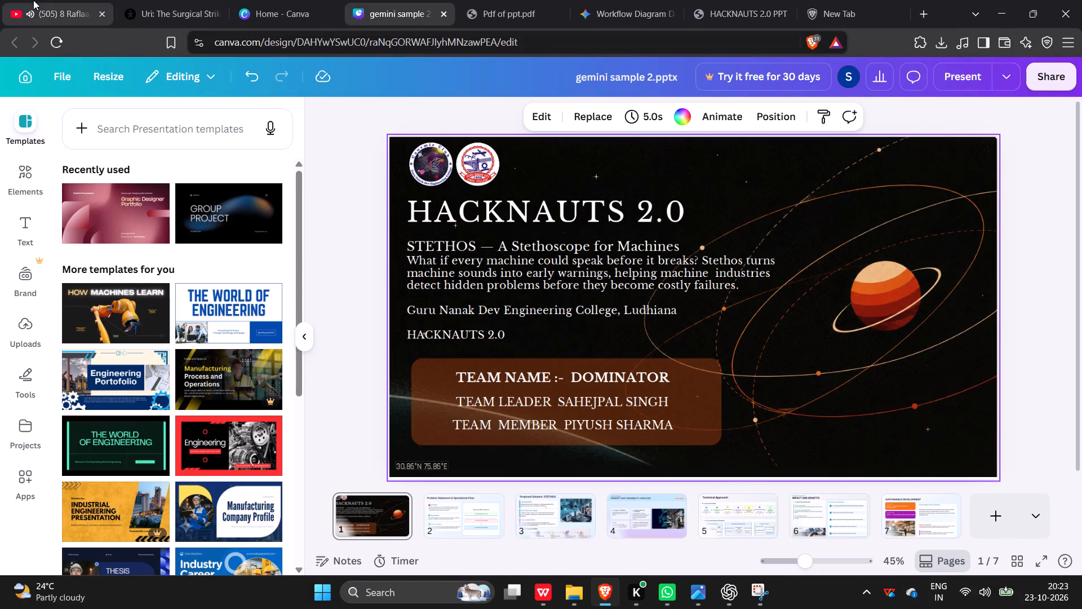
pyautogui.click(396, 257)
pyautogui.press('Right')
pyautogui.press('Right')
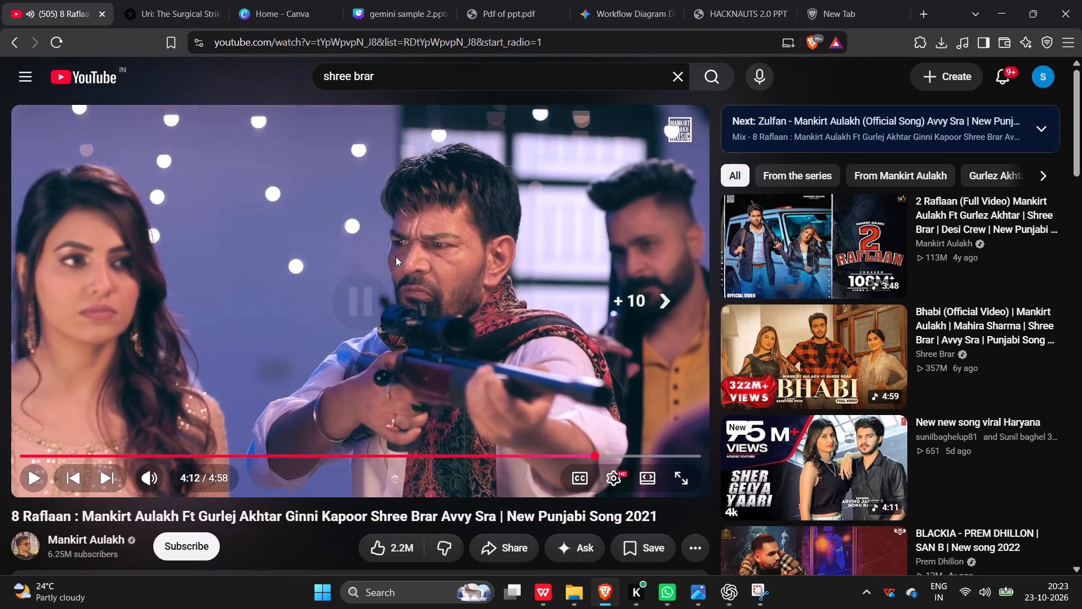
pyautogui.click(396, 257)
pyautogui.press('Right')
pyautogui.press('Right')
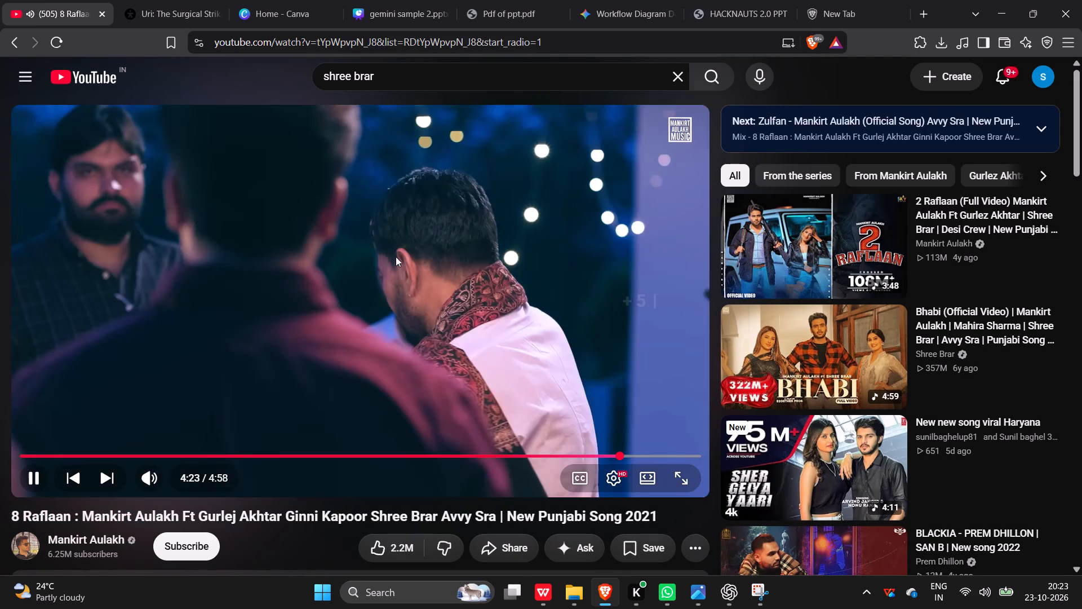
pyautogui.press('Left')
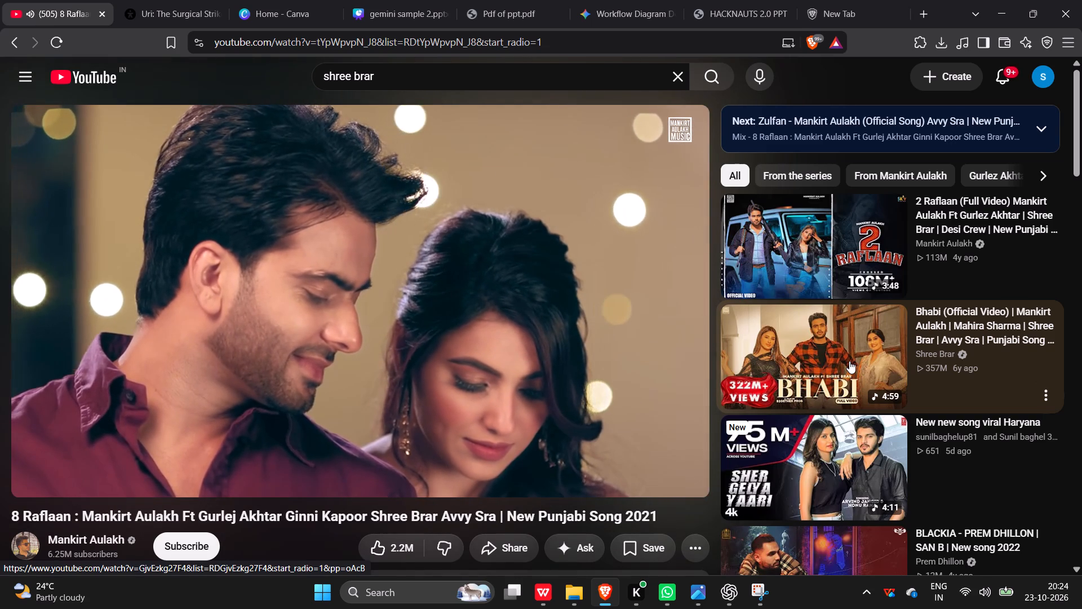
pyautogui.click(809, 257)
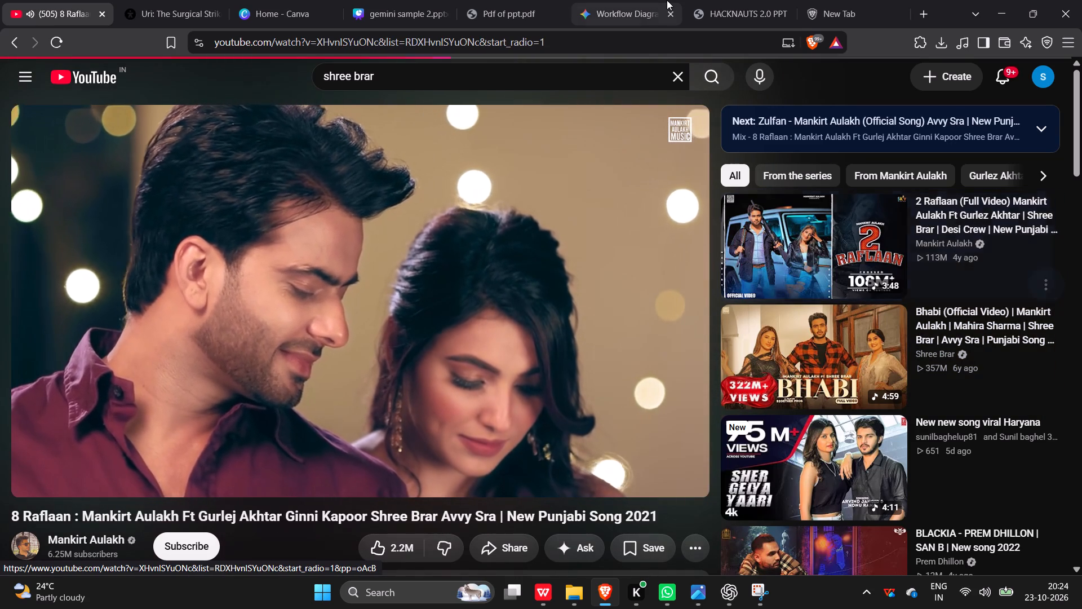
# Look through the open reference pages and return to the gemini sample 2.pptx design.
pyautogui.click(667, 0)
pyautogui.click(697, 0)
pyautogui.click(582, 0)
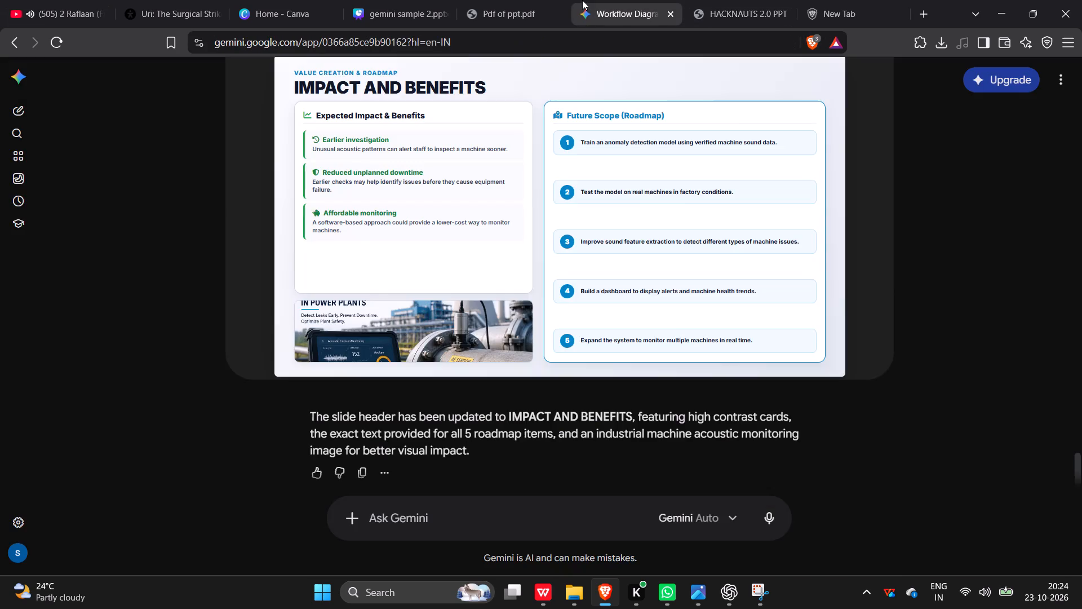
pyautogui.click(502, 0)
pyautogui.click(366, 0)
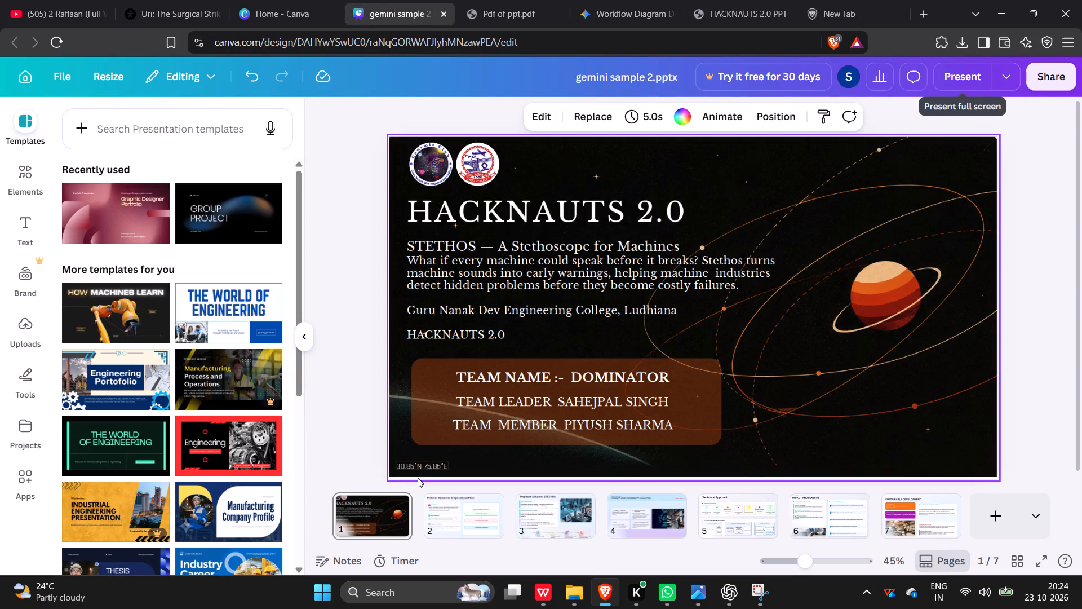
# Preview pages 1 to 3 in full-screen presentation mode, go back to the Problem Statement page, and exit the preview.
pyautogui.click(967, 72)
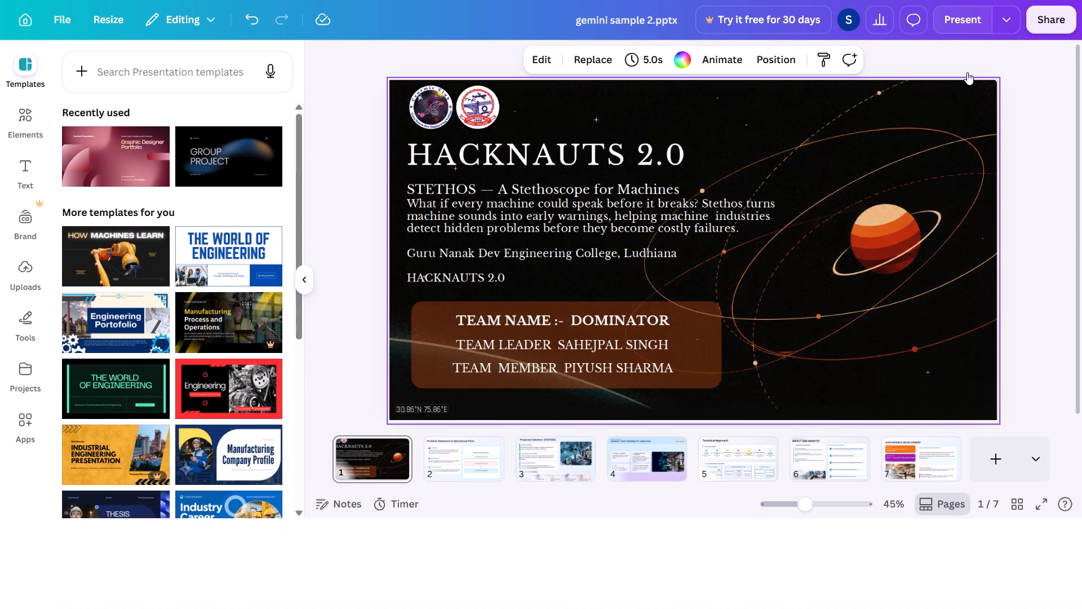
pyautogui.press('Right')
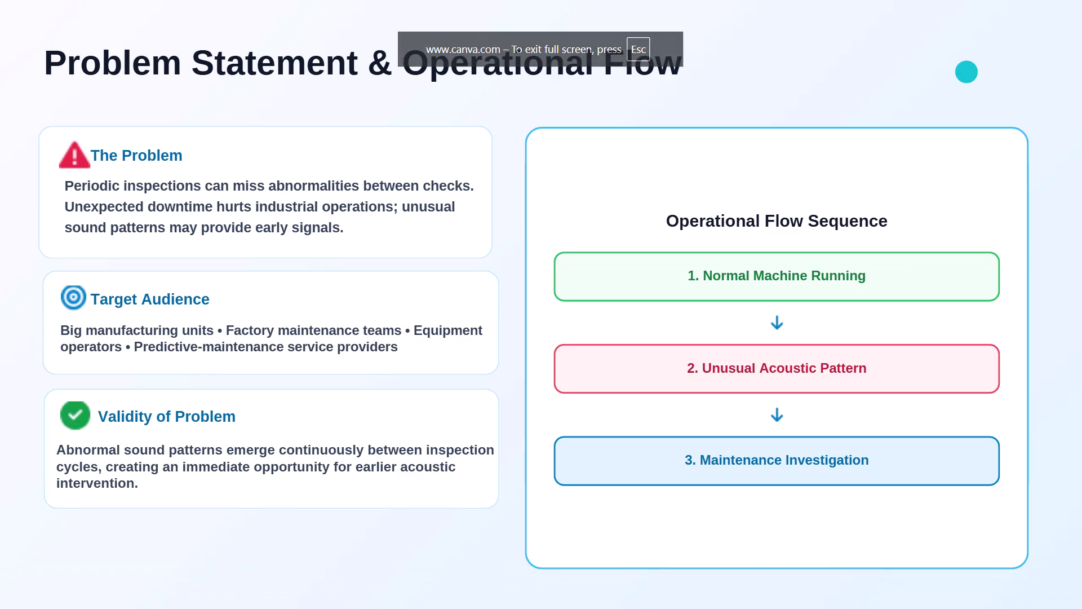
pyautogui.click(688, 38)
pyautogui.hscroll(-8, 708, 91)
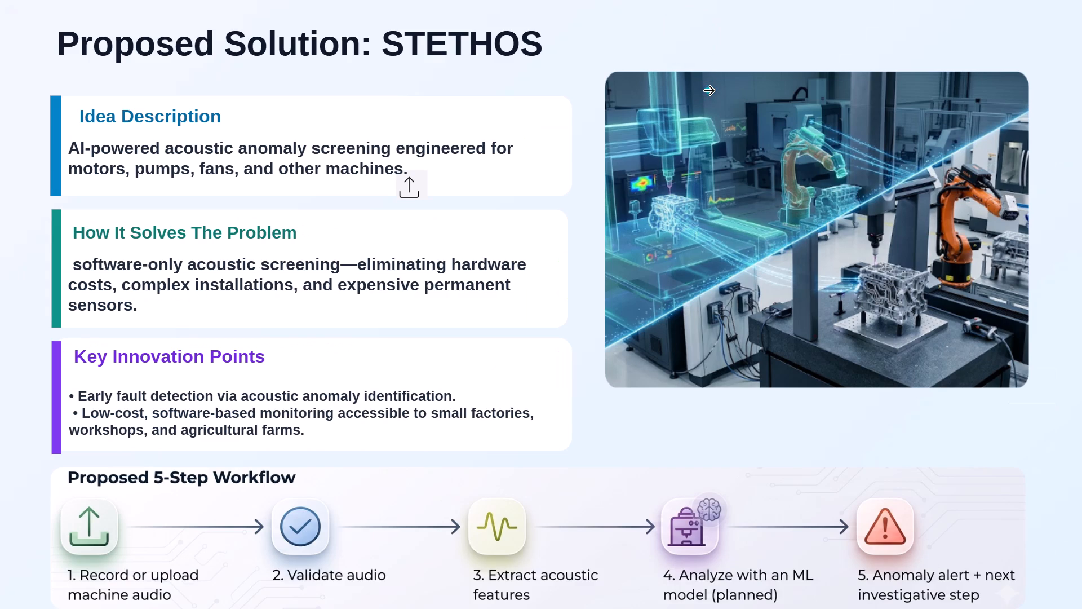
pyautogui.hscroll(8, 708, 91)
pyautogui.press('Left')
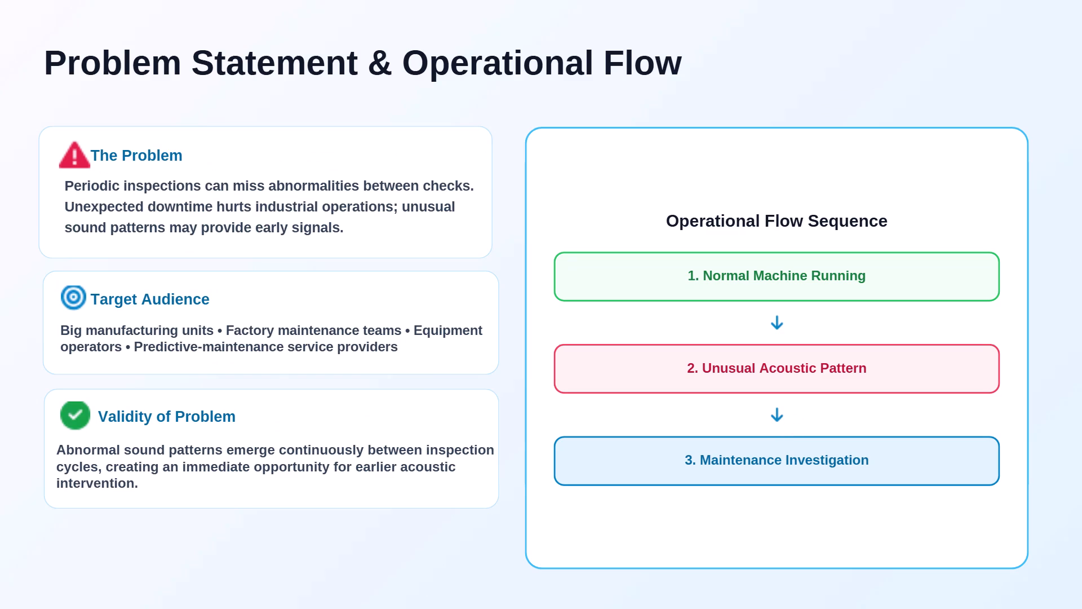
pyautogui.press('Escape')
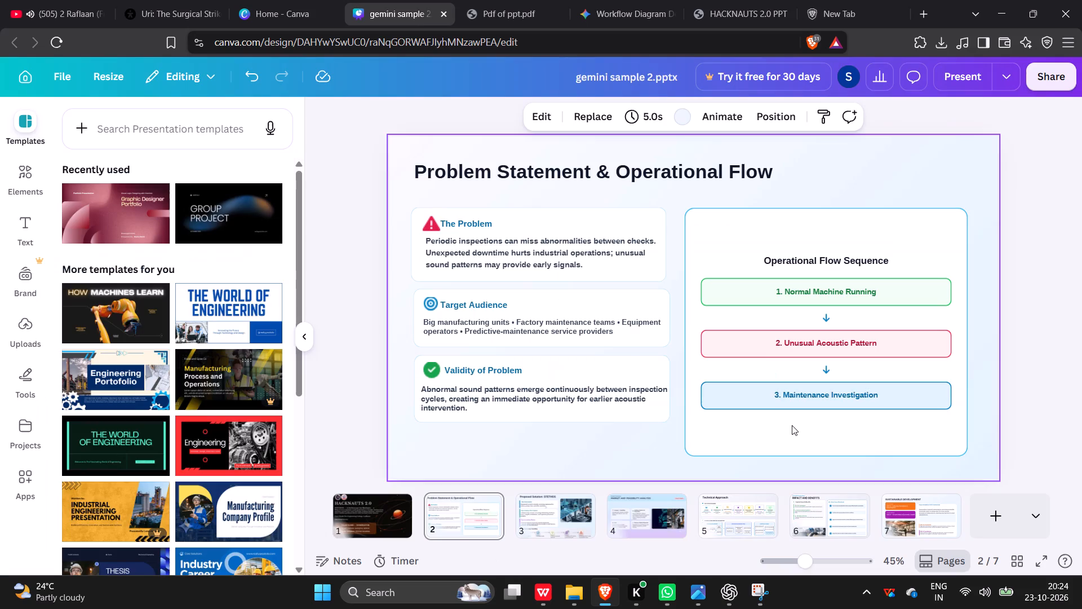
# Check the Problem Statement page of the HACKNAUTS 2.0 PPT template, glance at the Gemini chat, and return to the Canva design.
pyautogui.click(712, 0)
pyautogui.scroll(-4, 545, 298)
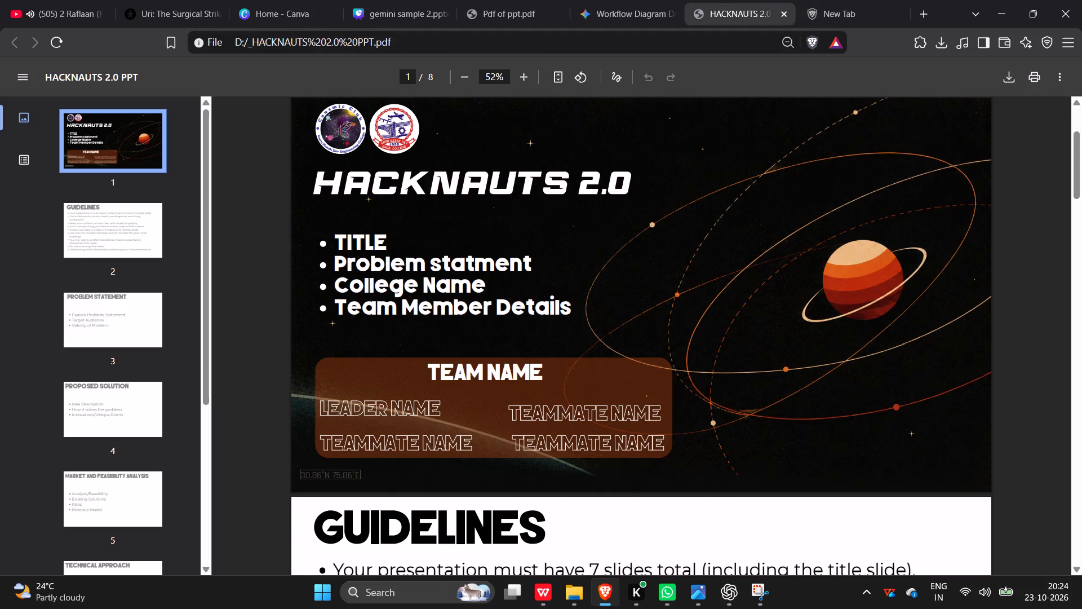
pyautogui.scroll(-4, 545, 298)
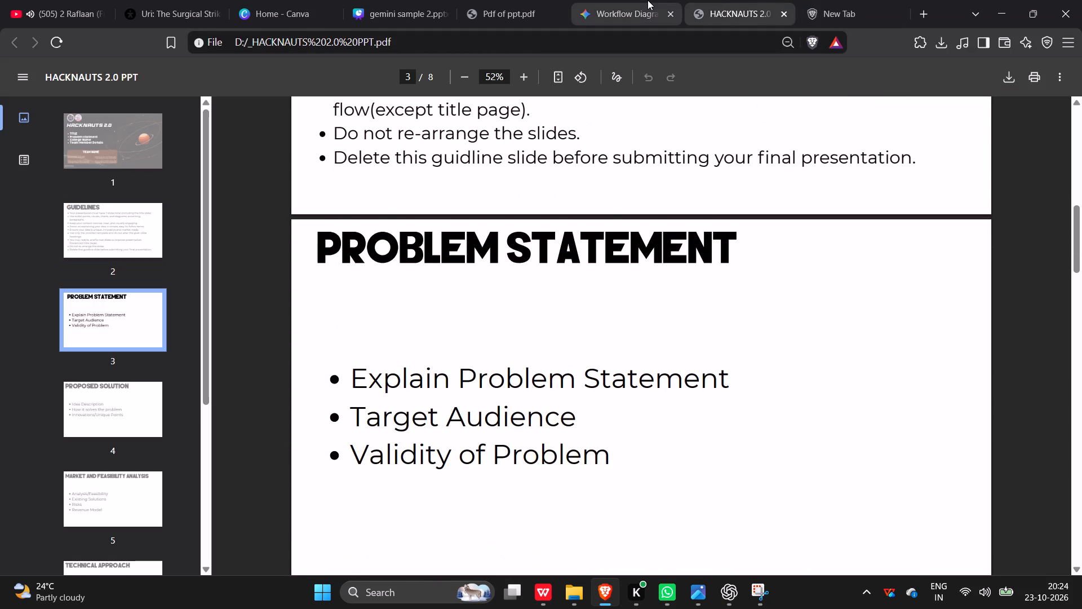
pyautogui.moveTo(474, 424); pyautogui.dragTo(538, 469)
pyautogui.click(538, 469)
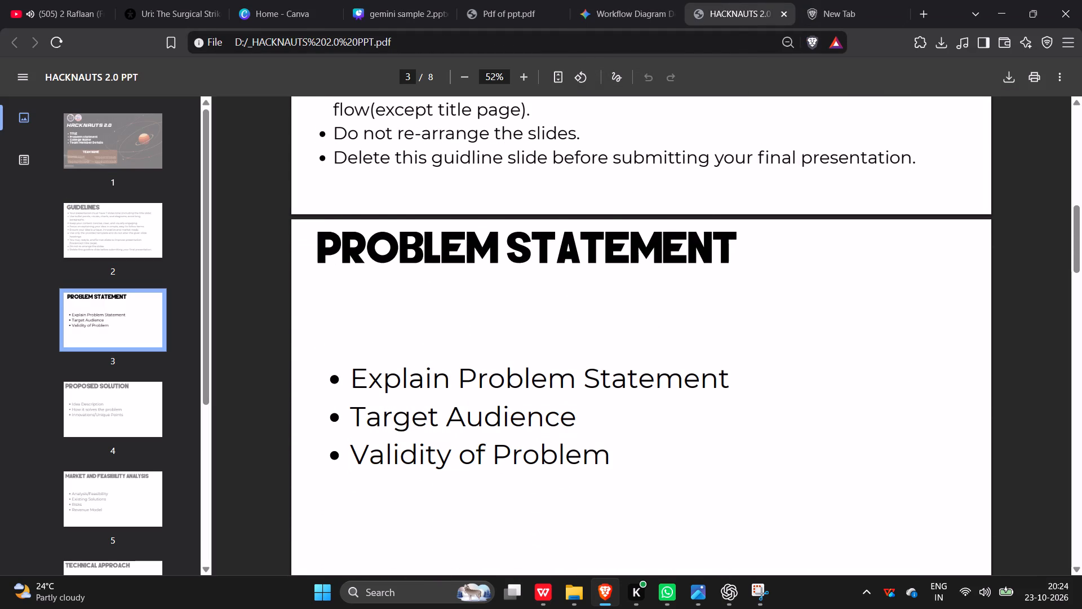
pyautogui.click(611, 0)
pyautogui.click(502, 0)
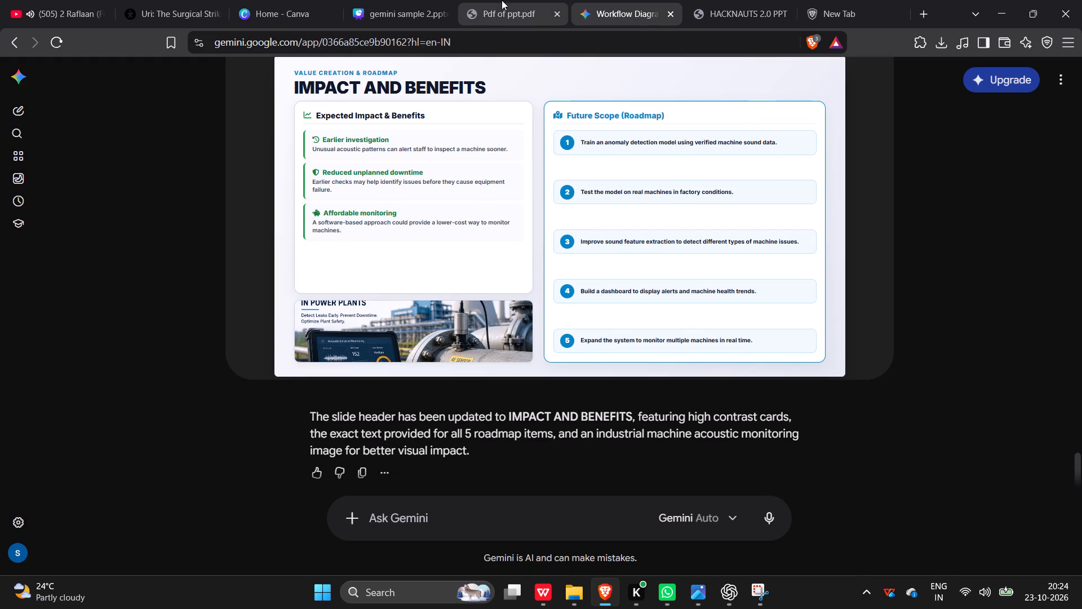
pyautogui.click(411, 4)
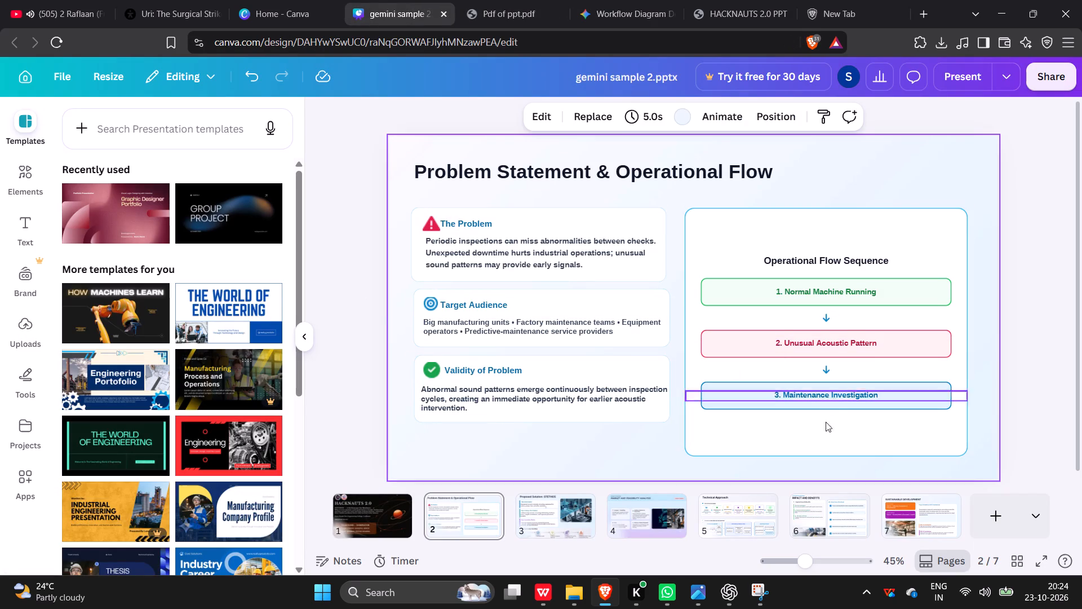
pyautogui.click(943, 415)
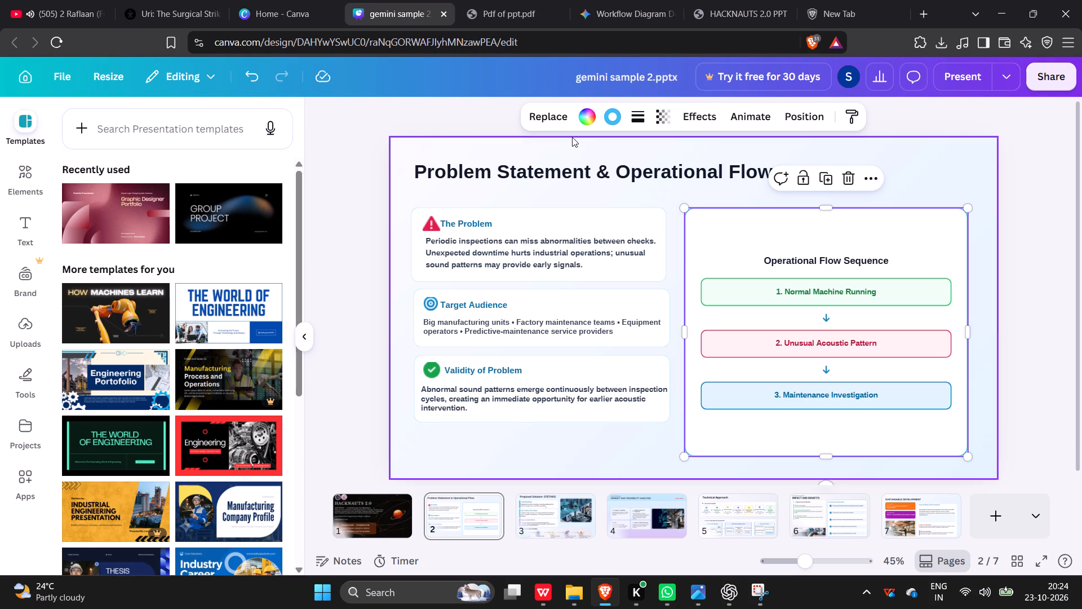
pyautogui.click(299, 109)
pyautogui.click(756, 592)
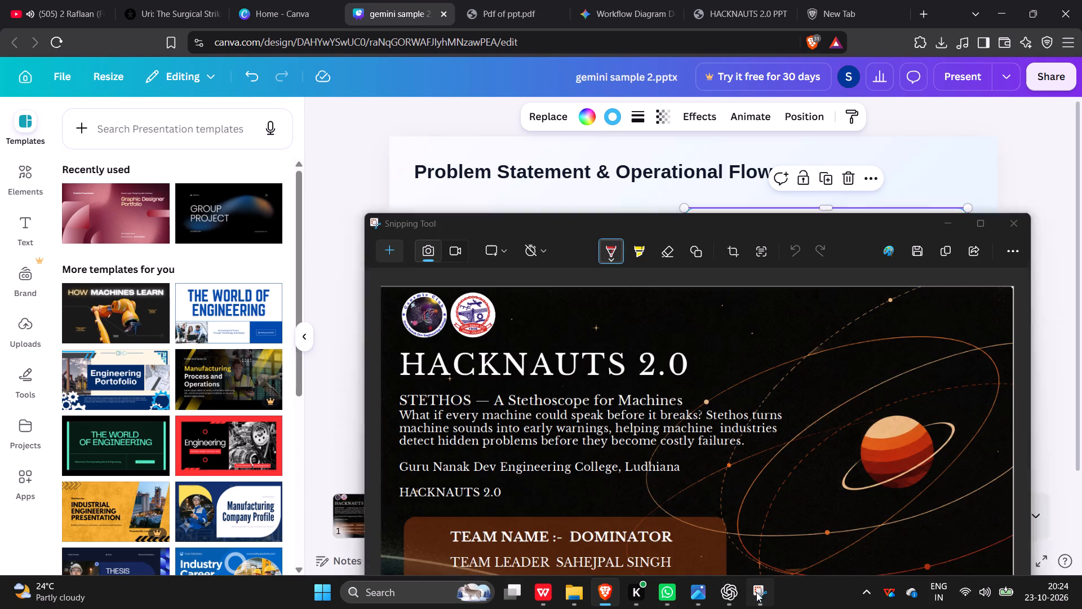
pyautogui.click(398, 250)
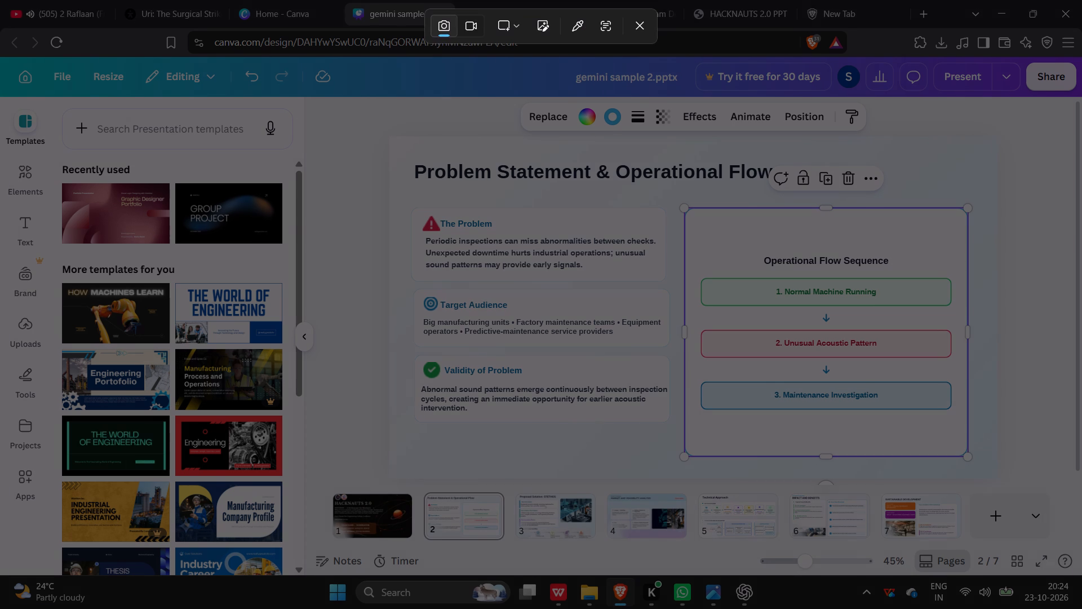
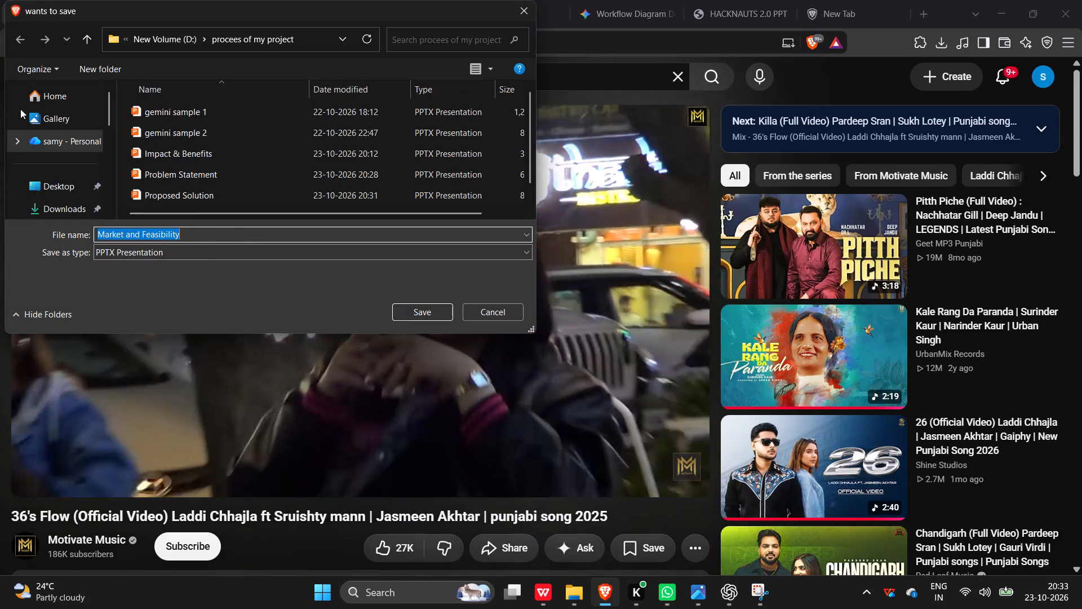
pyautogui.click(432, 319)
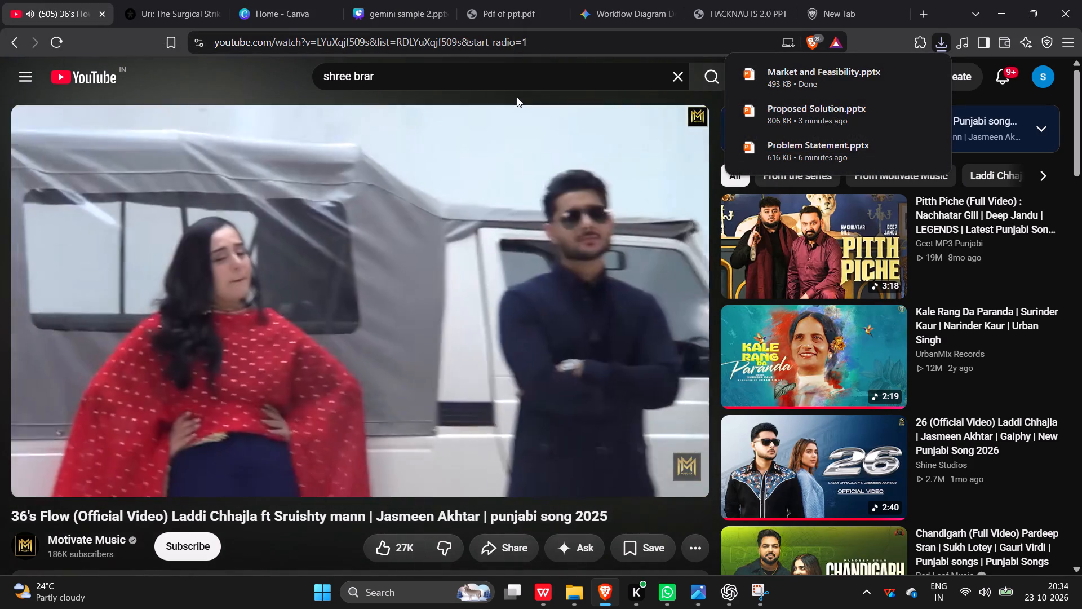
# Remove the pale blue backgrounds from blank pages 3 and 4 of the Canva presentation.
pyautogui.click(515, 0)
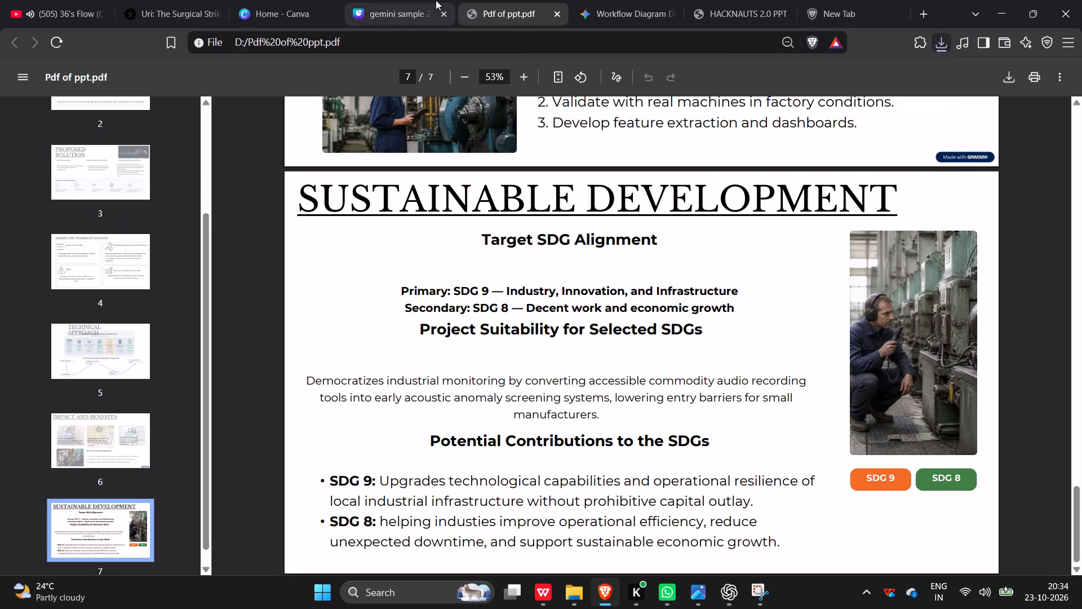
pyautogui.click(436, 0)
pyautogui.click(429, 507)
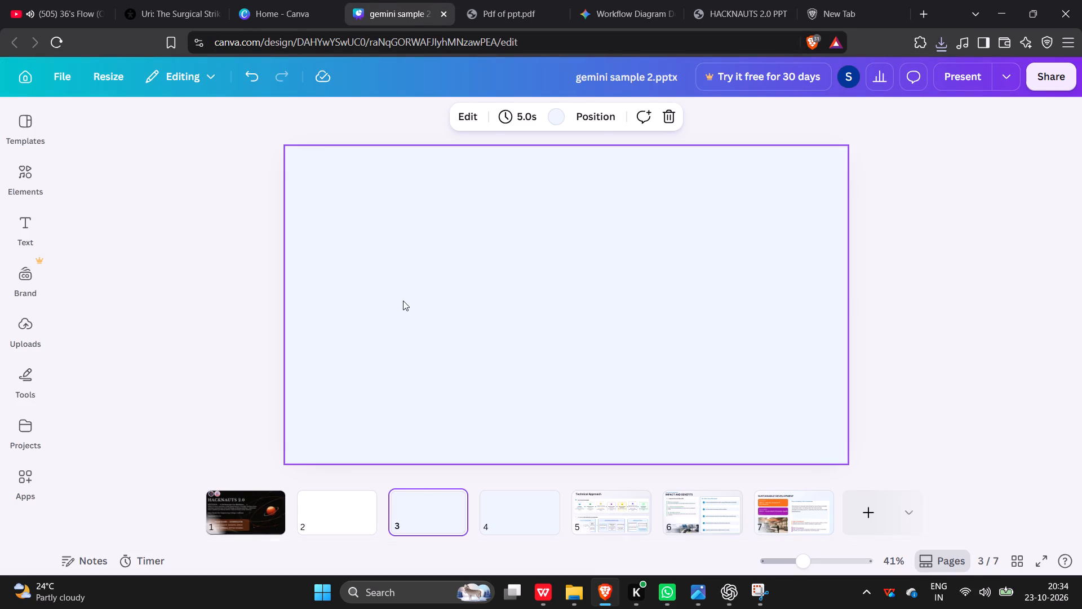
pyautogui.click(403, 301)
pyautogui.press('Delete')
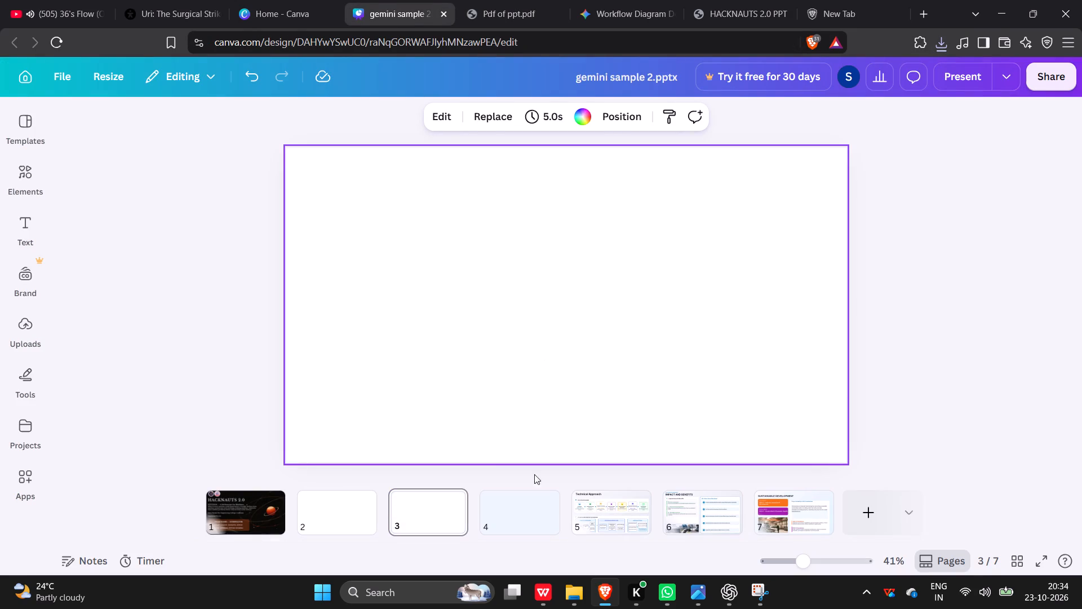
pyautogui.click(499, 525)
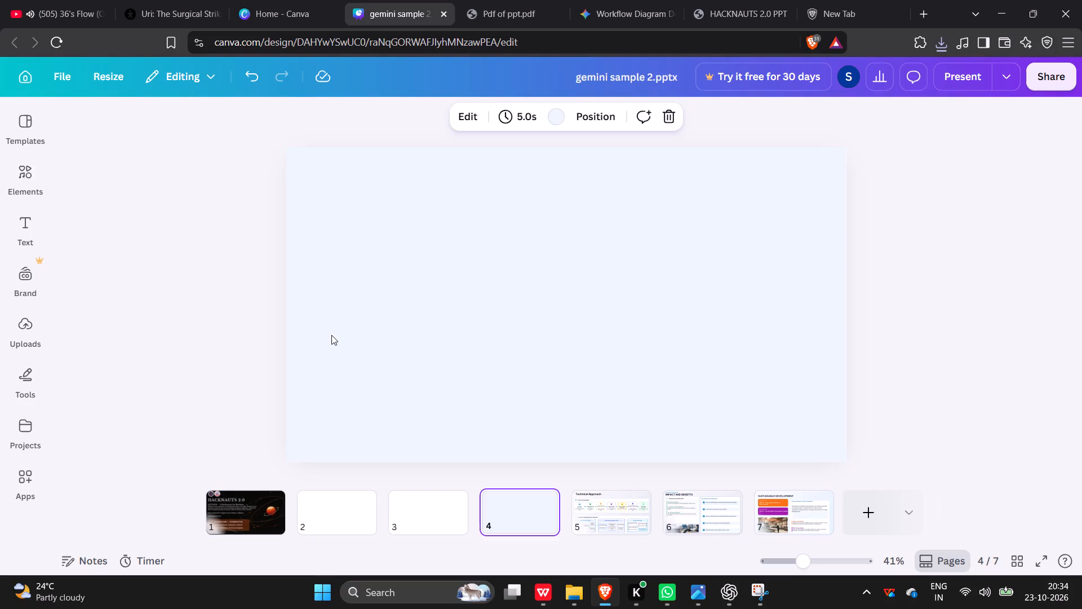
pyautogui.click(331, 335)
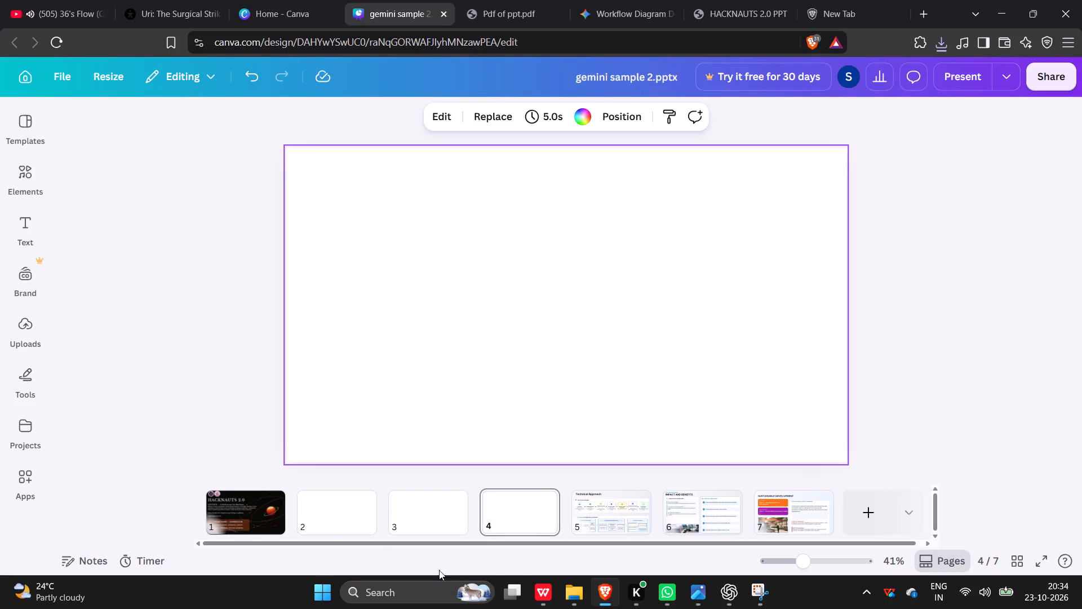
# Upload the Impact & Benefits, Market and Feasibility, and Problem Statement presentations from the "procees of my project" folder to Canva.
pyautogui.click(344, 522)
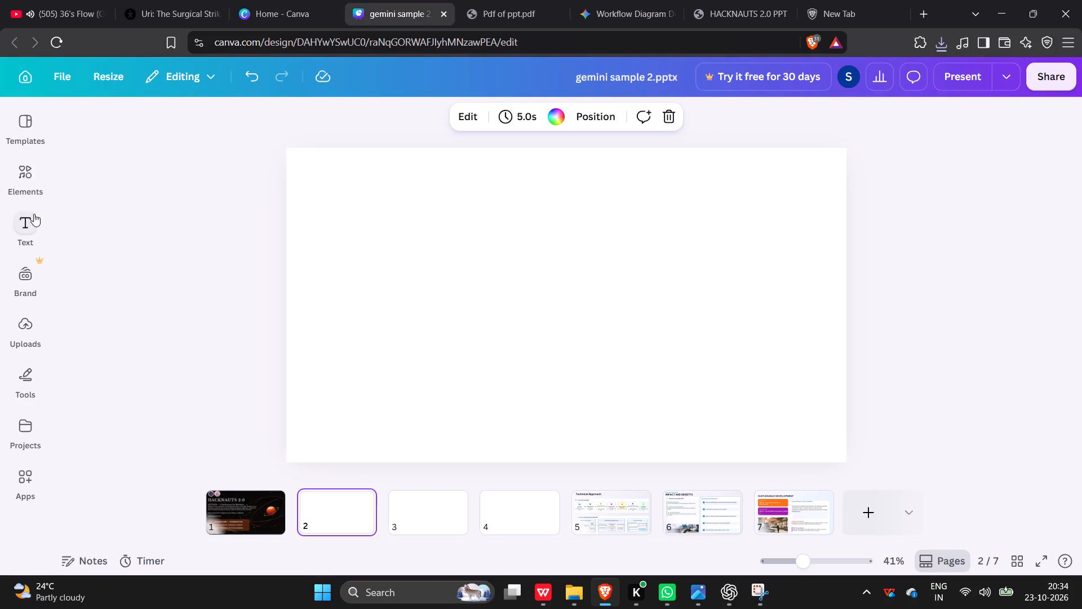
pyautogui.click(35, 322)
pyautogui.click(249, 173)
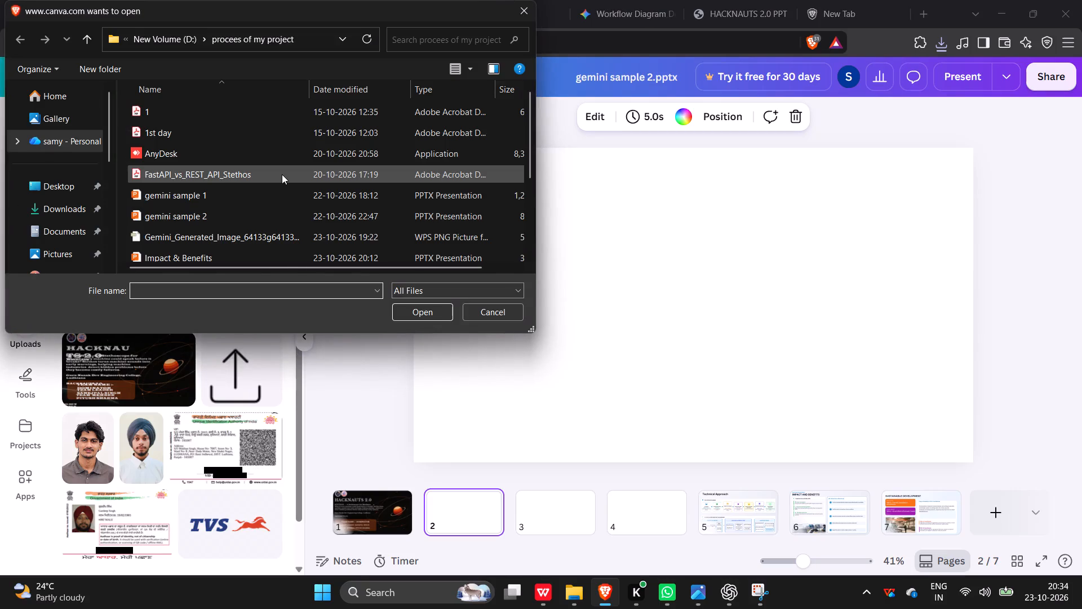
pyautogui.scroll(-6, 305, 227)
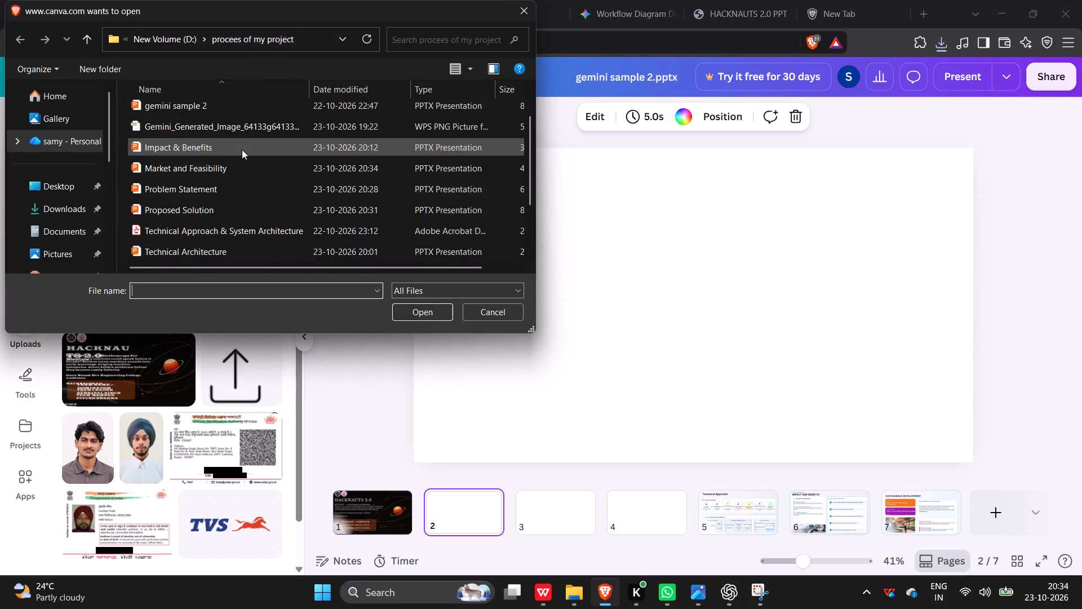
pyautogui.click(242, 149)
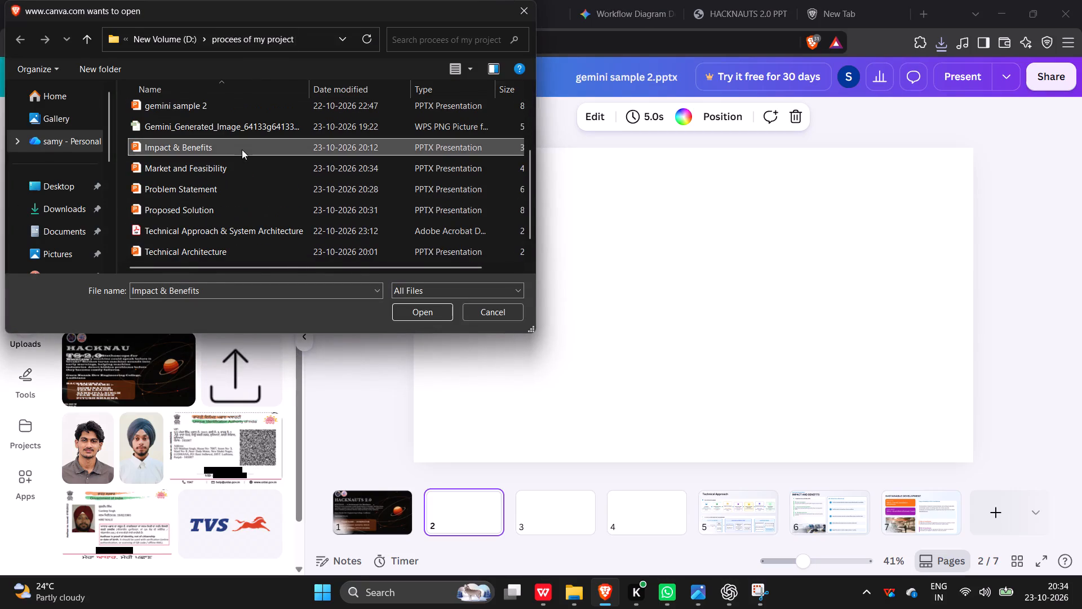
pyautogui.hotkey('shift', 'Down')
pyautogui.hotkey('shift', 'Down')
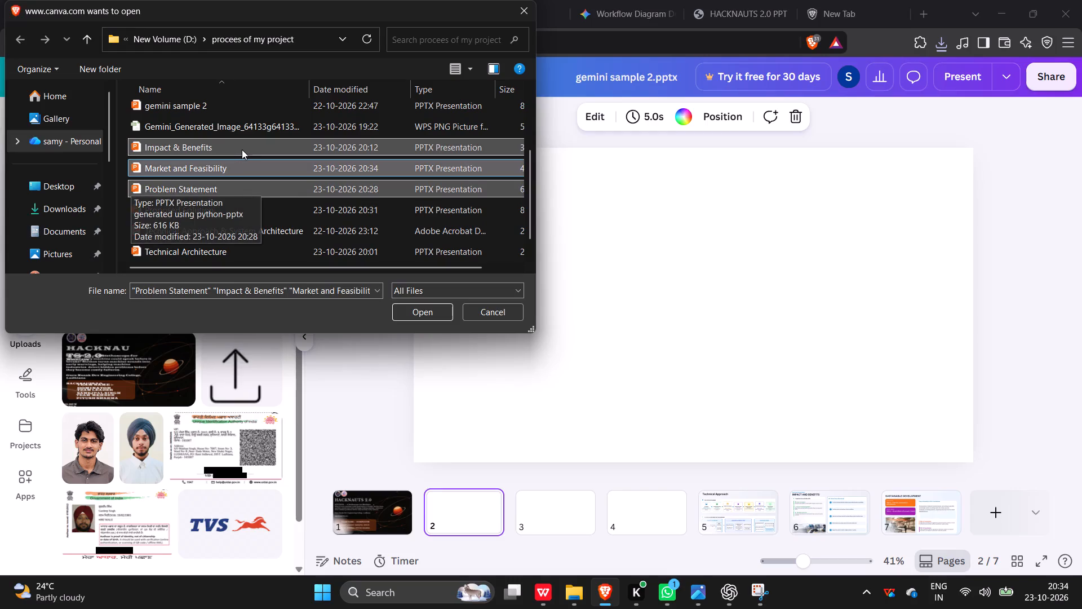
pyautogui.hotkey('shift', 'Down')
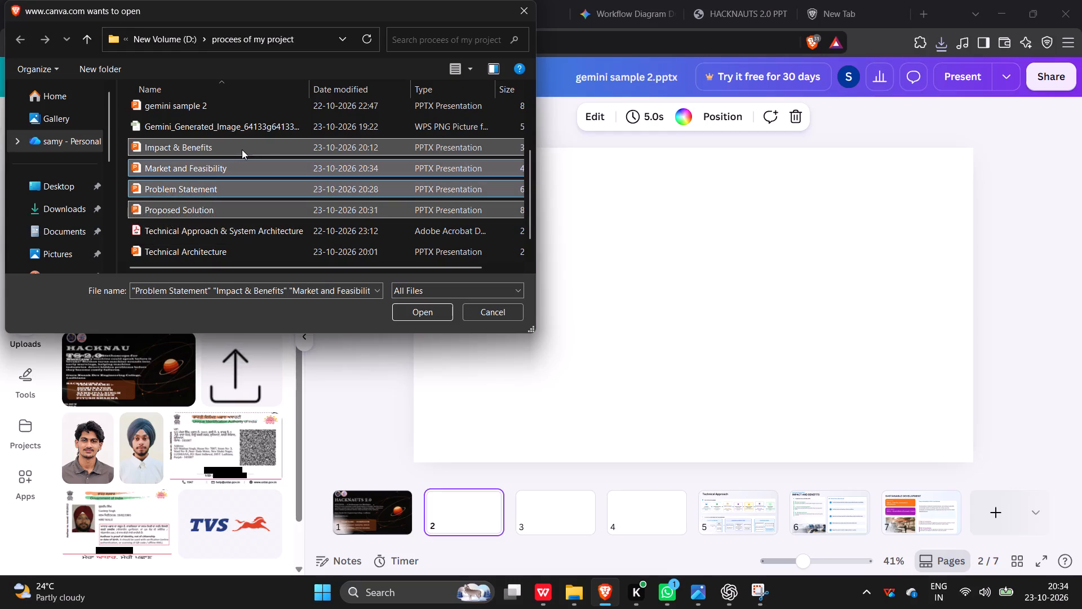
pyautogui.click(194, 72)
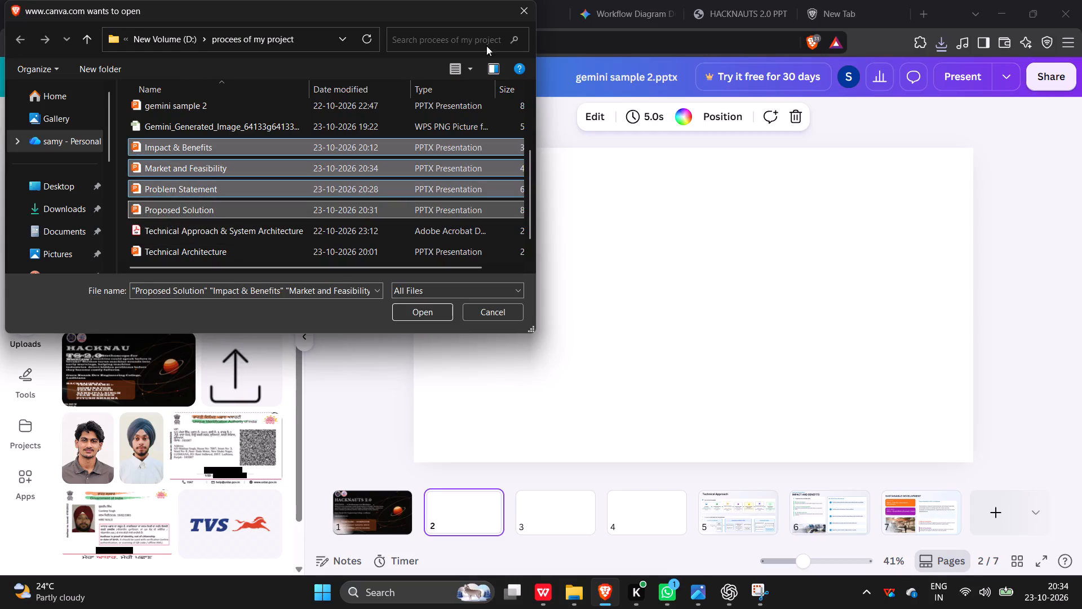
pyautogui.click(827, 42)
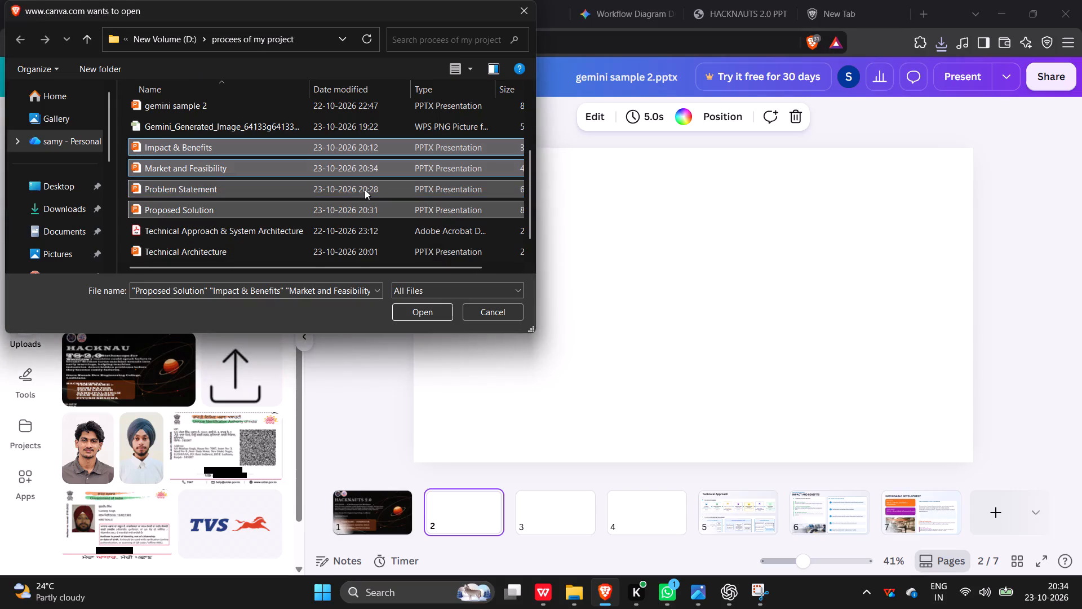
pyautogui.click(365, 189)
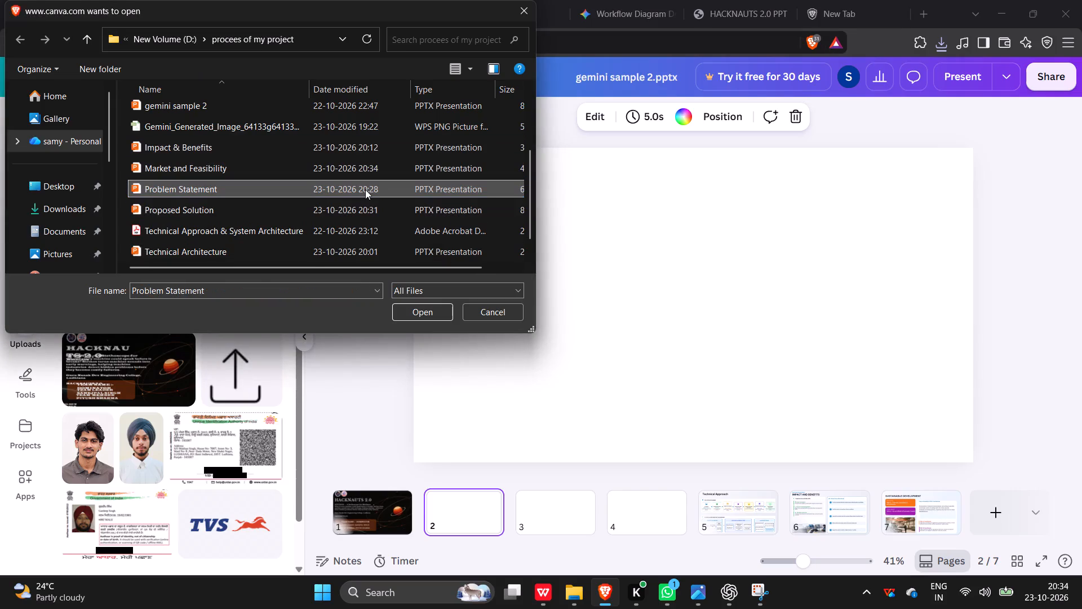
pyautogui.hotkey('shift', 'Up')
pyautogui.hotkey('shift', 'Up')
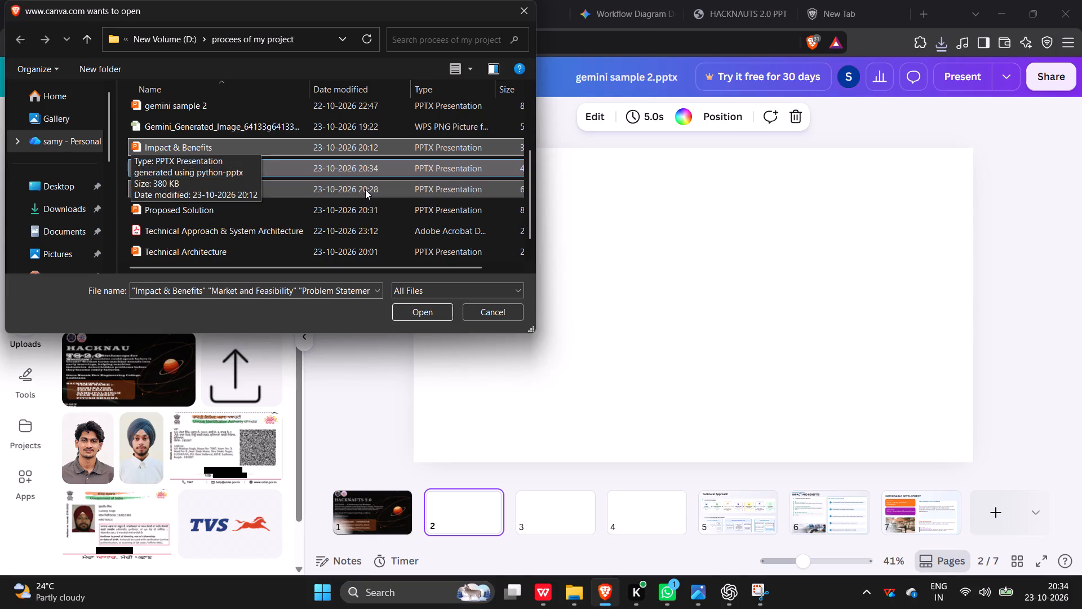
pyautogui.press('Return')
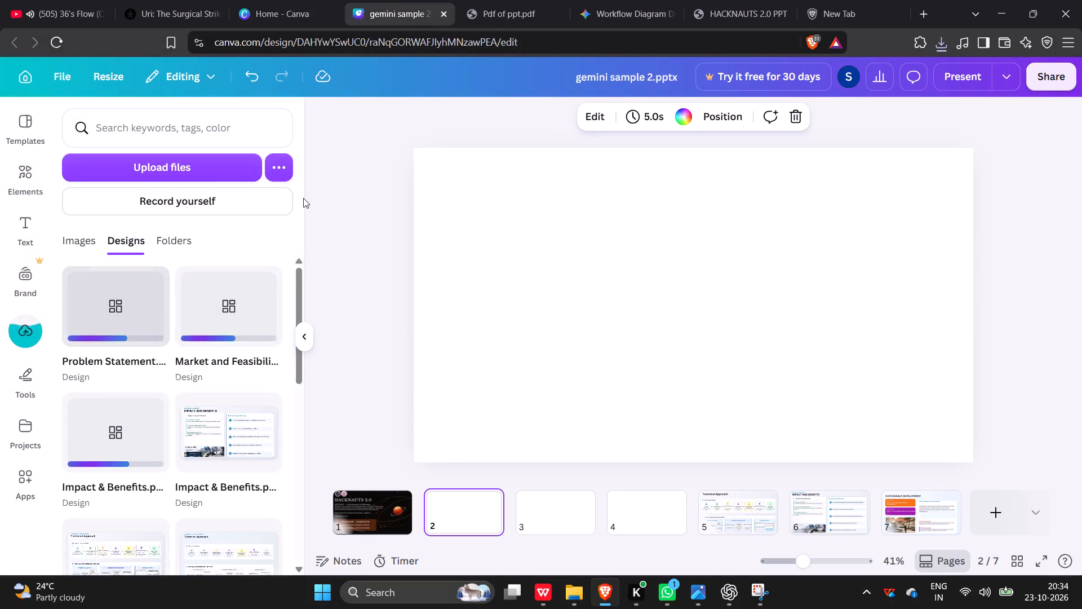
# Switch to YouTube and look through the recommended videos beside the current song.
pyautogui.click(0, 0)
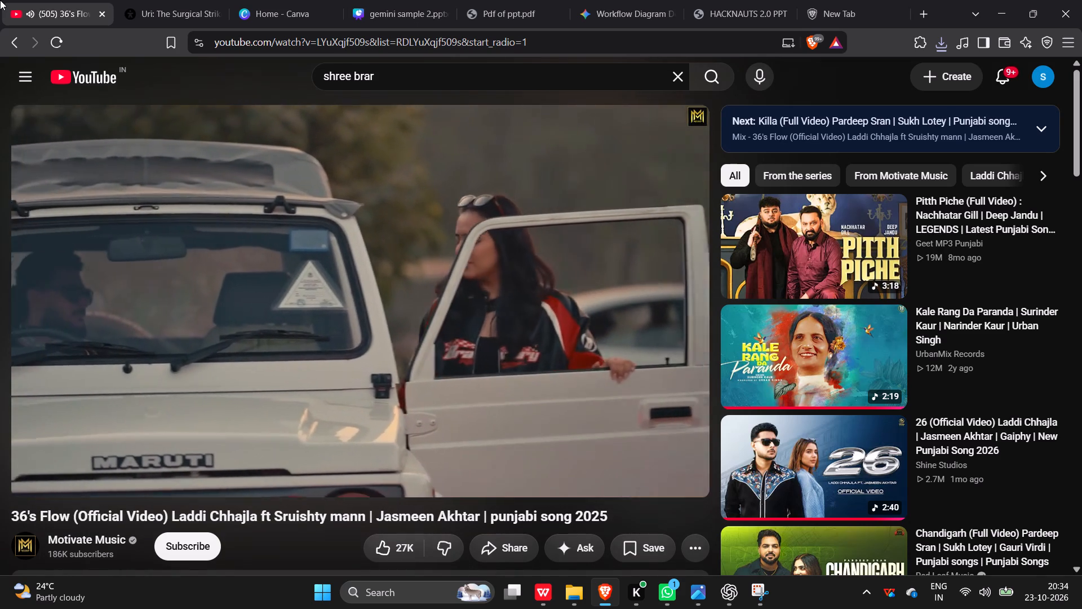
pyautogui.press('Right')
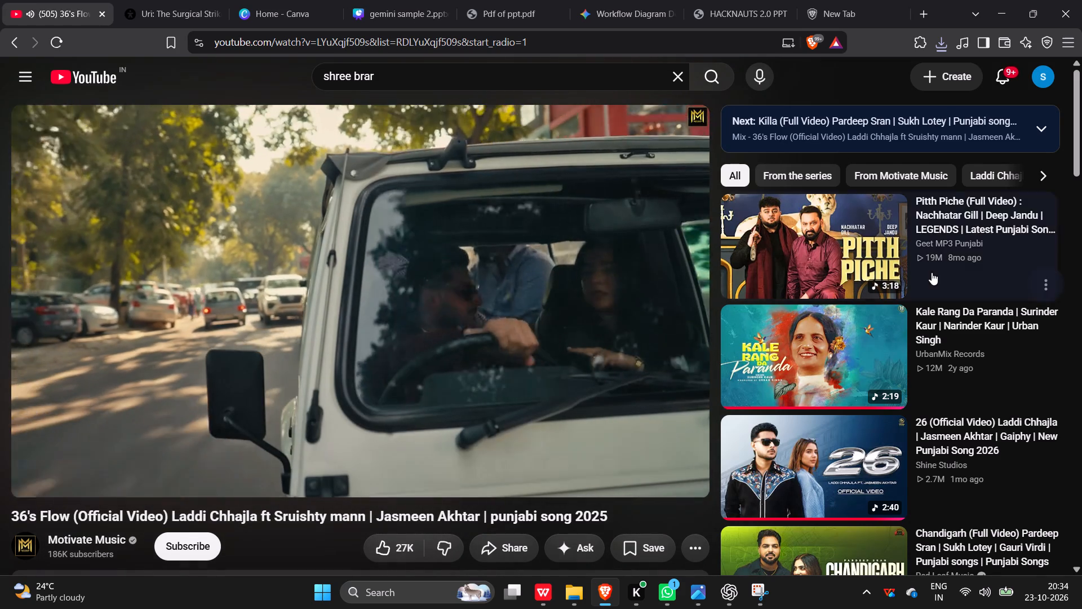
pyautogui.scroll(-3, 932, 272)
pyautogui.scroll(1, 932, 272)
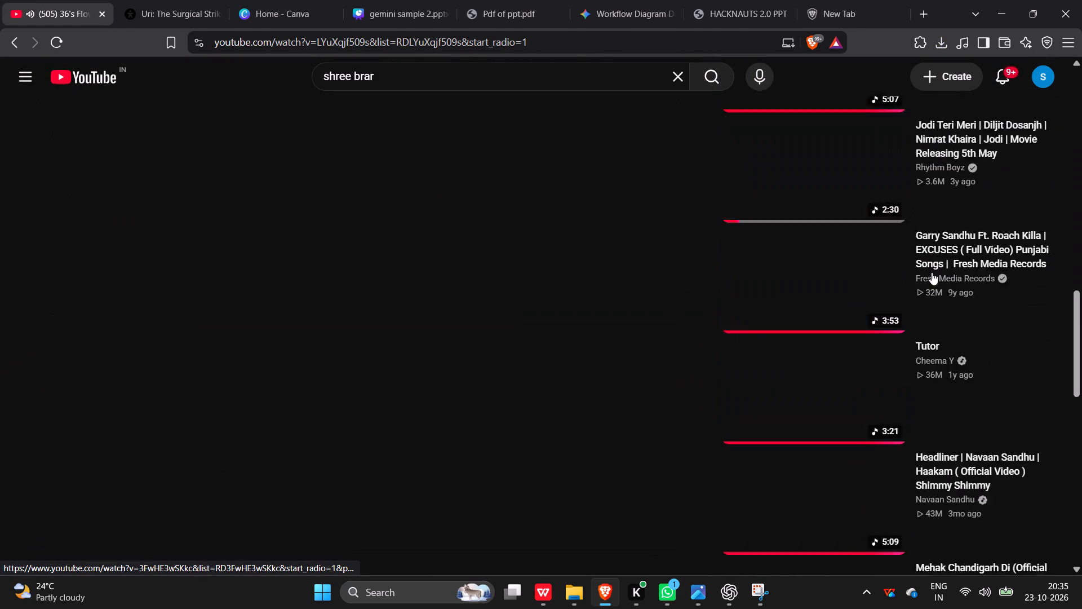
pyautogui.scroll(9, 932, 272)
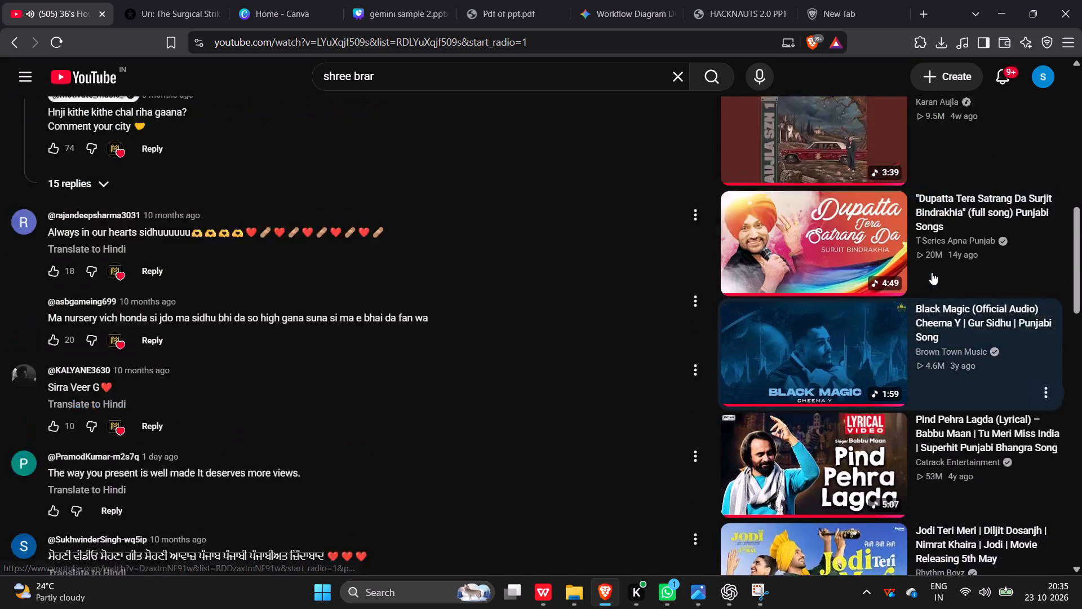
pyautogui.scroll(4, 932, 272)
pyautogui.click(555, 273)
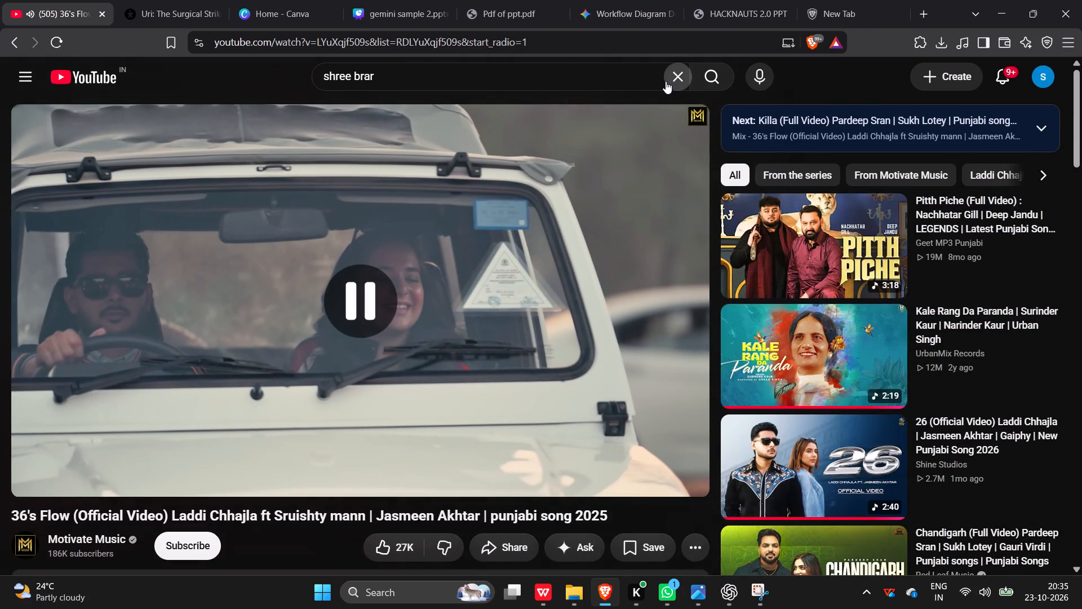
# Search YouTube for Laddi Chhajla and play the song CIRCLE.
pyautogui.click(666, 81)
pyautogui.write('LADD')
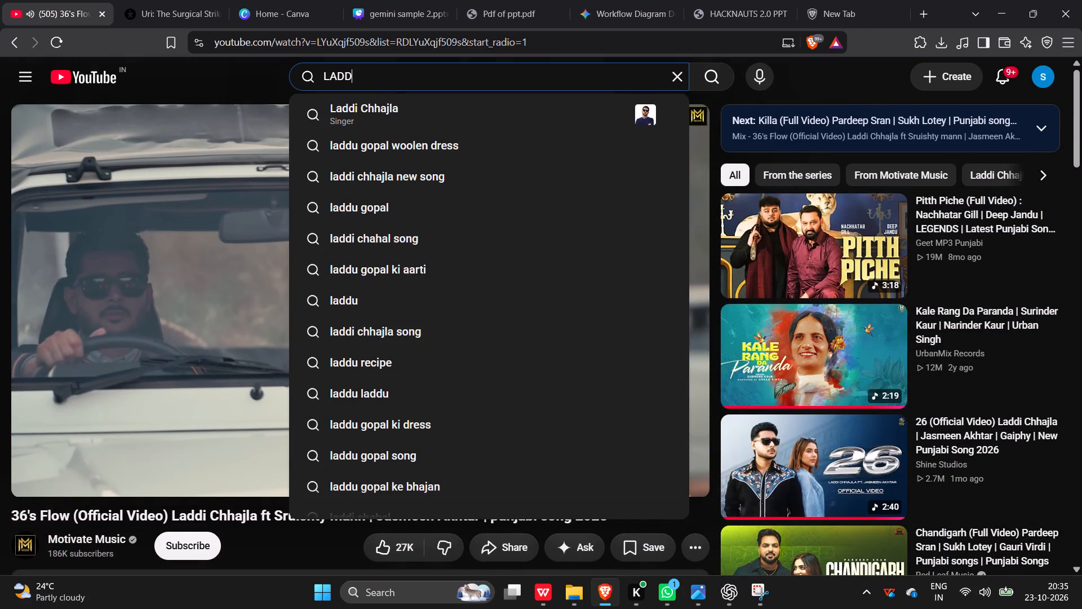
pyautogui.press('Down')
pyautogui.press('Return')
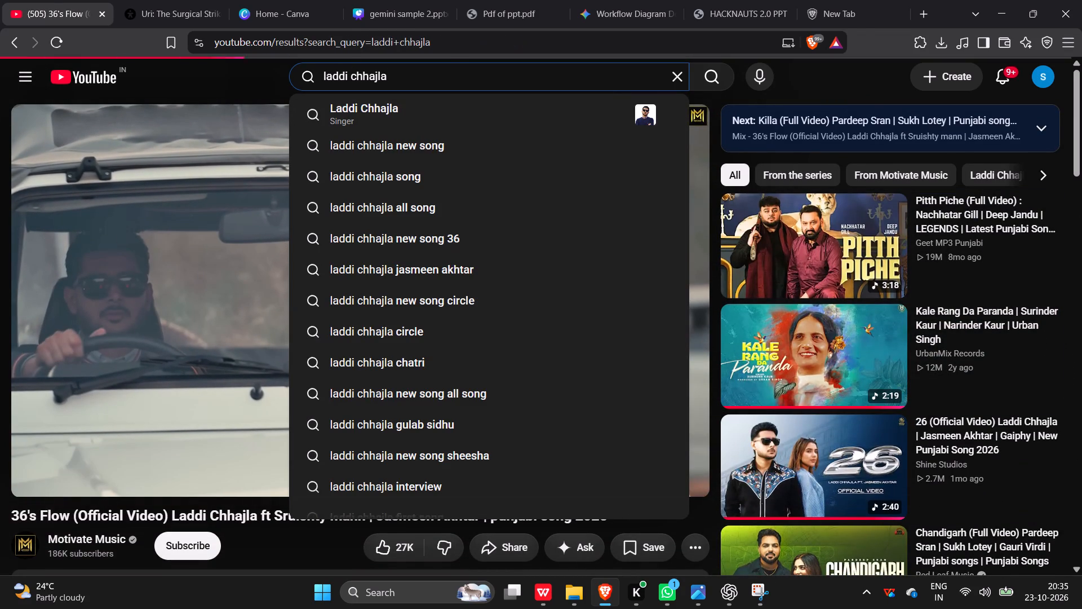
pyautogui.press('Tab')
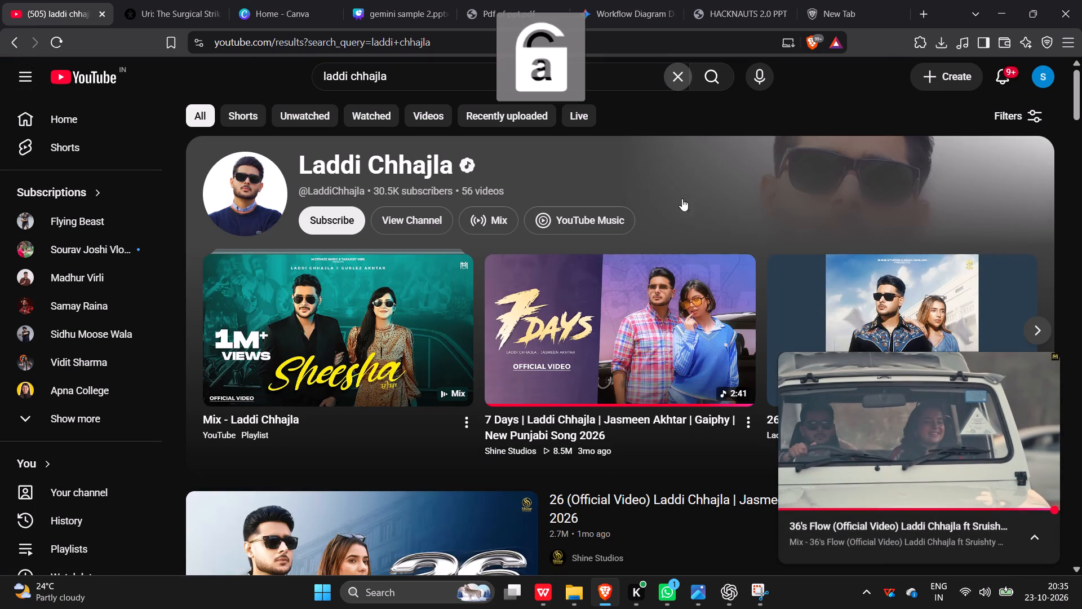
pyautogui.scroll(-7, 694, 262)
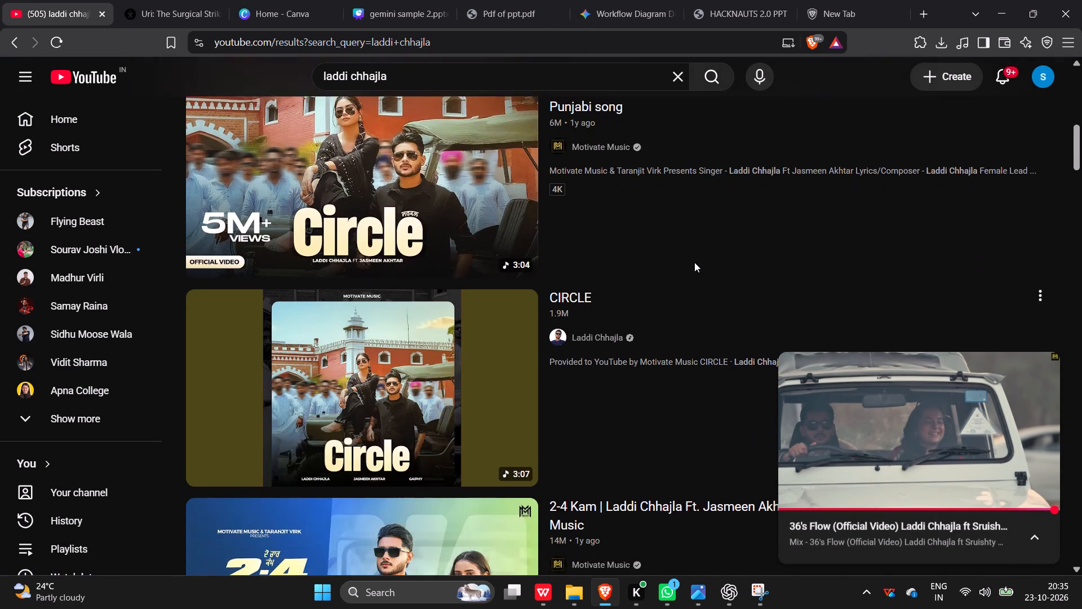
pyautogui.scroll(-1, 694, 262)
pyautogui.doubleClick(406, 342)
# Return to the Canva presentation and place the uploaded Problem Statement slide on blank page 2.
pyautogui.click(583, 0)
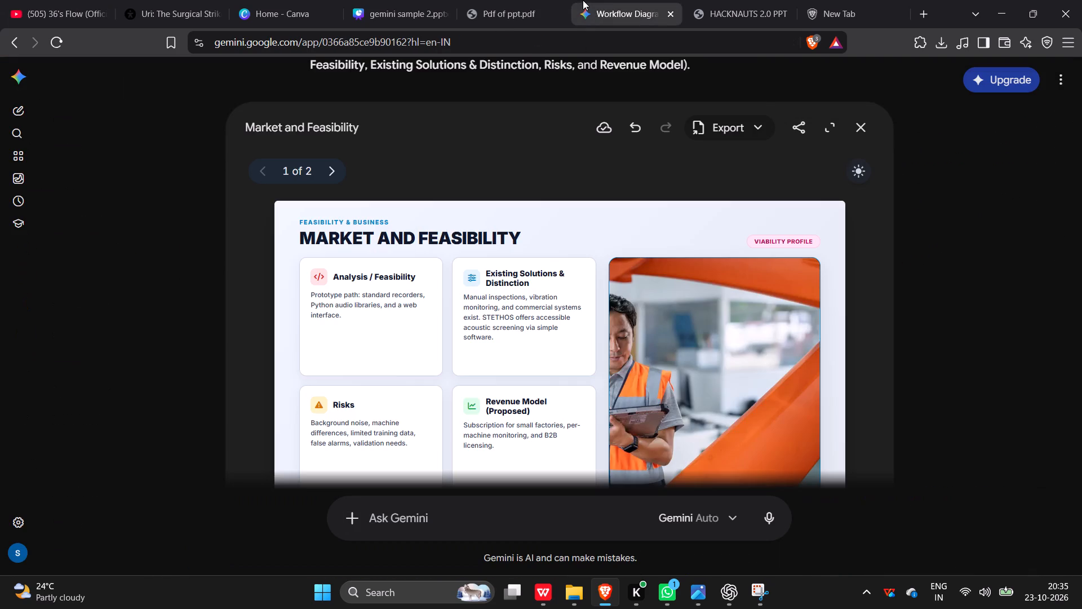
pyautogui.scroll(-1, 658, 295)
pyautogui.click(453, 0)
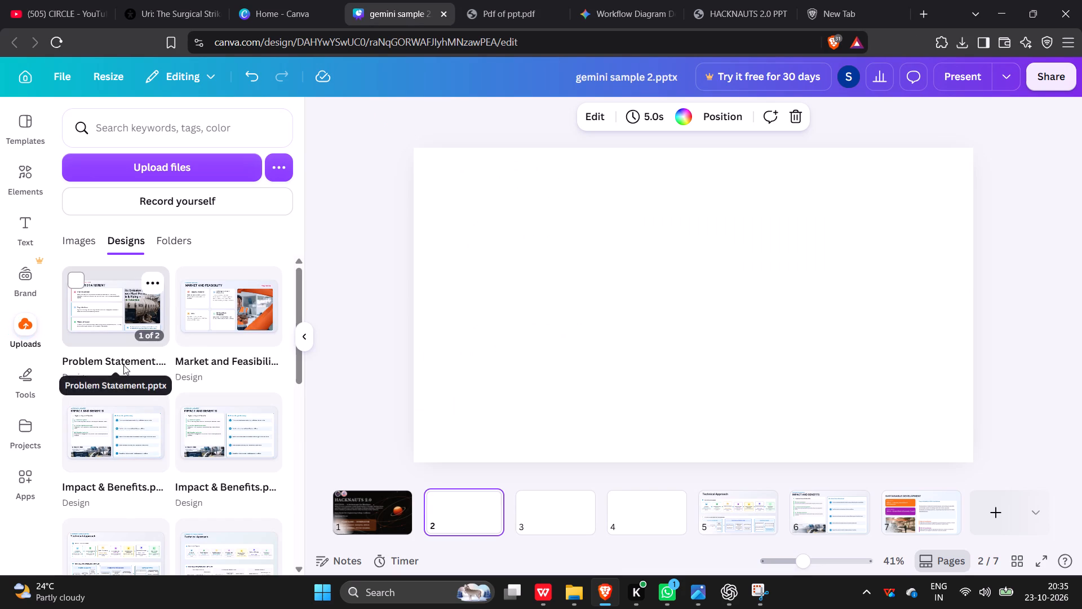
pyautogui.moveTo(110, 319); pyautogui.dragTo(520, 299)
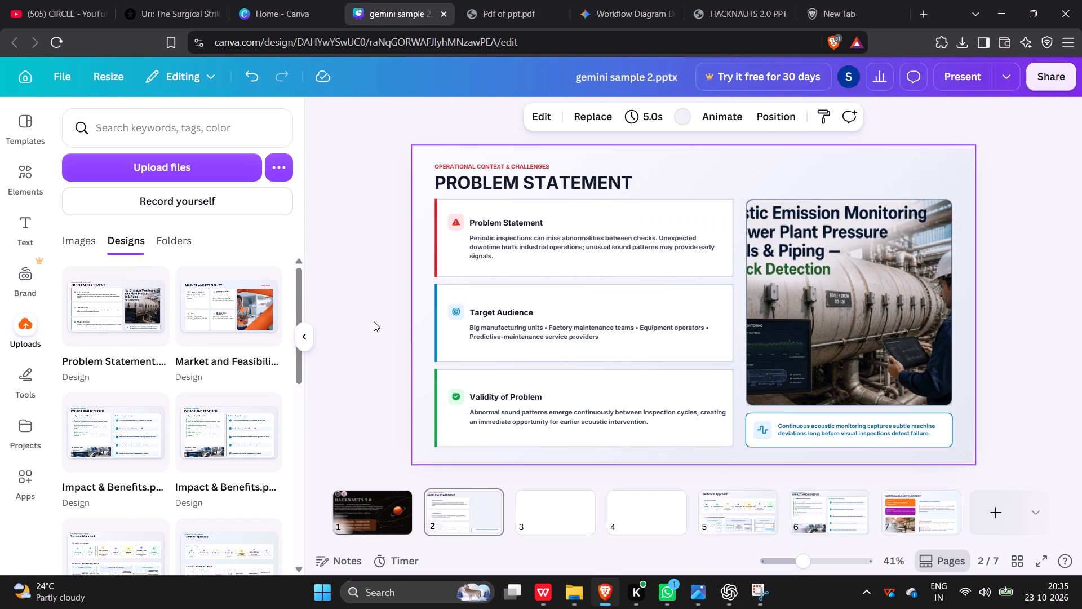
pyautogui.click(349, 293)
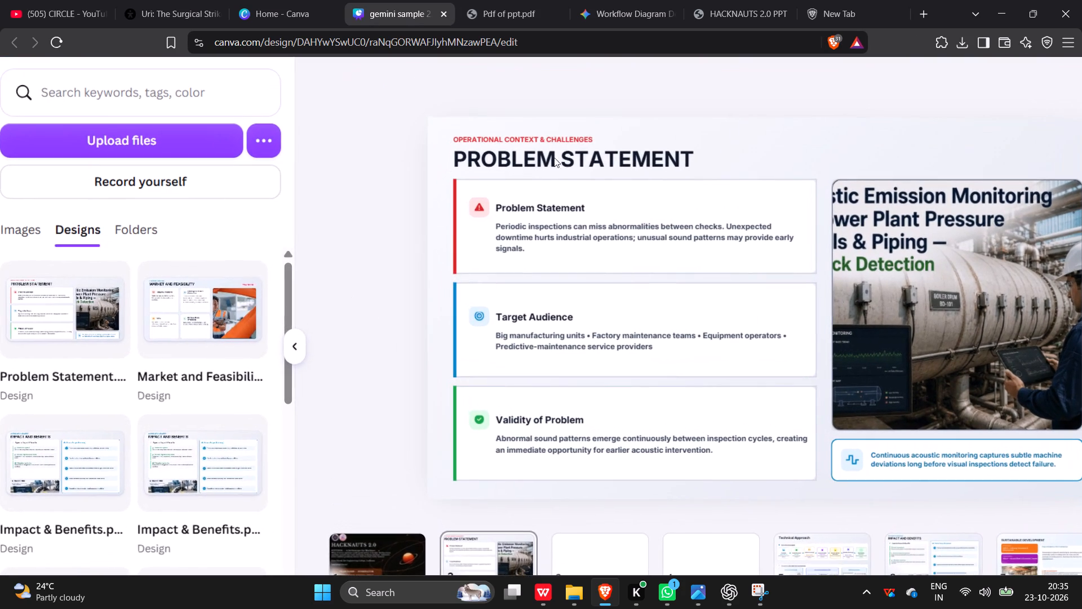
# Delete the red "OPERATIONAL CONTEXT & CHALLENGES" line above the title on page 2.
pyautogui.click(570, 136)
pyautogui.press('Delete')
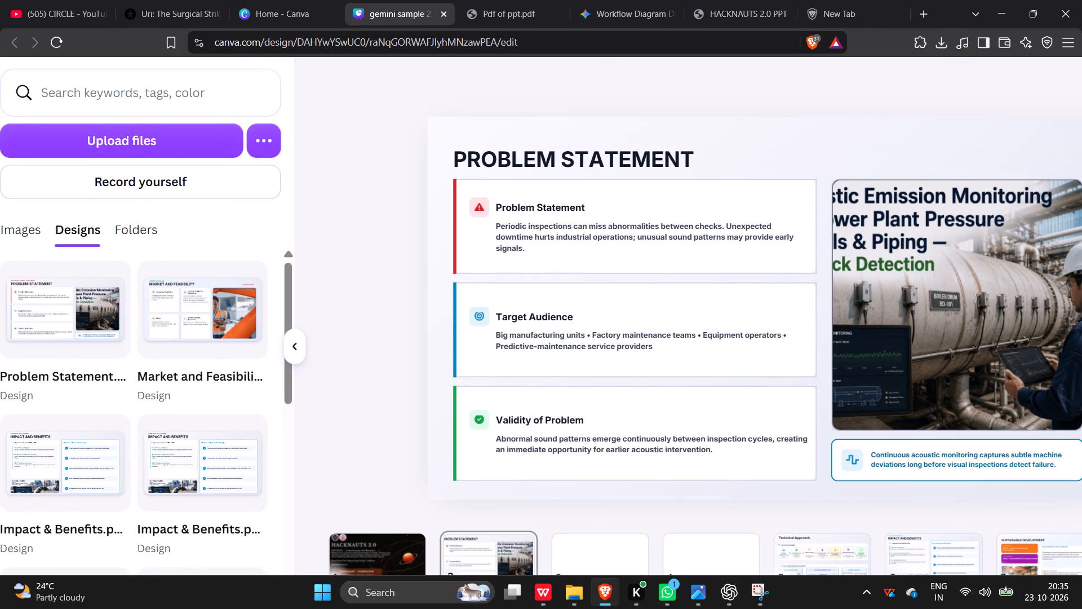
# Enlarge the PROBLEM STATEMENT title on page 2 to font size 50 and move it slightly up, clear of the cards.
pyautogui.doubleClick(561, 161)
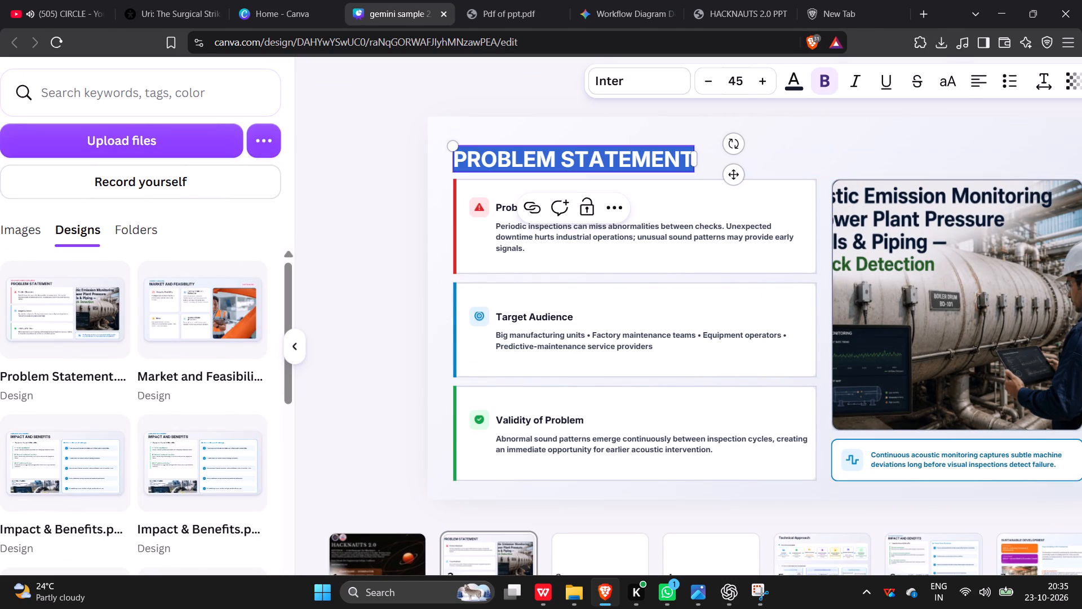
pyautogui.tripleClick(756, 82)
pyautogui.doubleClick(756, 82)
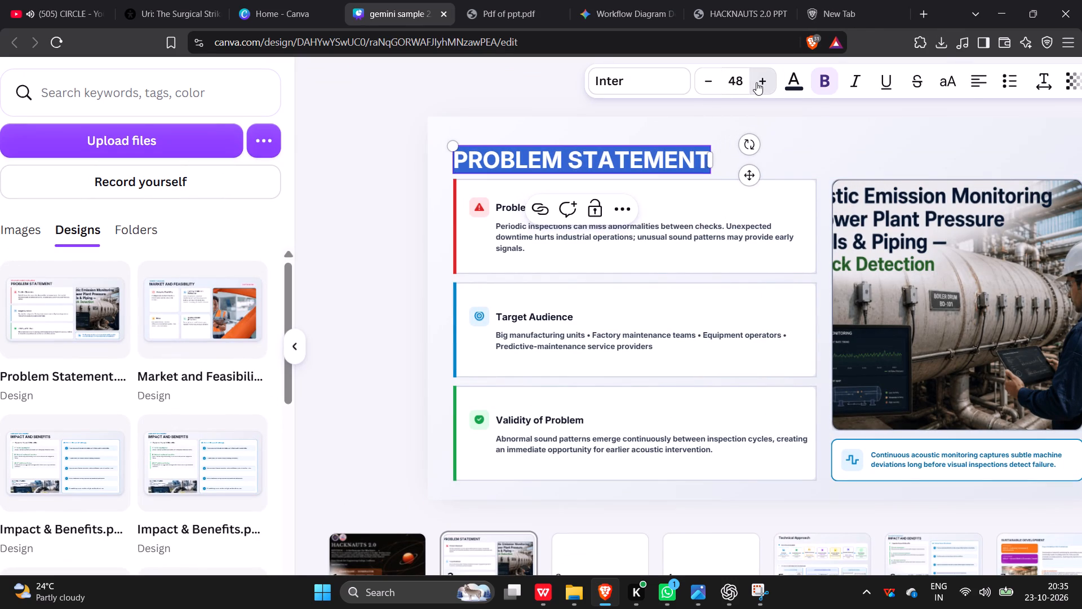
pyautogui.moveTo(651, 146); pyautogui.dragTo(658, 130)
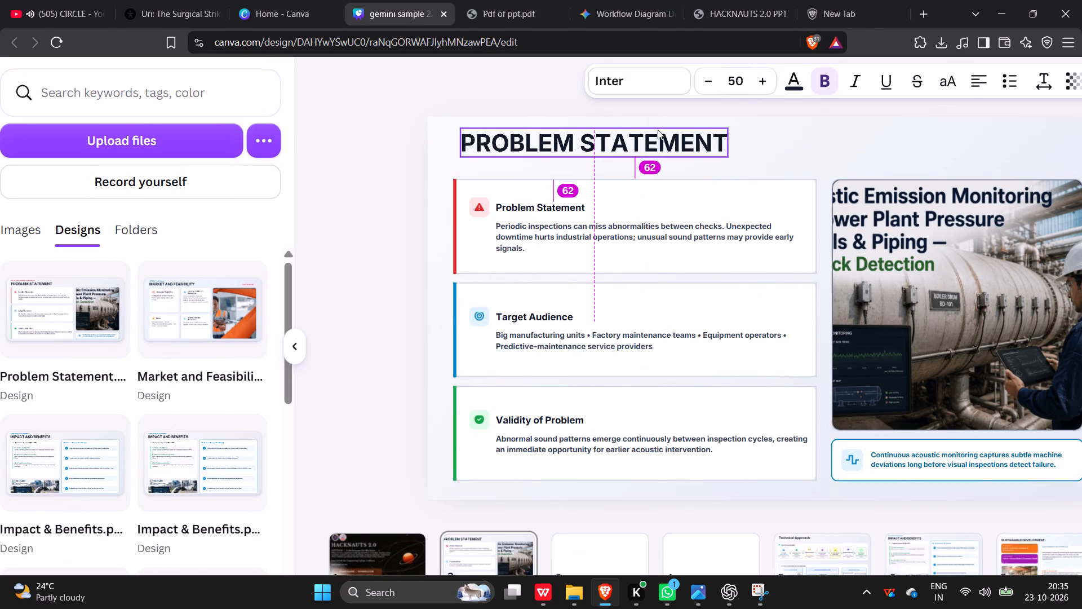
pyautogui.moveTo(658, 130); pyautogui.dragTo(655, 134)
pyautogui.click(402, 156)
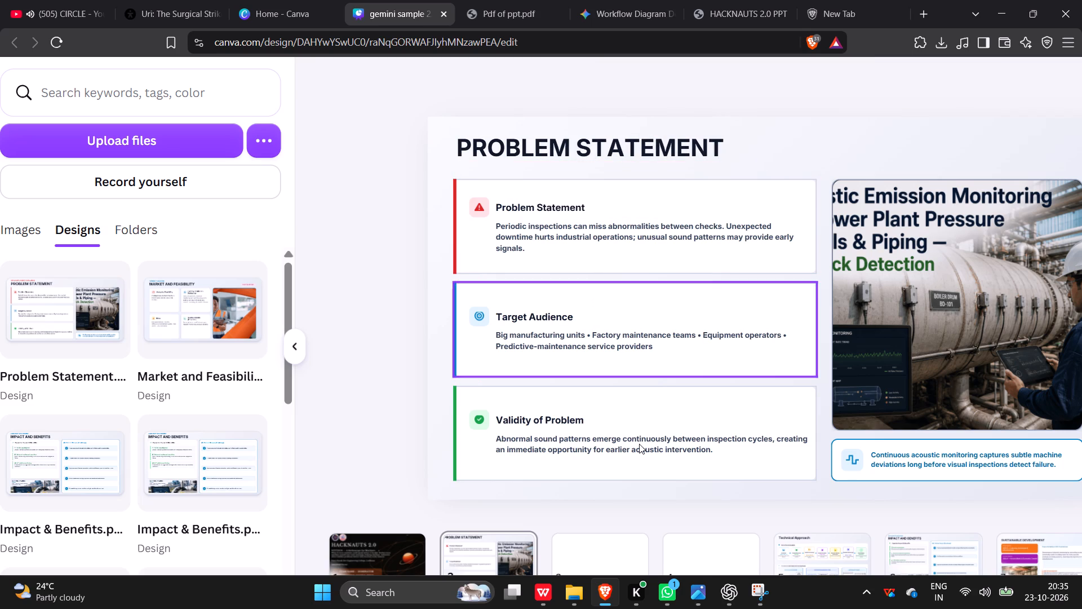
# Select blank page 3 and check the HACKNAUTS 2.0 template PDF for which slide follows Problem Statement.
pyautogui.click(624, 559)
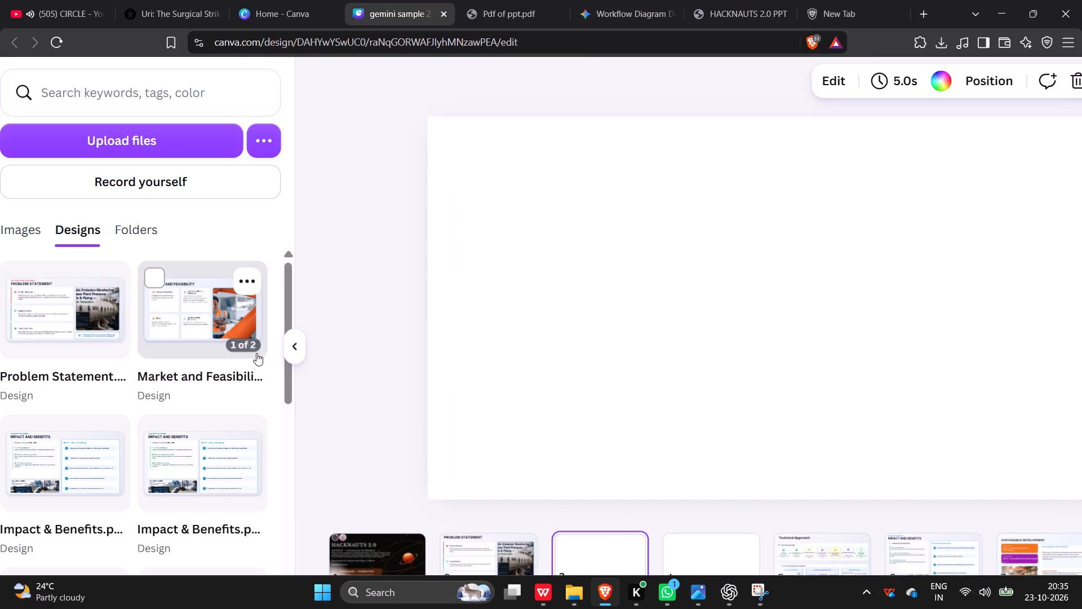
pyautogui.scroll(-1, 256, 353)
pyautogui.click(651, 0)
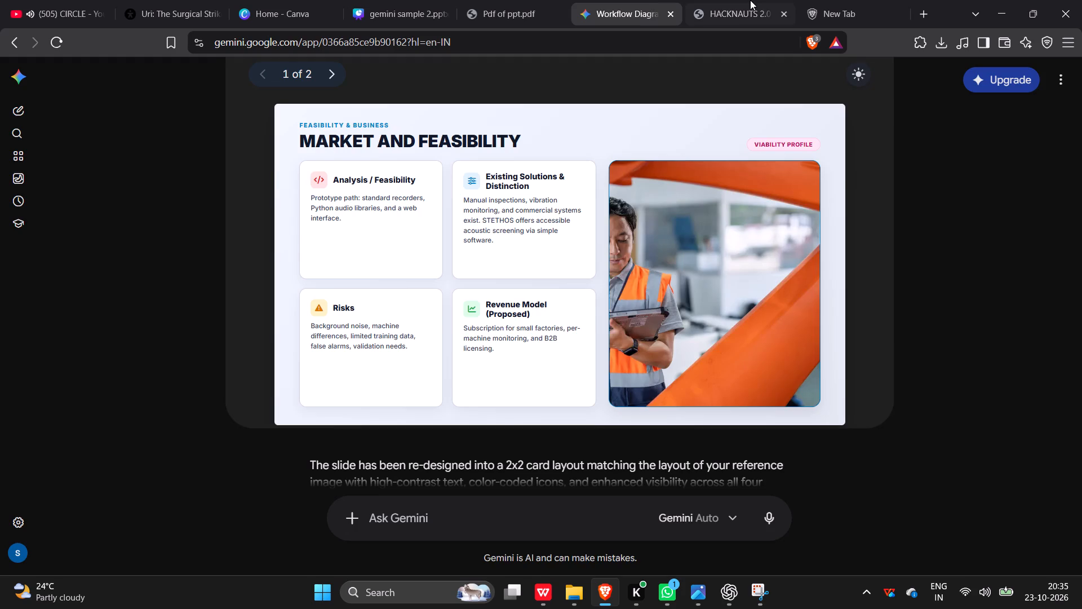
pyautogui.click(750, 0)
pyautogui.scroll(7, 612, 280)
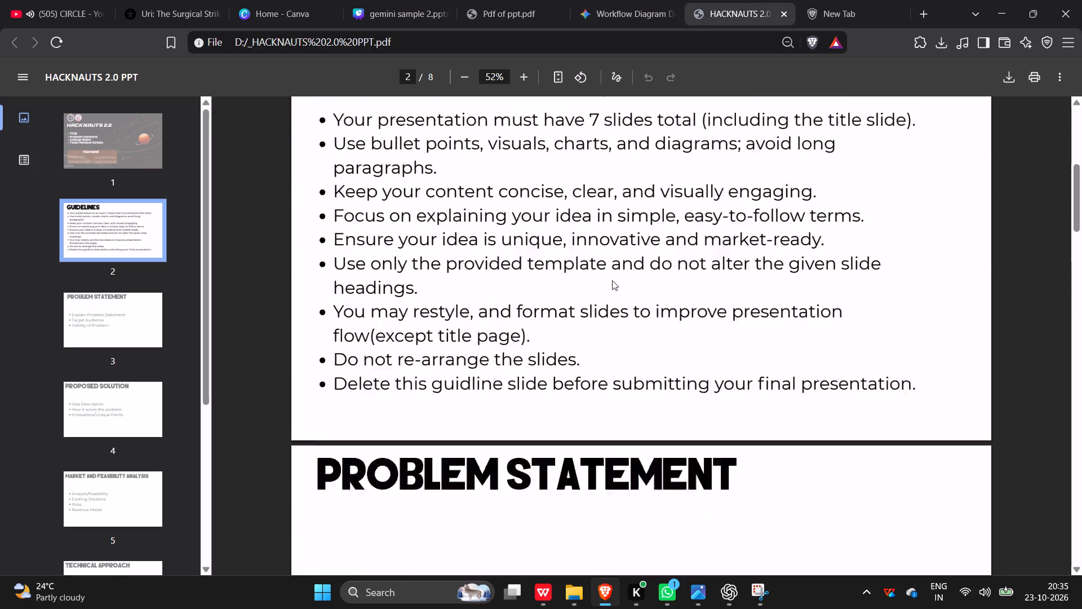
pyautogui.scroll(2, 612, 280)
pyautogui.scroll(-8, 612, 280)
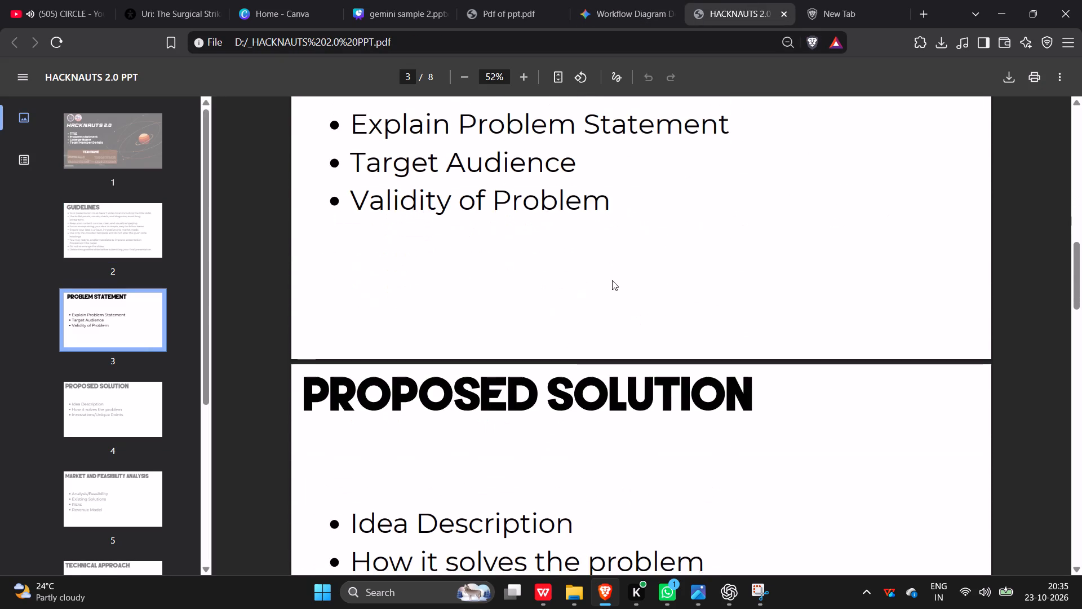
pyautogui.scroll(-2, 612, 280)
pyautogui.click(574, 0)
pyautogui.click(483, 0)
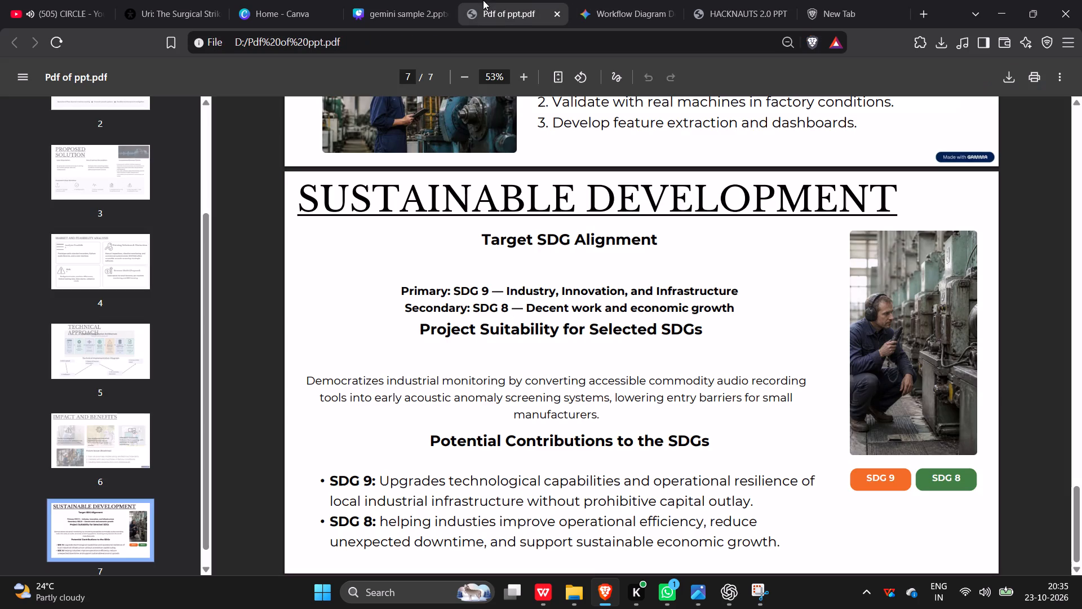
pyautogui.click(407, 0)
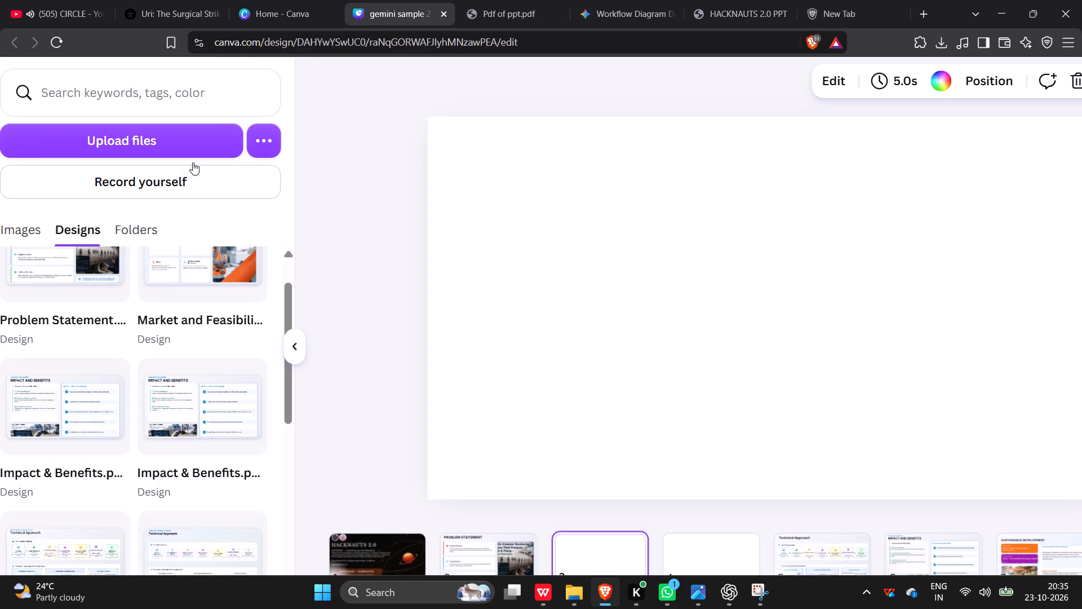
# Upload the Proposed Solution presentation from the "procees of my project" folder to Canva.
pyautogui.click(191, 136)
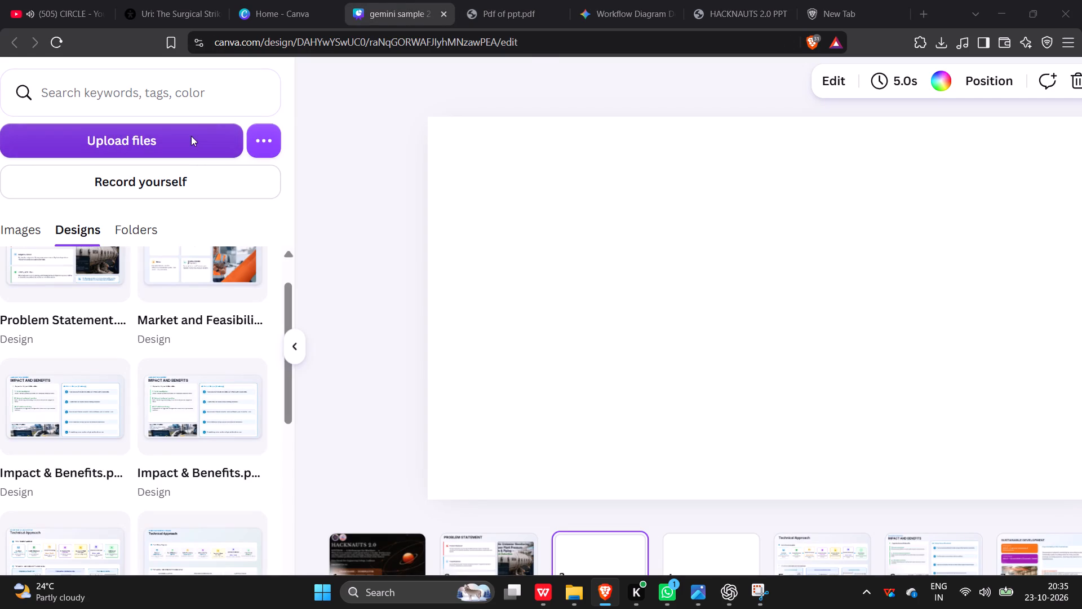
pyautogui.scroll(-2, 243, 193)
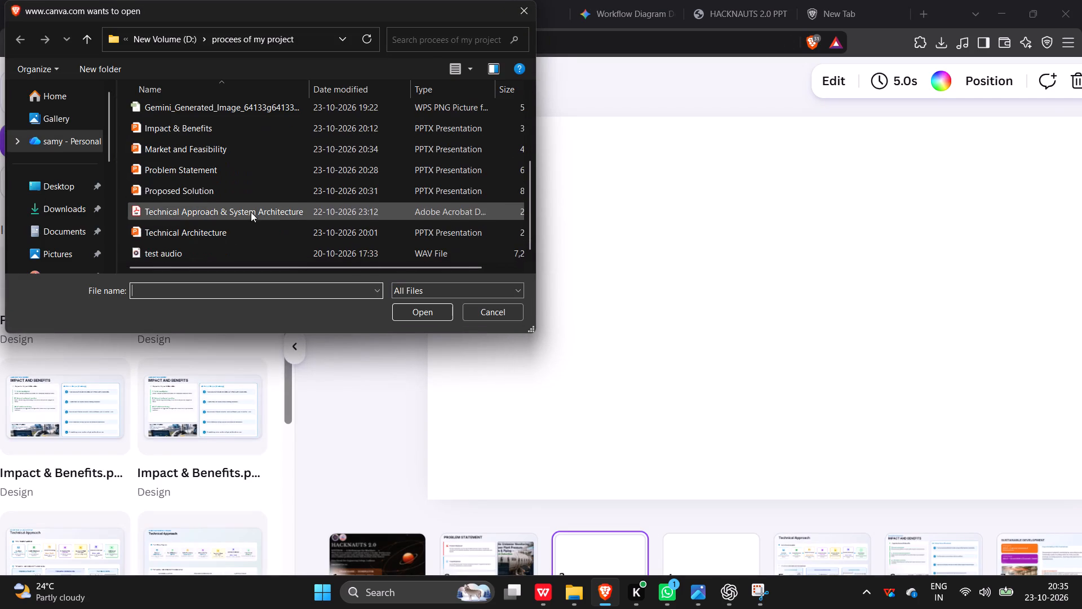
pyautogui.click(247, 186)
pyautogui.click(402, 307)
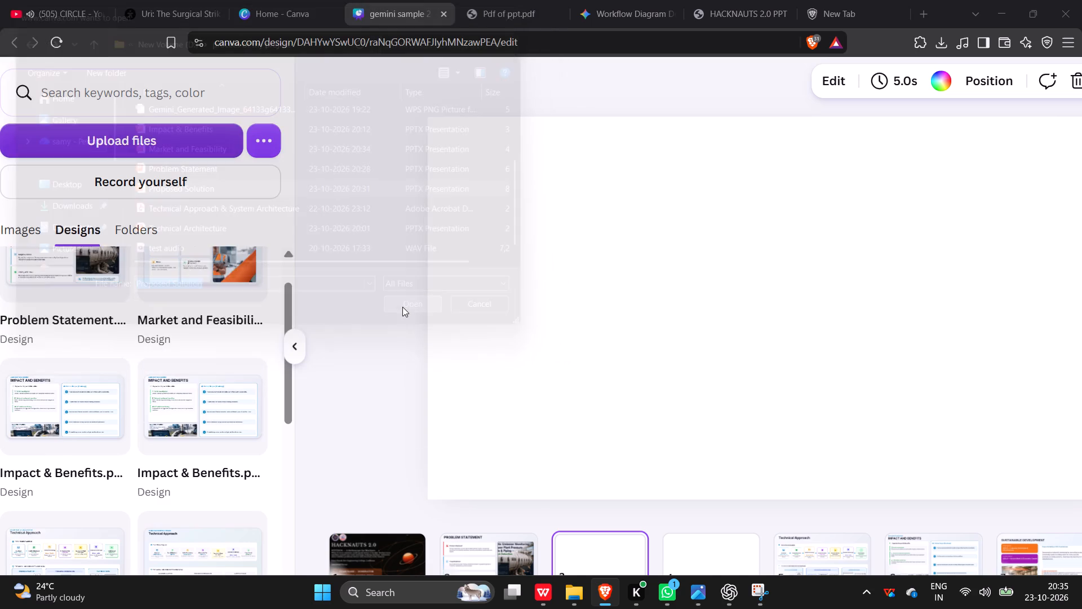
pyautogui.scroll(3, 189, 292)
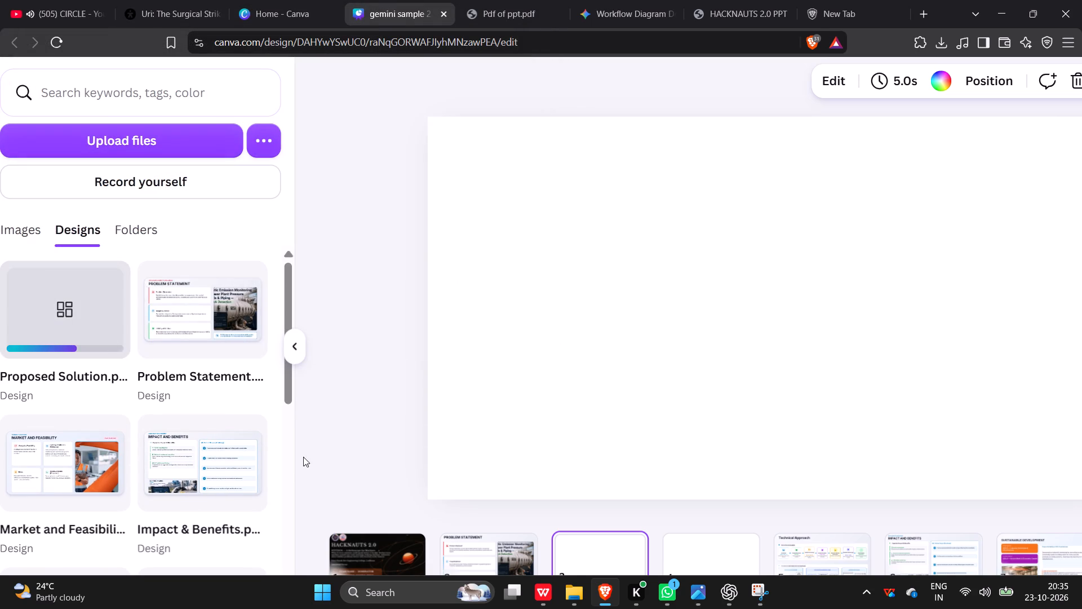
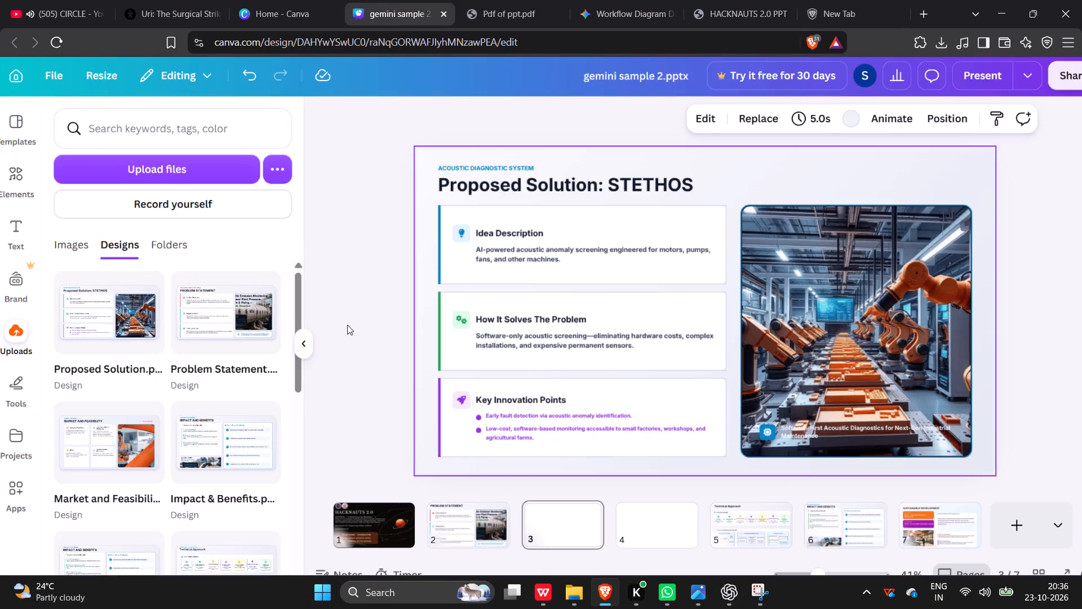
# Check the Proposed Solution slide on page 3 against the HACKNAUTS 2.0 template PDF.
pyautogui.click(895, 244)
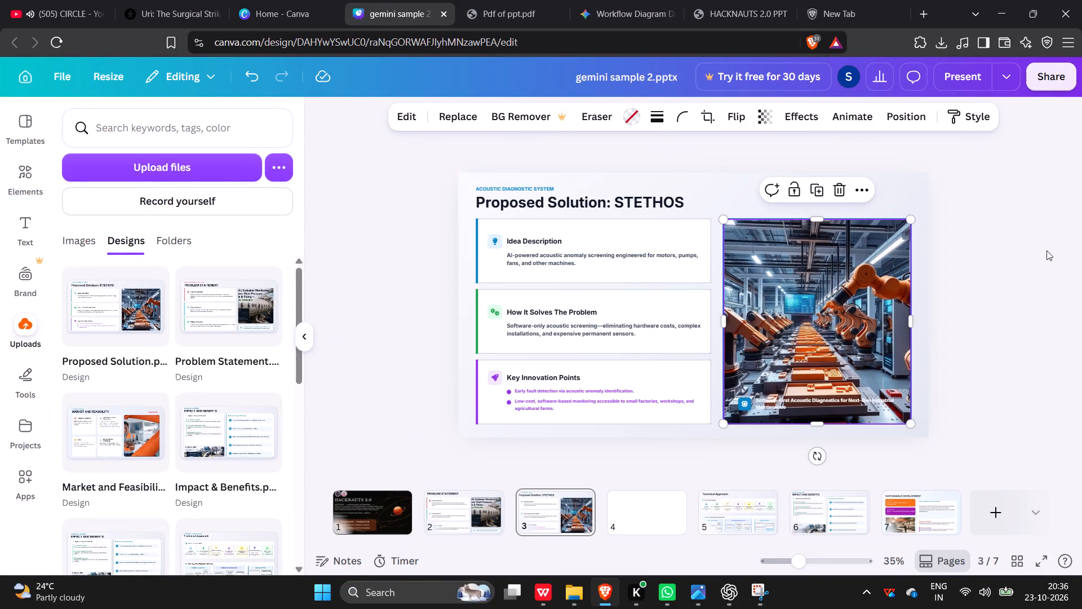
pyautogui.click(1063, 246)
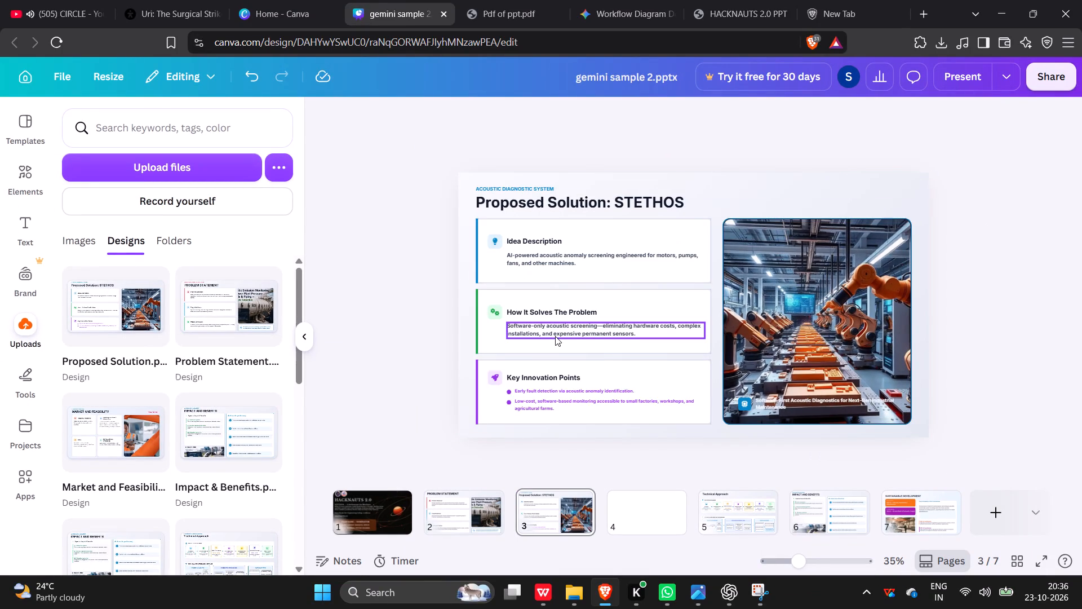
pyautogui.click(713, 0)
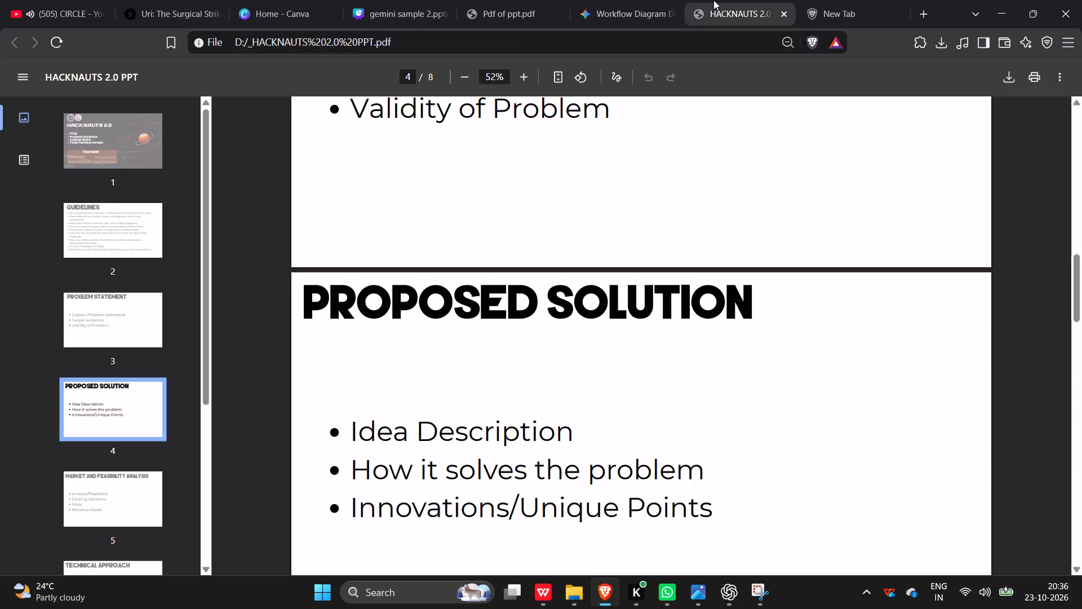
pyautogui.scroll(-4, 682, 226)
pyautogui.click(454, 0)
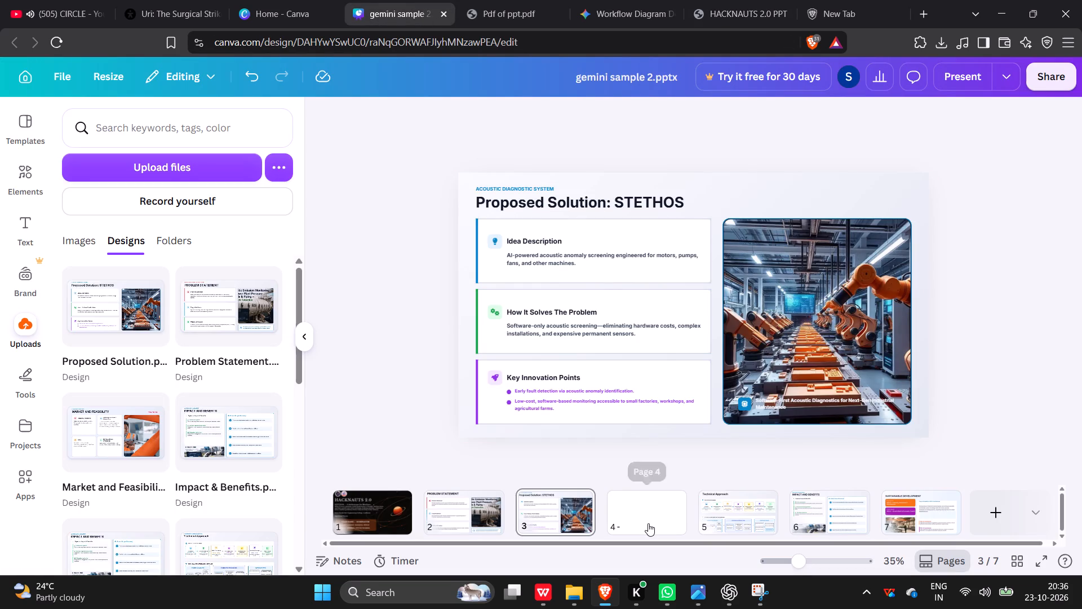
# Fill blank page 4 with the uploaded Market and Feasibility design, the slide following Proposed Solution in the template PDF.
pyautogui.click(648, 523)
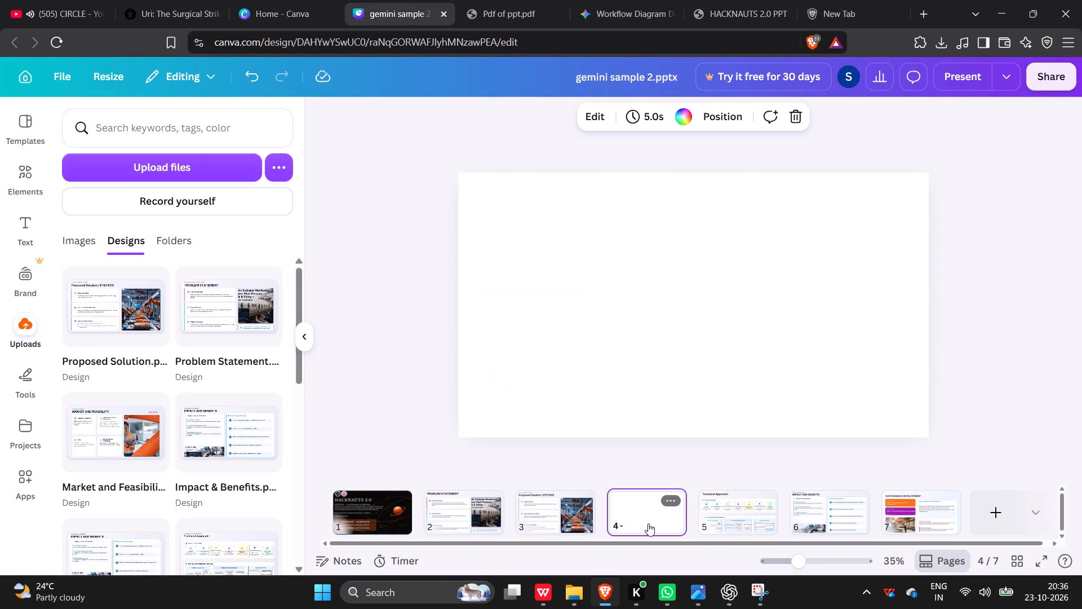
pyautogui.click(737, 0)
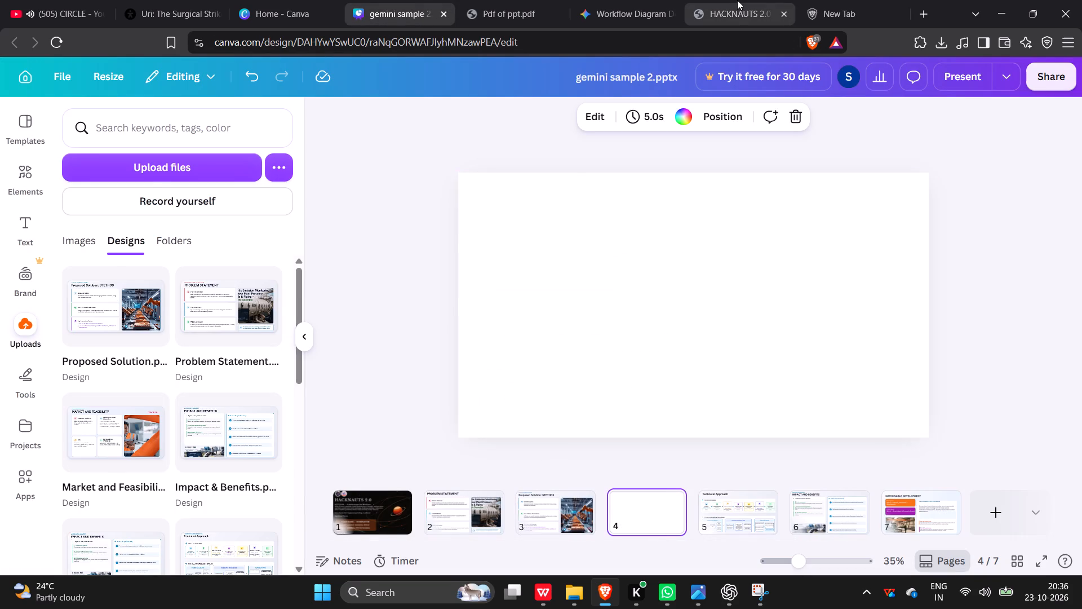
pyautogui.scroll(-4, 713, 235)
pyautogui.click(454, 0)
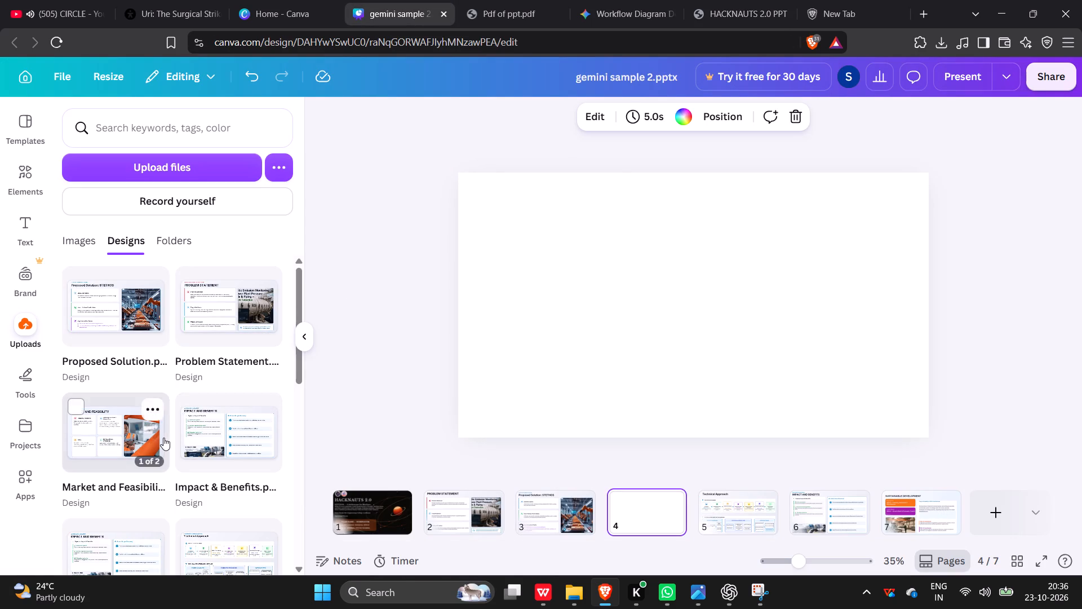
pyautogui.click(752, 0)
pyautogui.click(454, 0)
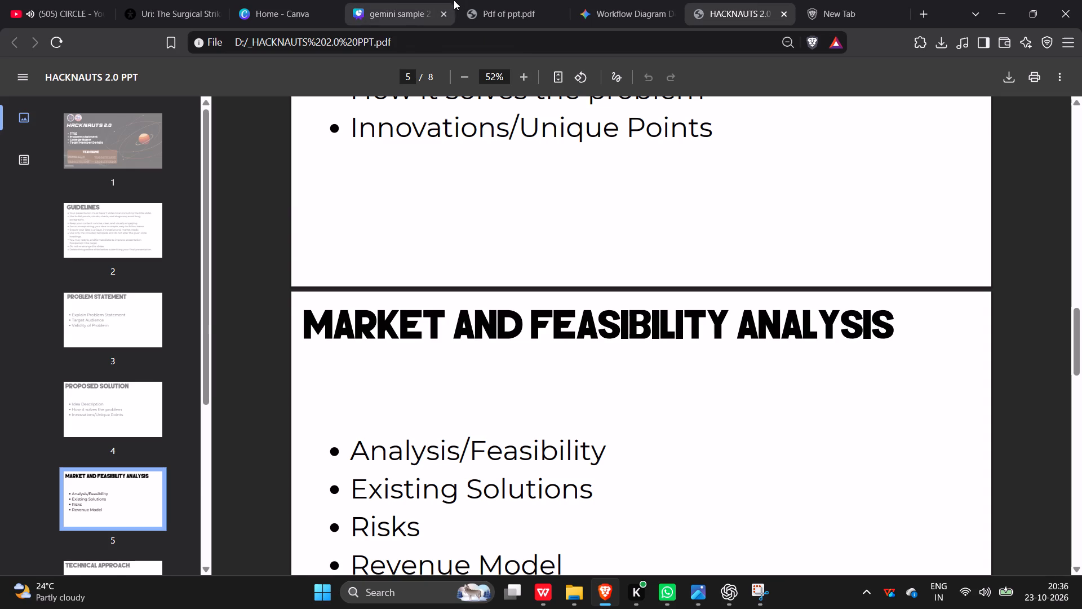
pyautogui.moveTo(114, 434); pyautogui.dragTo(305, 416)
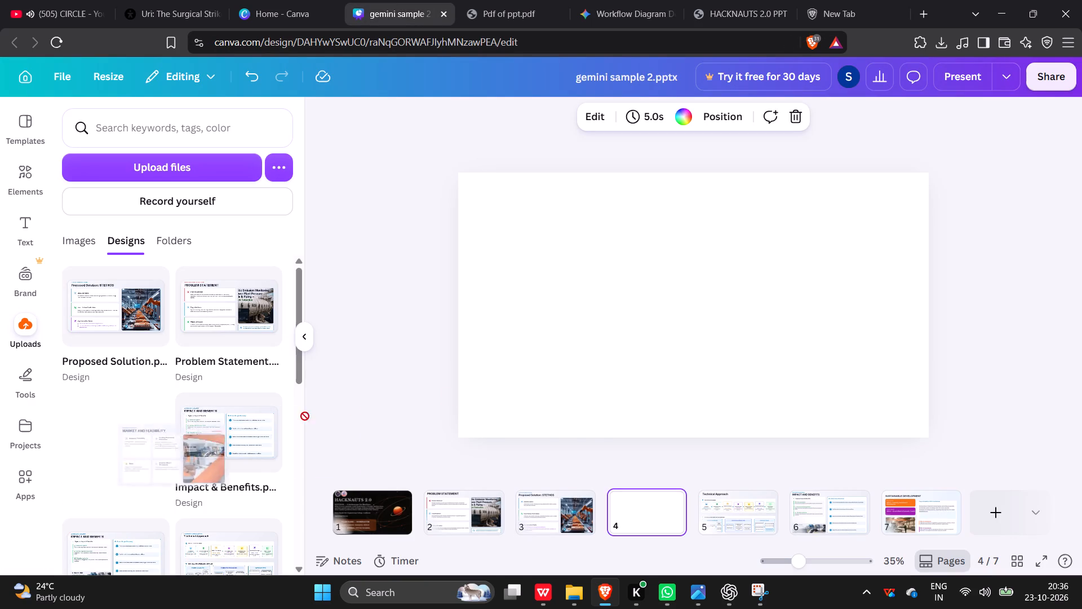
pyautogui.moveTo(305, 416); pyautogui.dragTo(549, 342)
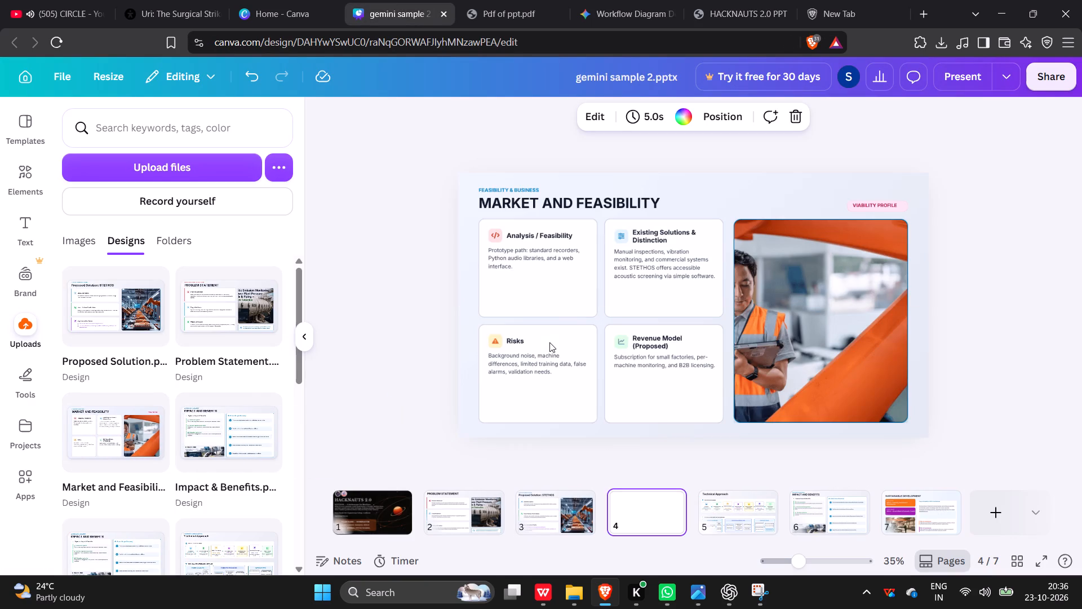
pyautogui.click(315, 248)
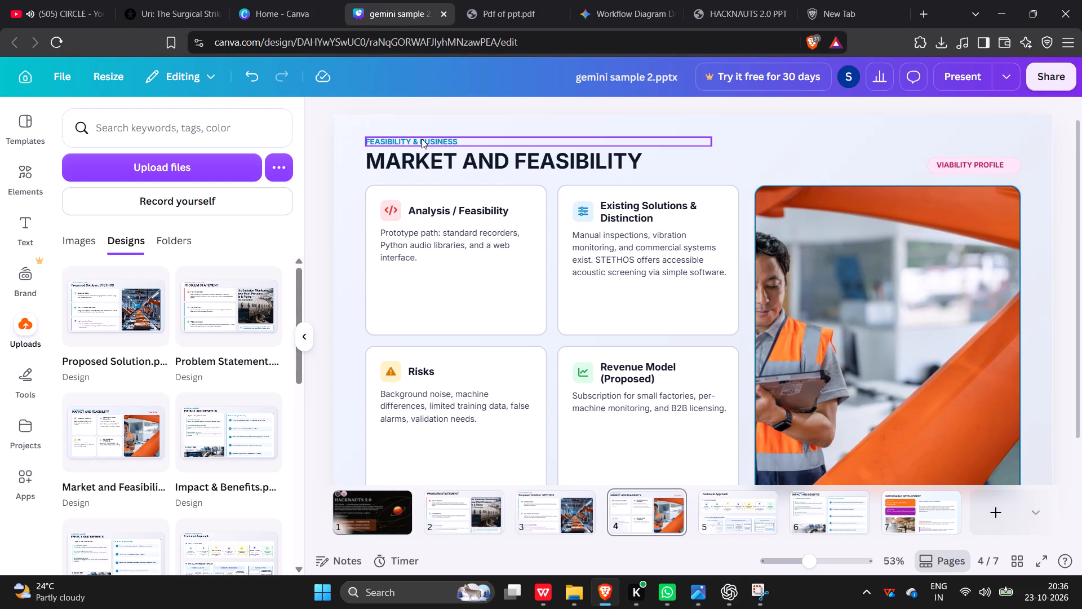
# Delete the blue "FEASIBILITY & BUSINESS" line above the title on page 4.
pyautogui.click(420, 138)
pyautogui.press('Delete')
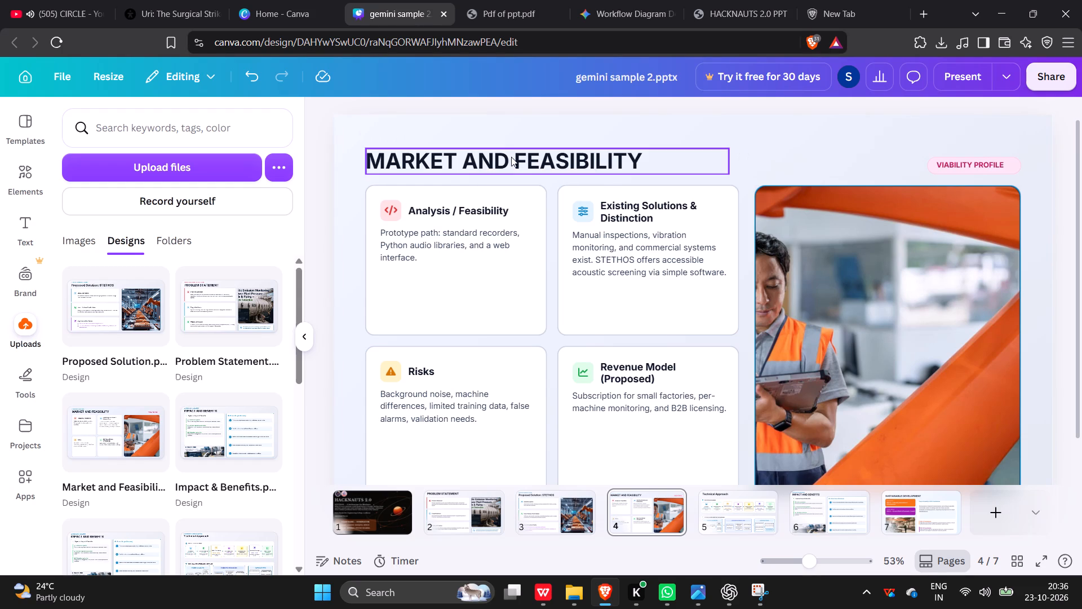
# Enlarge the MARKET AND FEASIBILITY title on page 4 to font size 44.7 and move it slightly up, left-aligned with the cards.
pyautogui.doubleClick(510, 159)
pyautogui.doubleClick(538, 112)
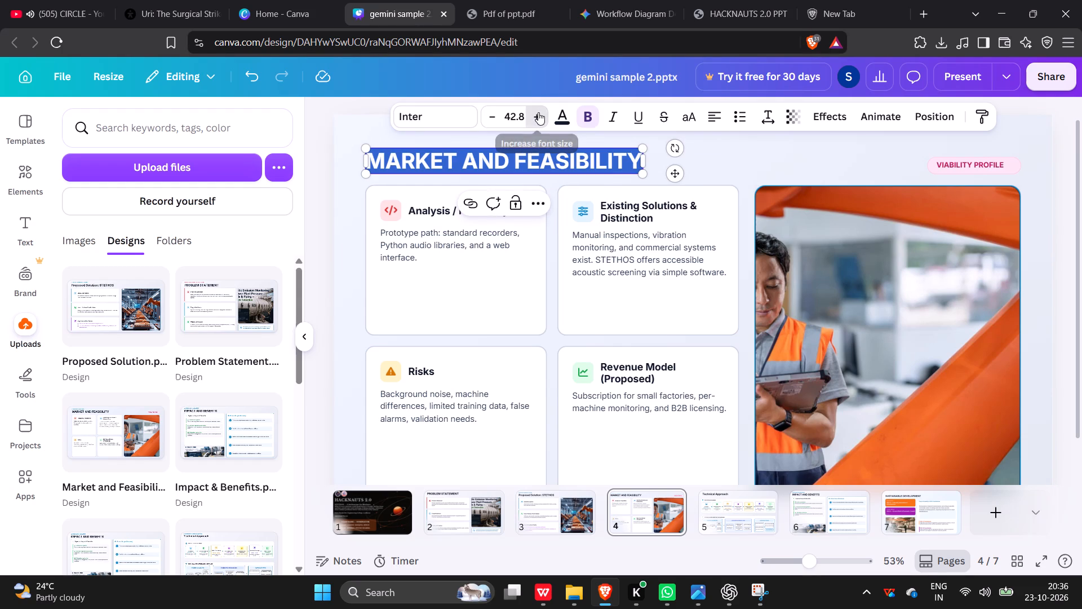
pyautogui.moveTo(504, 148); pyautogui.dragTo(498, 148)
pyautogui.moveTo(499, 145); pyautogui.dragTo(505, 129)
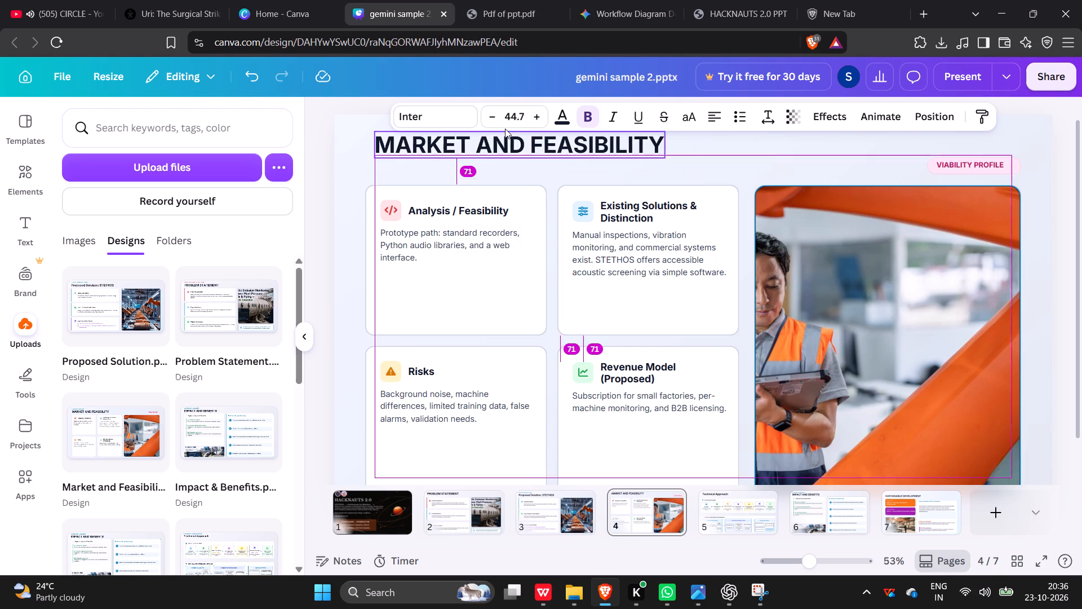
pyautogui.moveTo(505, 129); pyautogui.dragTo(500, 131)
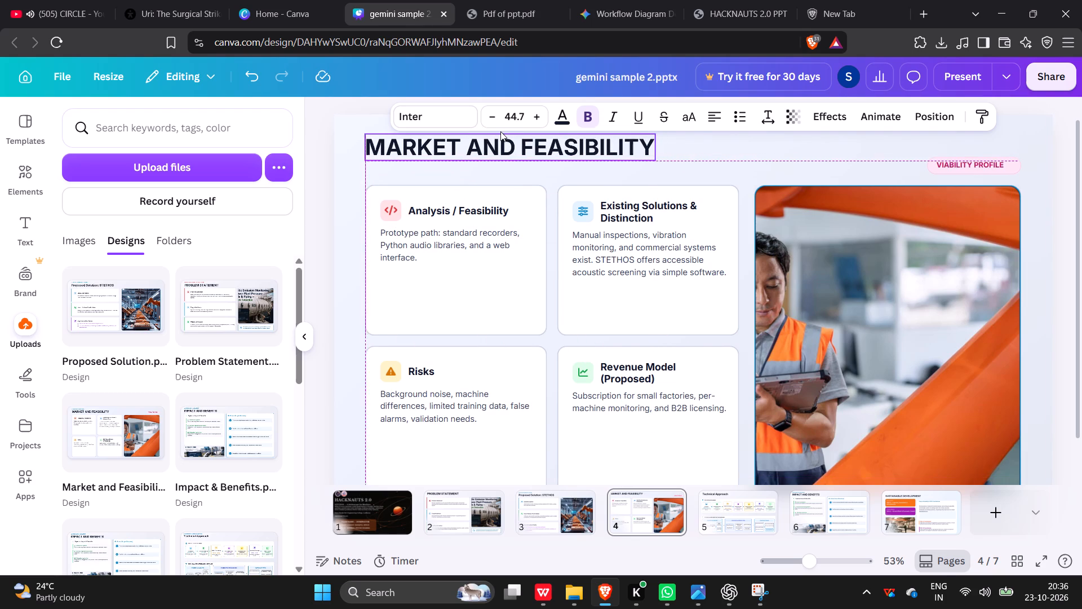
pyautogui.click(325, 130)
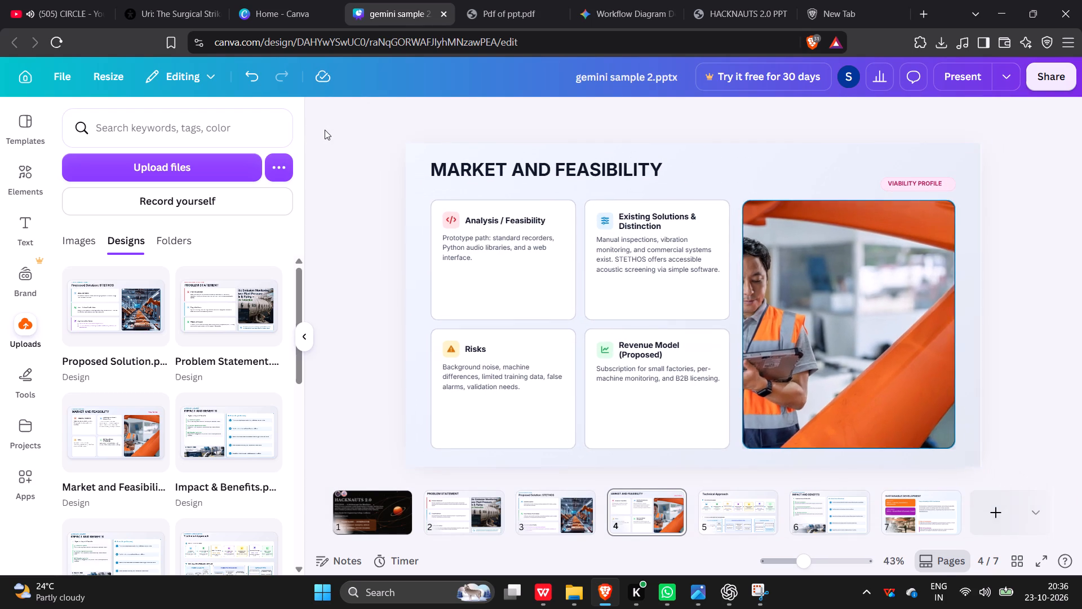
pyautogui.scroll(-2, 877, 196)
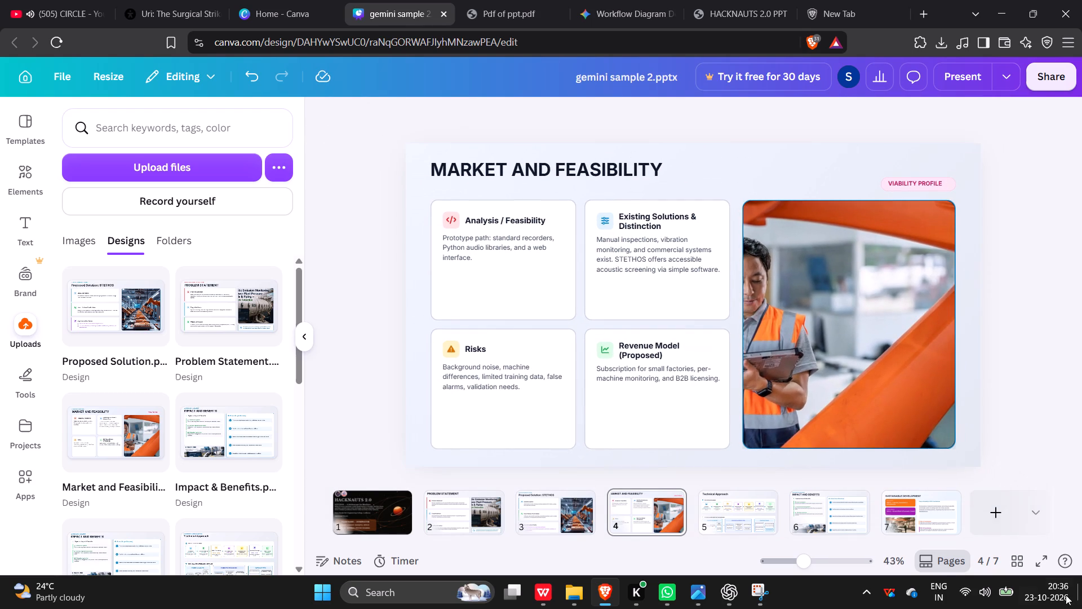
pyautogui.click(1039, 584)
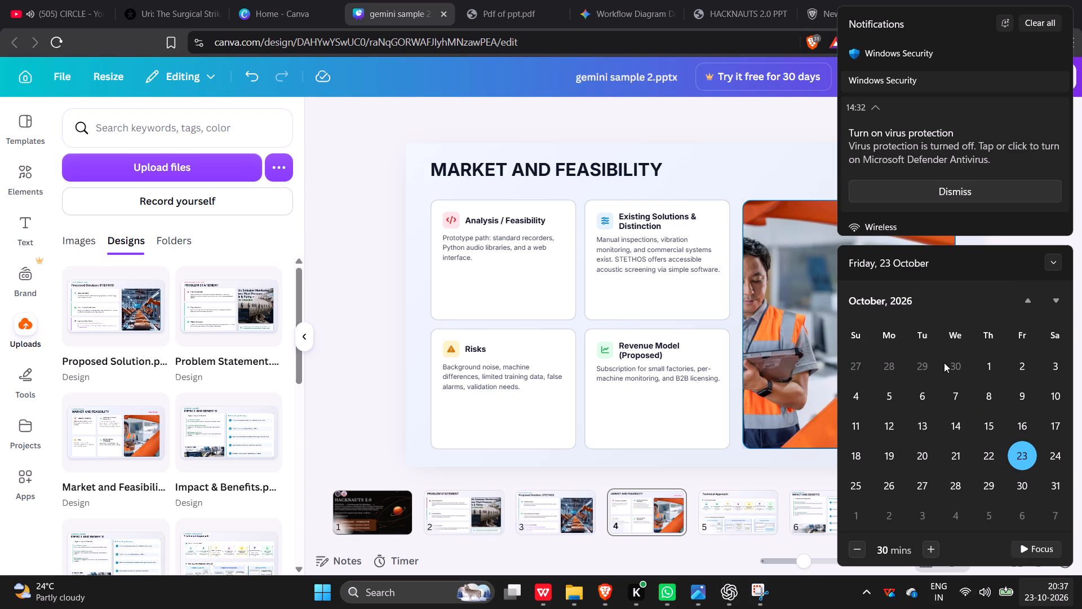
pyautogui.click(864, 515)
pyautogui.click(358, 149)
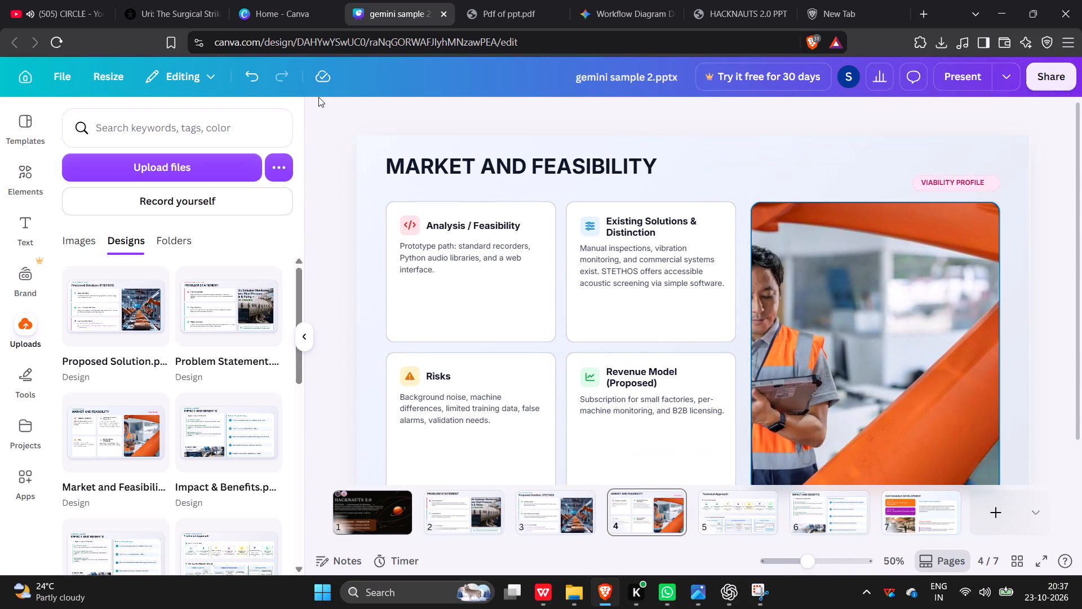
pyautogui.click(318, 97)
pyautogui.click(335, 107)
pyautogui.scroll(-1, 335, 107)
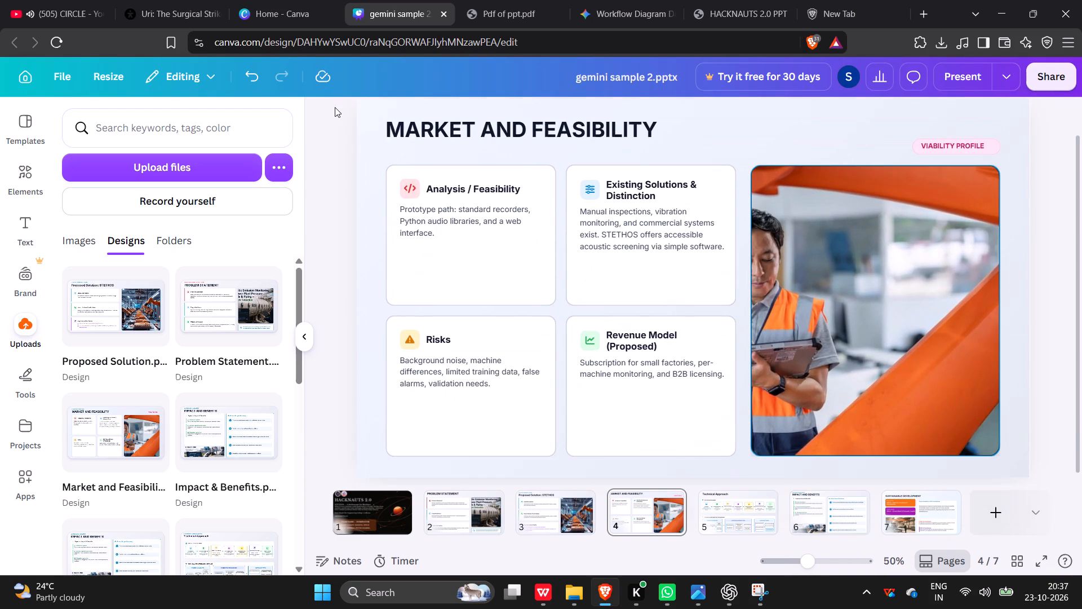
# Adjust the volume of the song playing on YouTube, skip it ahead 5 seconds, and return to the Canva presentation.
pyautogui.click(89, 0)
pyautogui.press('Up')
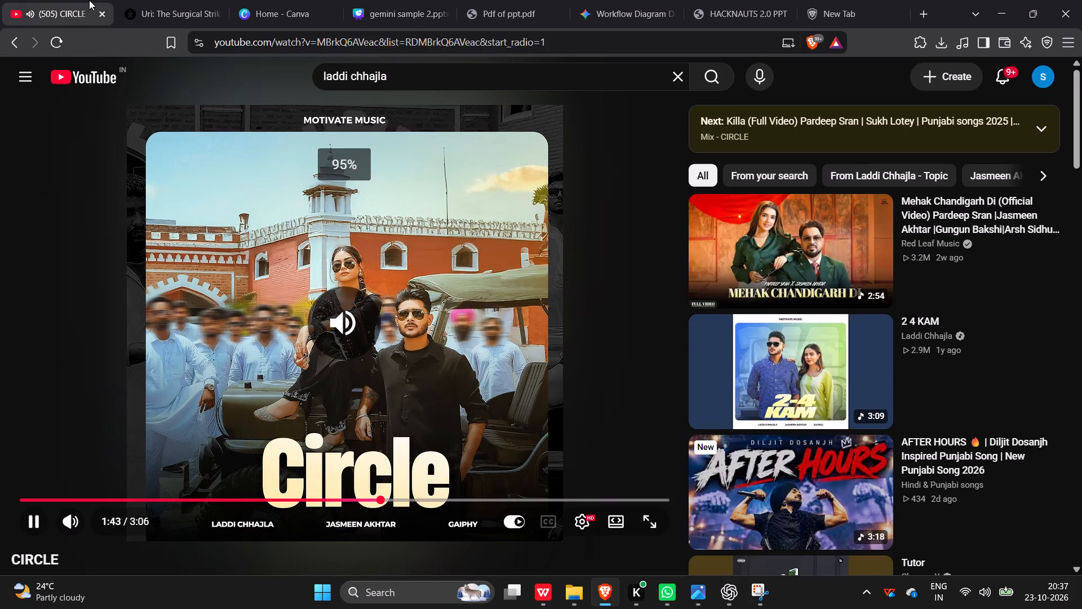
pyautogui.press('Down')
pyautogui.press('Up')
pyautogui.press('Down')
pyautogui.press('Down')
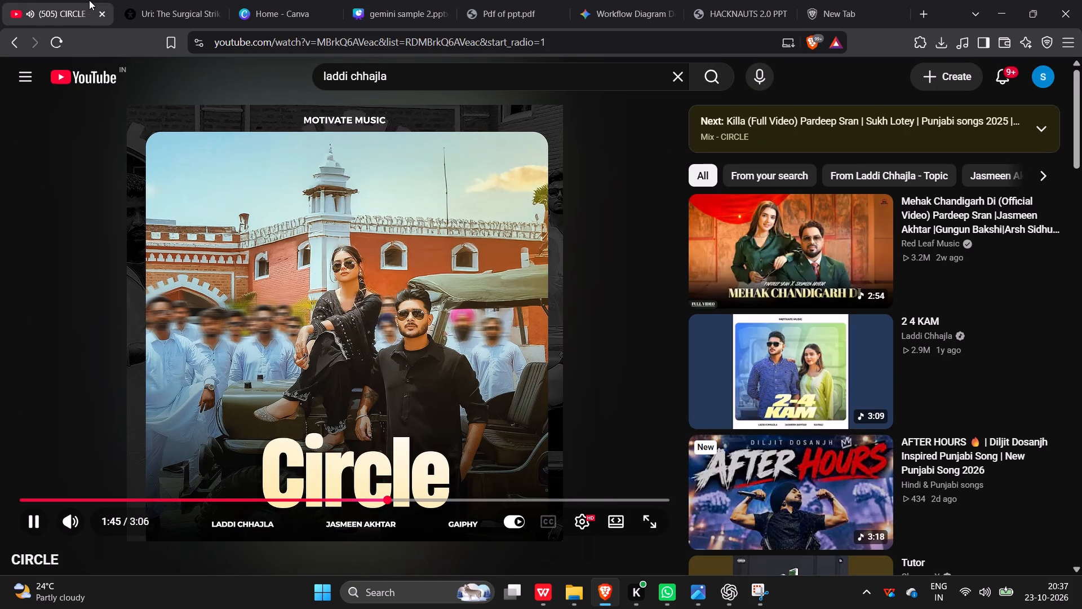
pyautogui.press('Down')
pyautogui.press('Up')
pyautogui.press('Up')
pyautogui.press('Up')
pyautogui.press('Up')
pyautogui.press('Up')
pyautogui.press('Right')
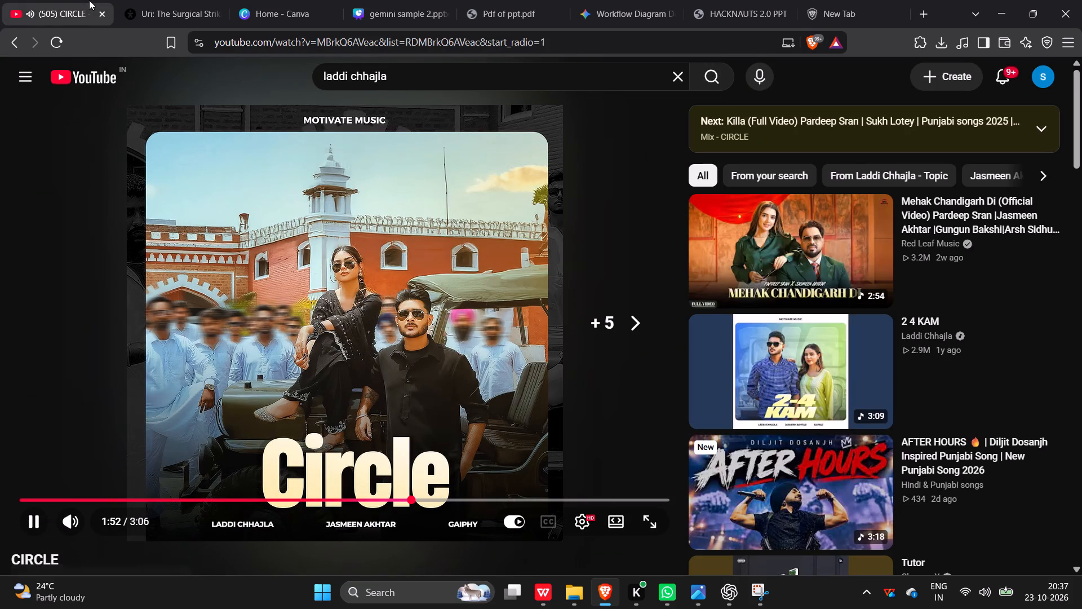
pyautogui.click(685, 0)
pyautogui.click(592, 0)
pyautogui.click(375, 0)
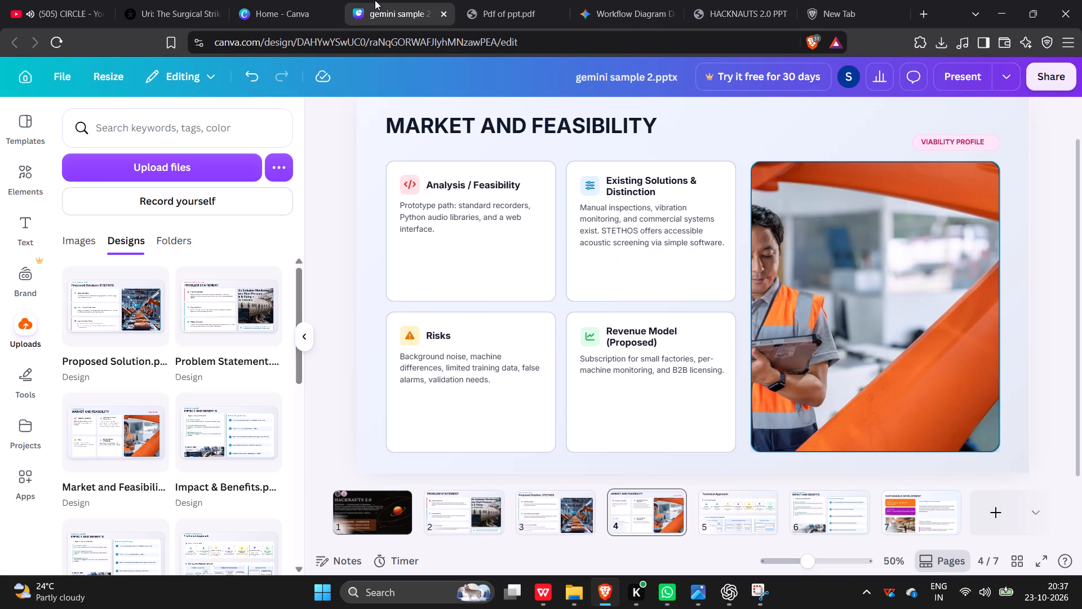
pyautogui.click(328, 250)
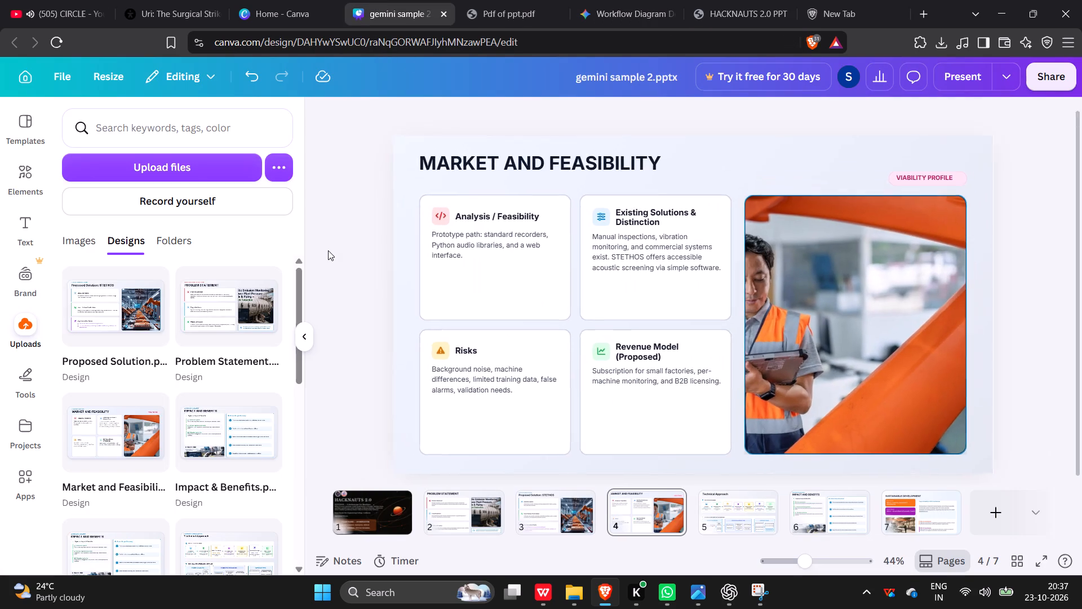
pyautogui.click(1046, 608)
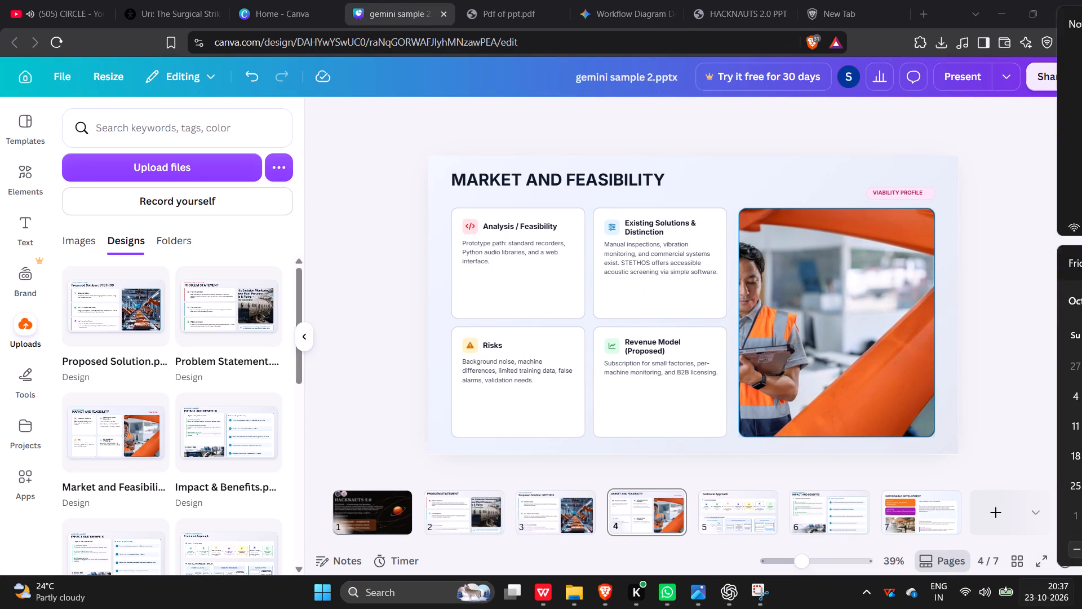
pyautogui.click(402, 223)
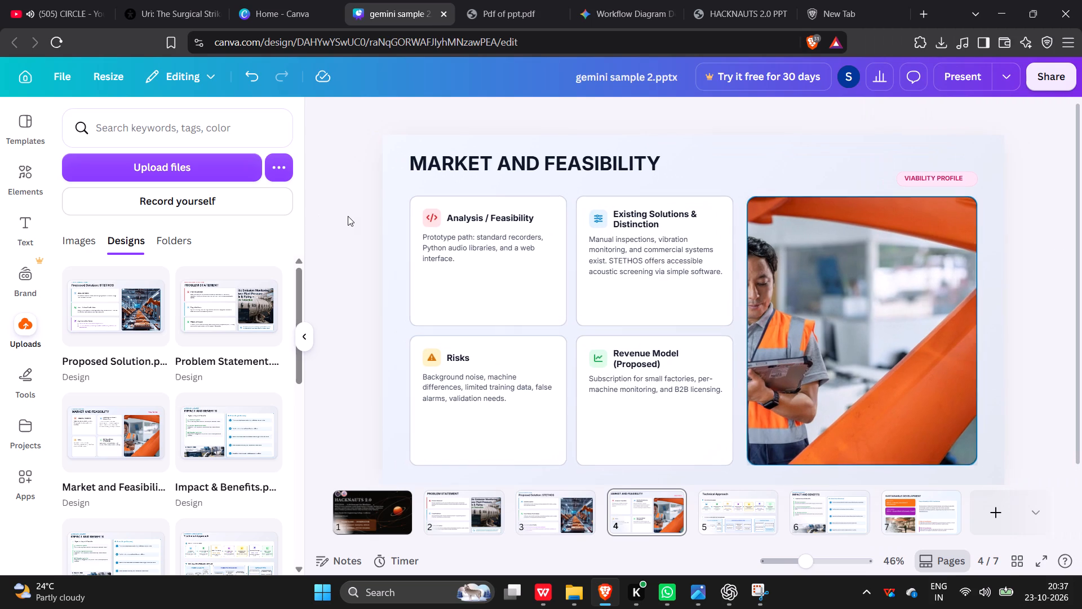
# Delete the "VIABILITY PROFILE" label and its pink badge above the photo on page 4.
pyautogui.click(929, 182)
pyautogui.press('Delete')
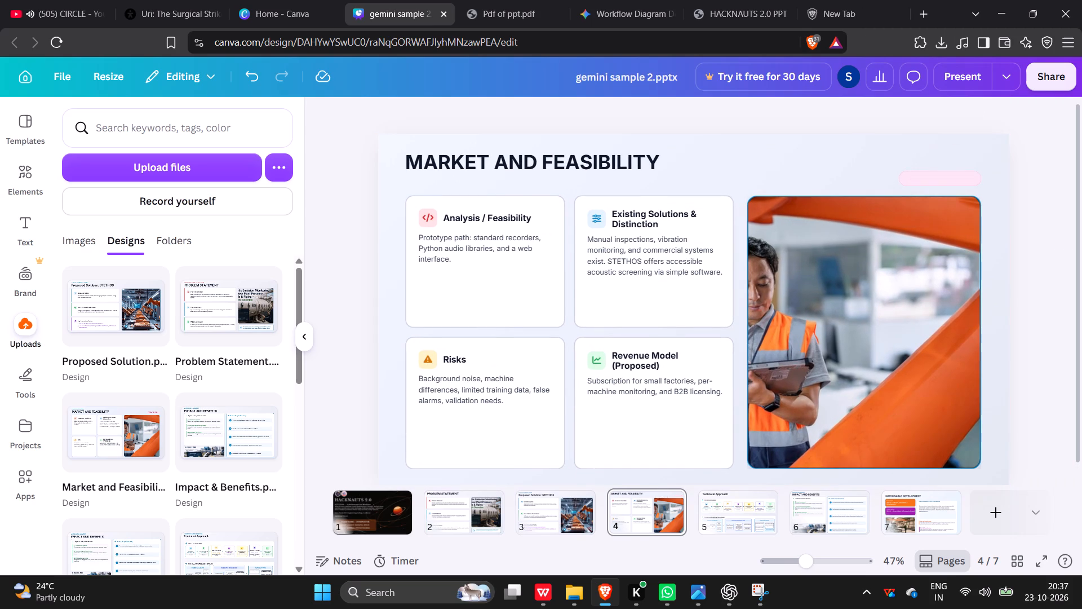
pyautogui.click(935, 183)
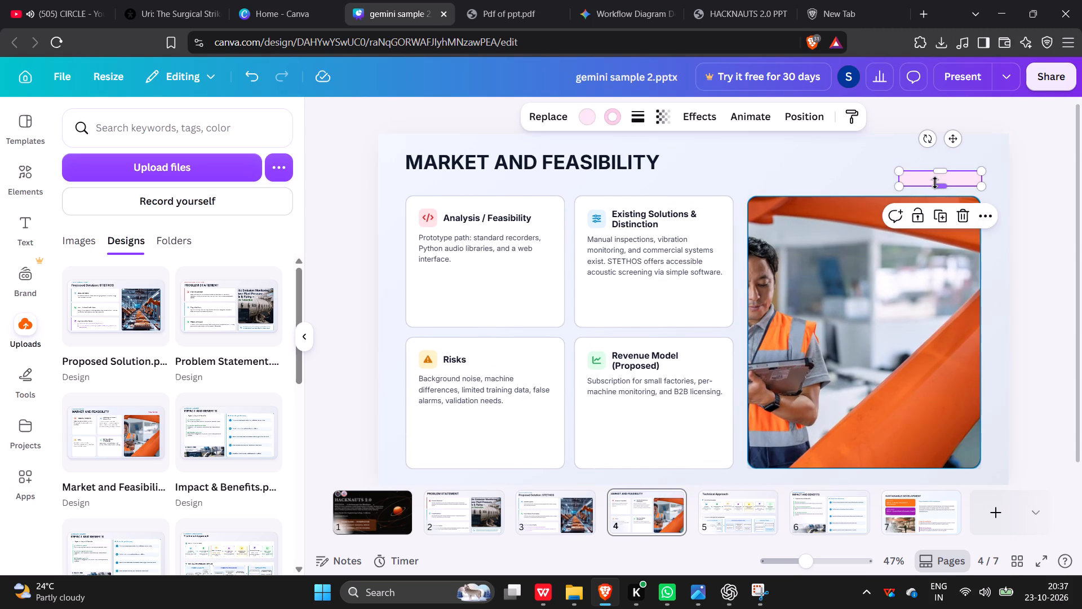
pyautogui.press('Delete')
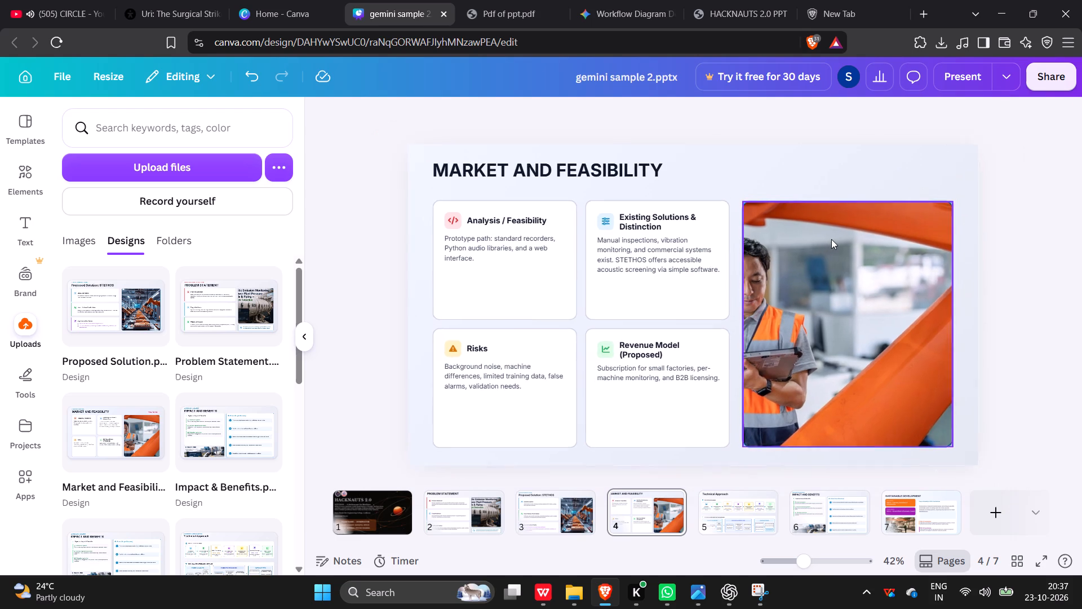
# Enlarge the body text of the Revenue Model (Proposed) and Existing Solutions & Distinction cards on page 4 to font size 19.9.
pyautogui.tripleClick(709, 392)
pyautogui.tripleClick(677, 381)
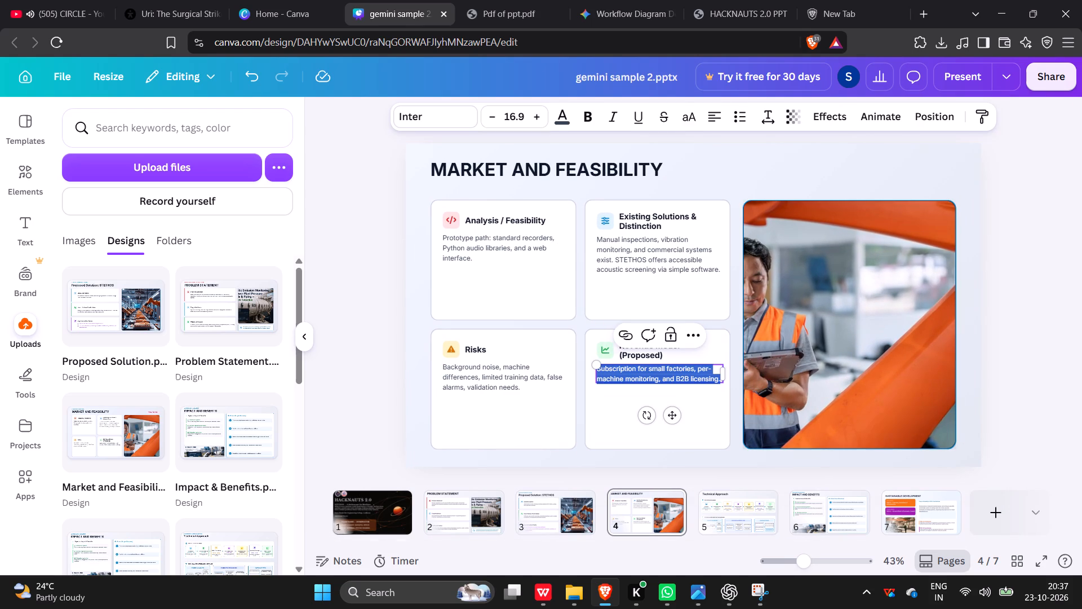
pyautogui.tripleClick(544, 125)
pyautogui.click(544, 125)
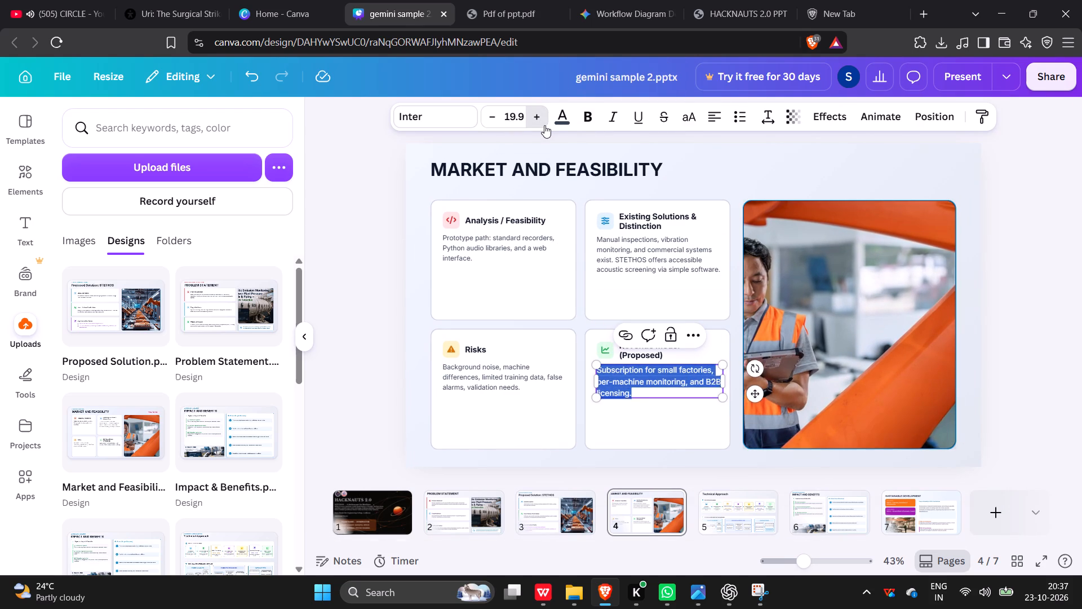
pyautogui.tripleClick(642, 246)
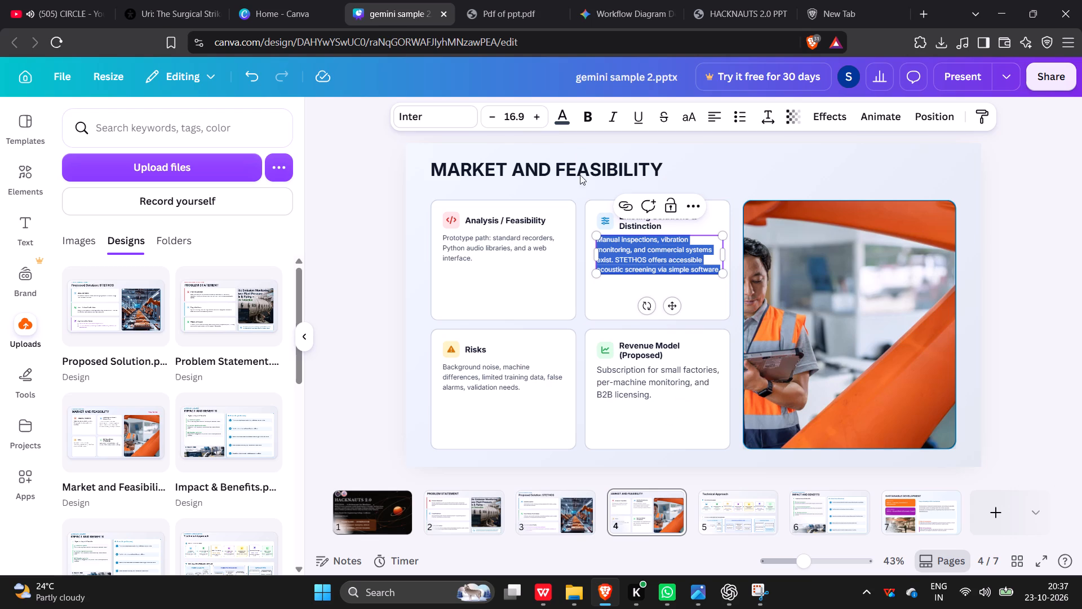
pyautogui.doubleClick(537, 118)
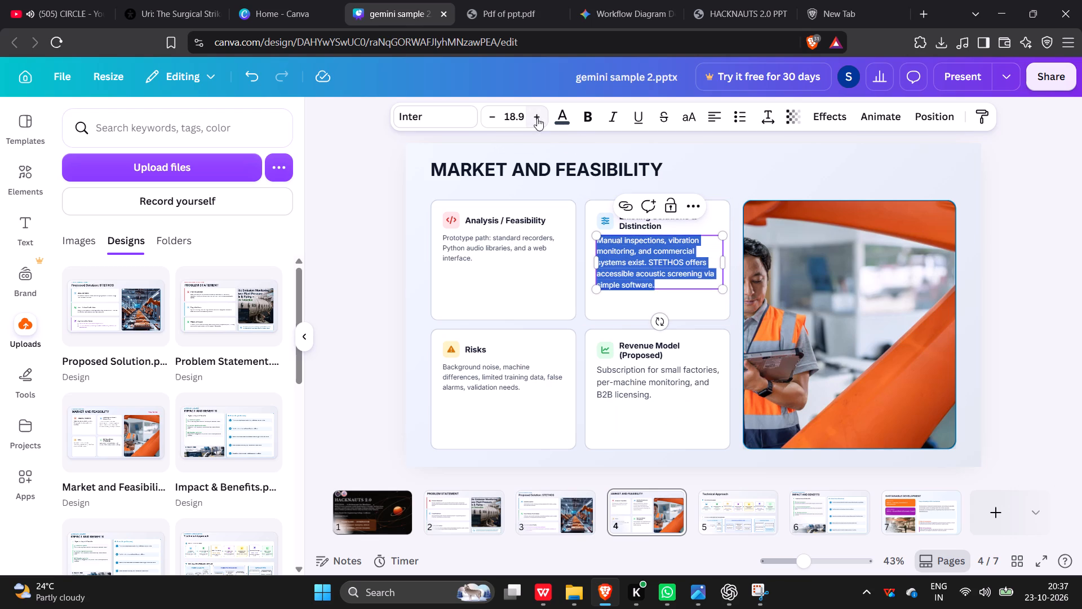
pyautogui.click(537, 118)
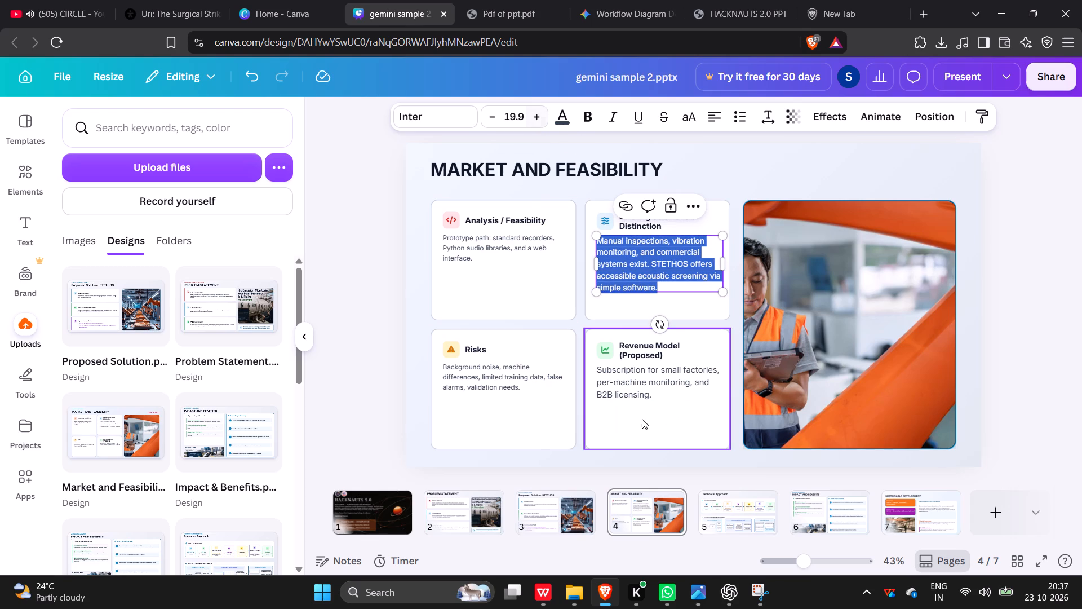
# Enlarge the body text of the Revenue Model (Proposed) card on page 4 to font size 21.9.
pyautogui.tripleClick(641, 379)
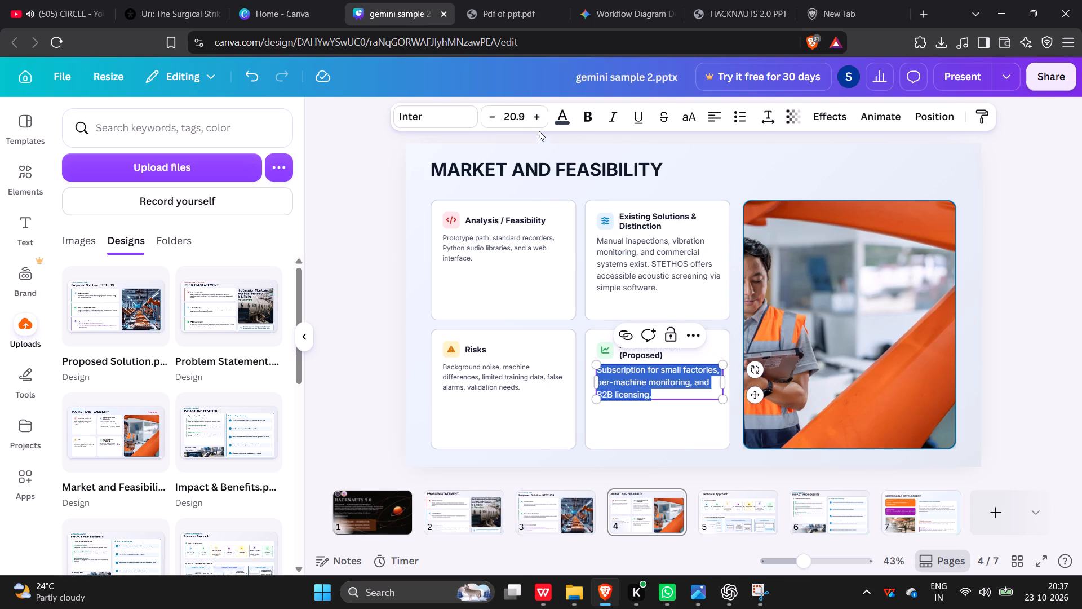
pyautogui.click(536, 126)
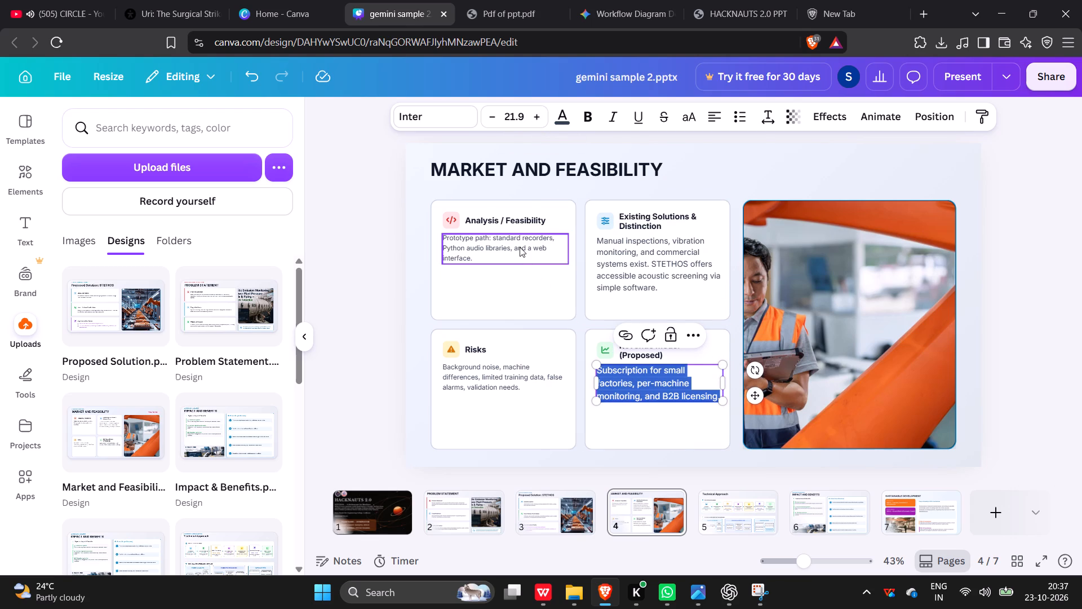
# Enlarge the body text of the Analysis / Feasibility and Risks cards on page 4 to font size 20.9.
pyautogui.tripleClick(520, 247)
pyautogui.click(520, 247)
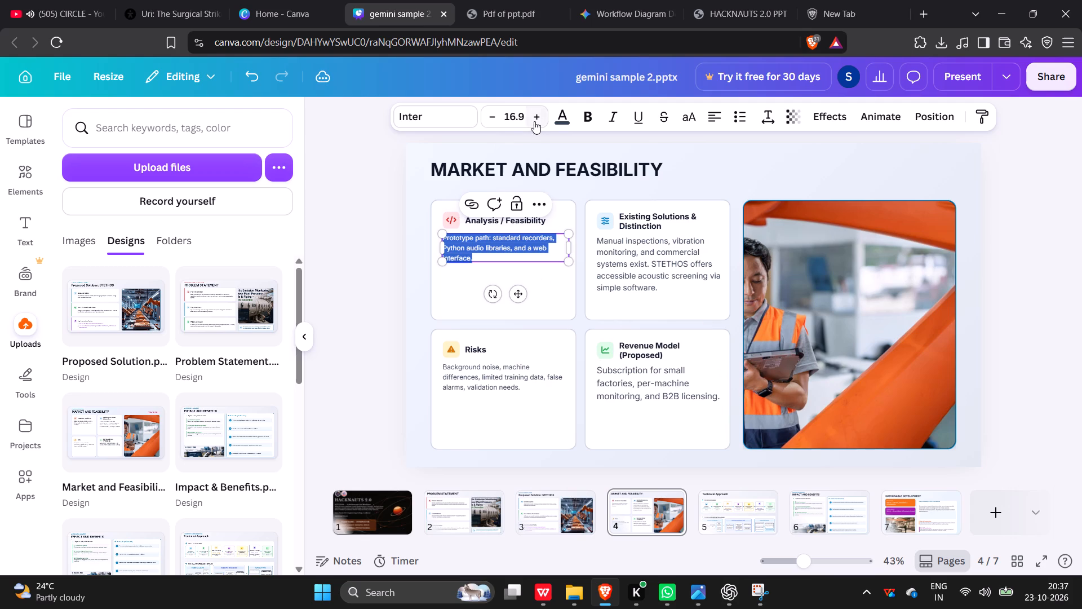
pyautogui.tripleClick(534, 121)
pyautogui.click(534, 121)
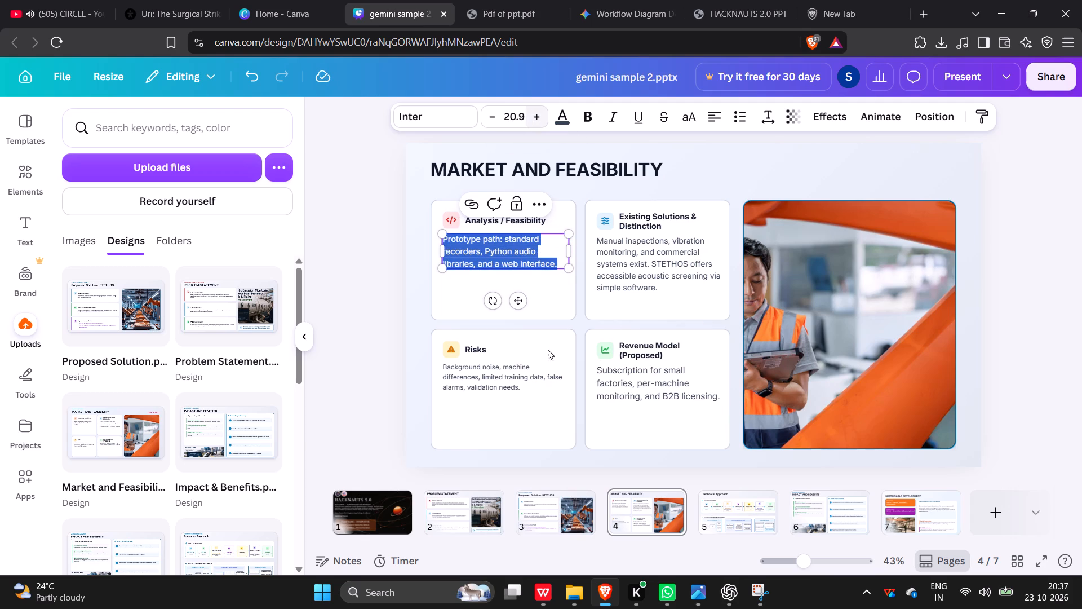
pyautogui.tripleClick(505, 391)
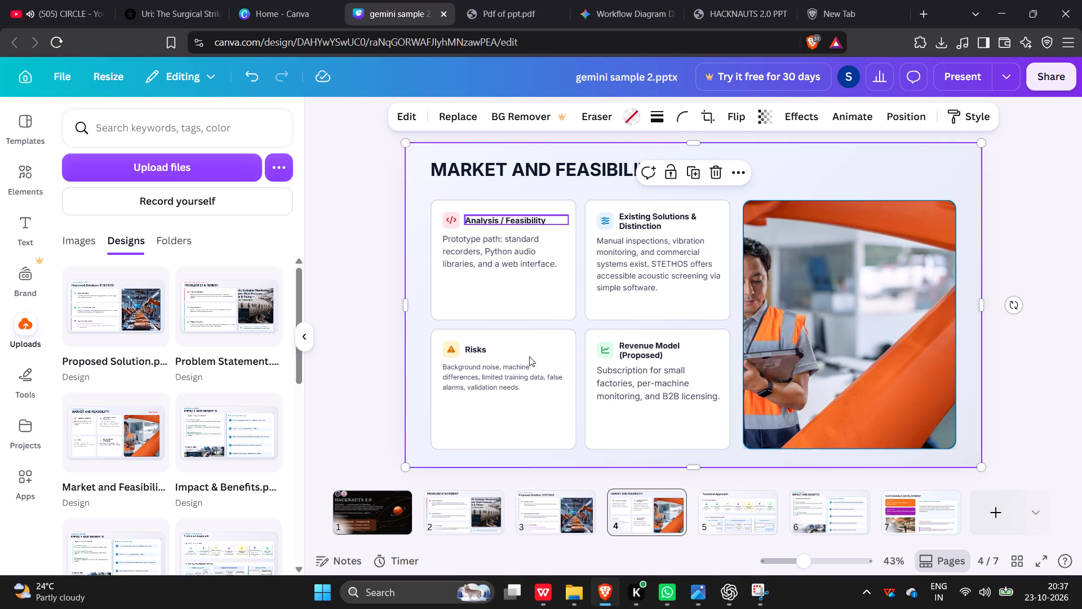
pyautogui.tripleClick(525, 377)
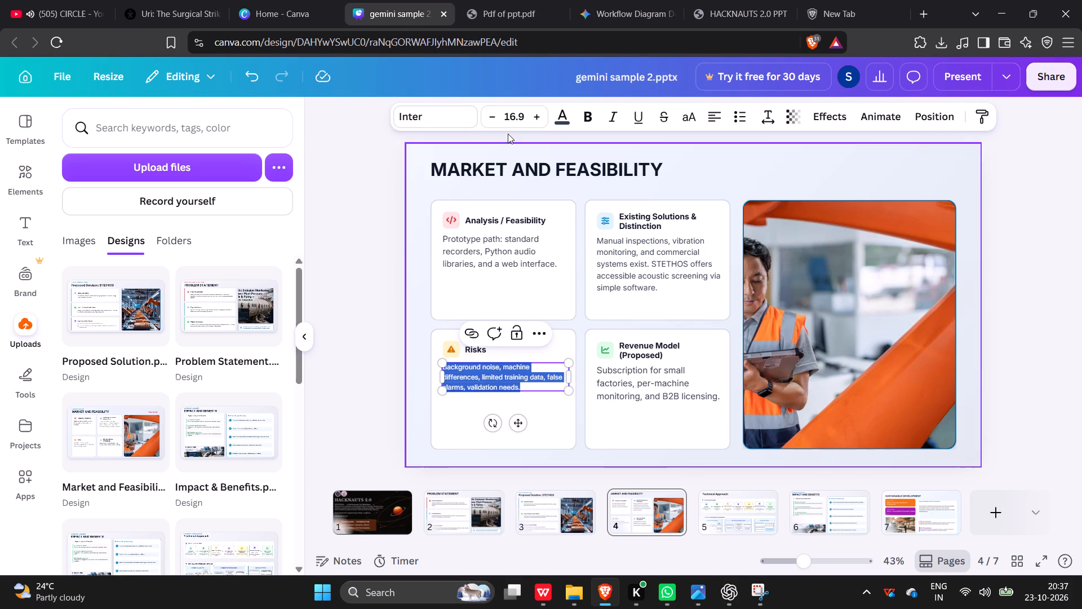
pyautogui.tripleClick(528, 118)
pyautogui.click(528, 118)
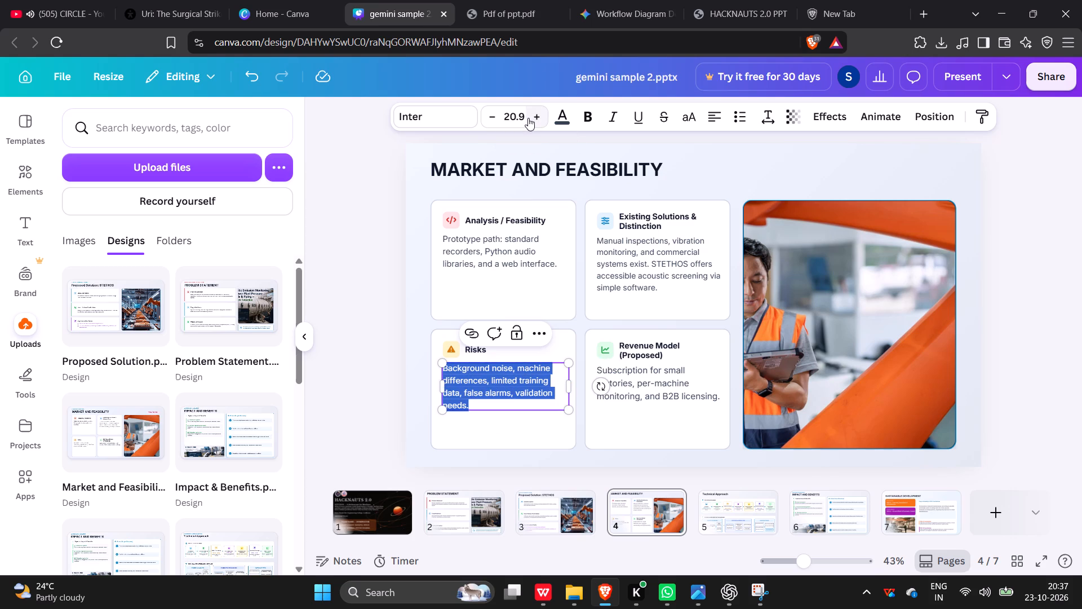
pyautogui.click(348, 261)
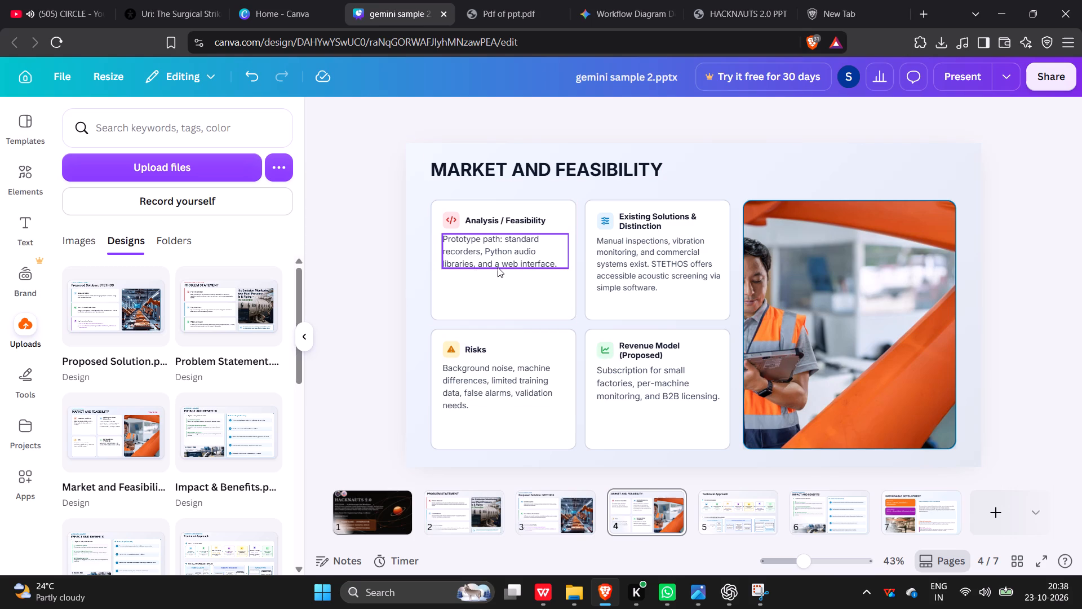
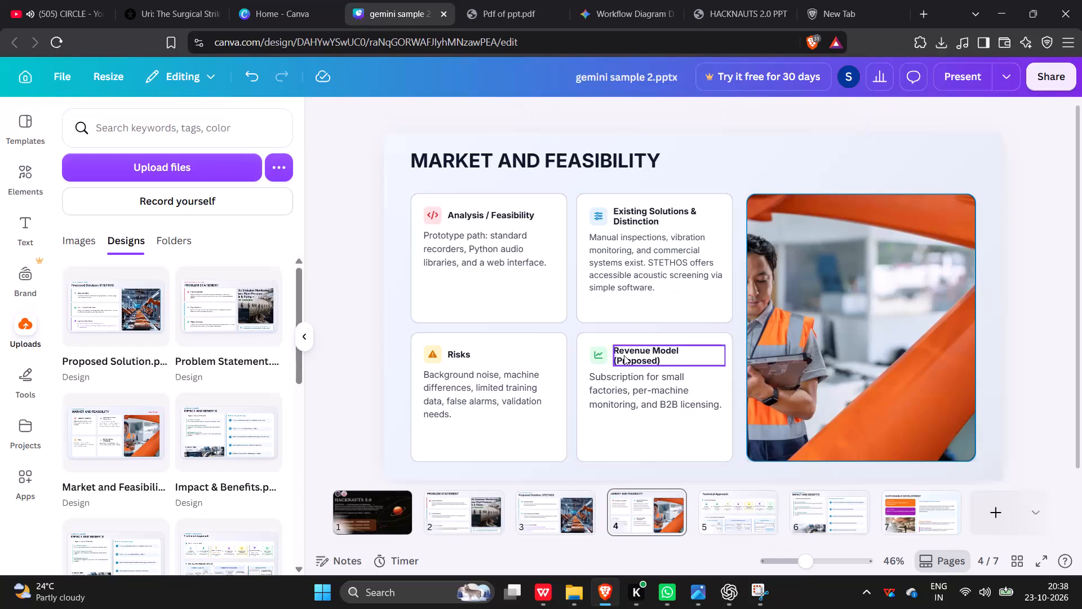
# Enlarge the Revenue Model (Proposed) and Existing Solutions & Distinction headings to font size 22.2 and the Analysis / Feasibility heading to 23.2.
pyautogui.tripleClick(624, 355)
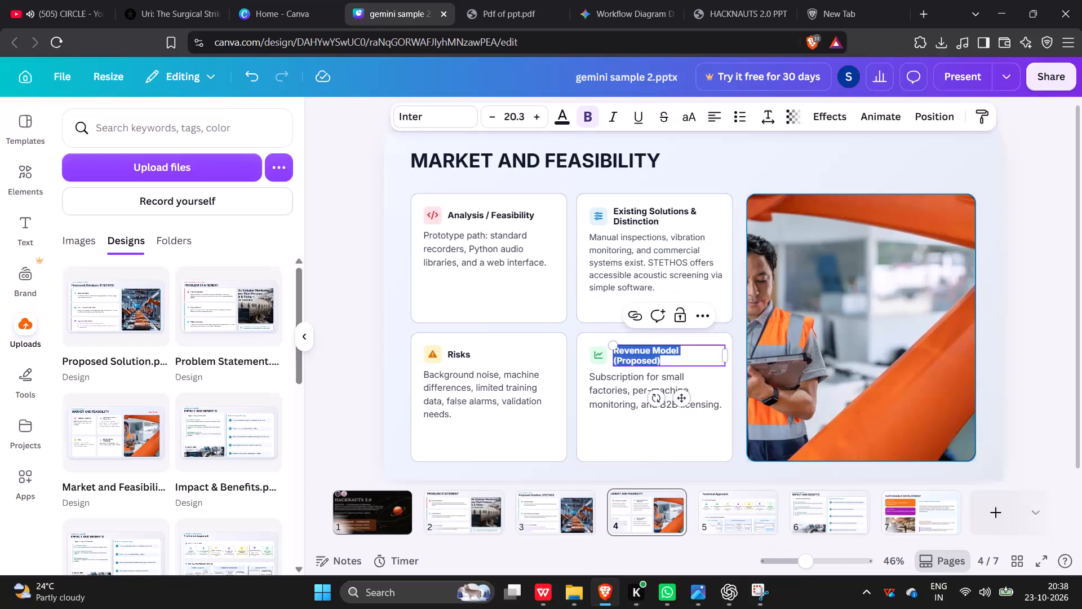
pyautogui.click(537, 122)
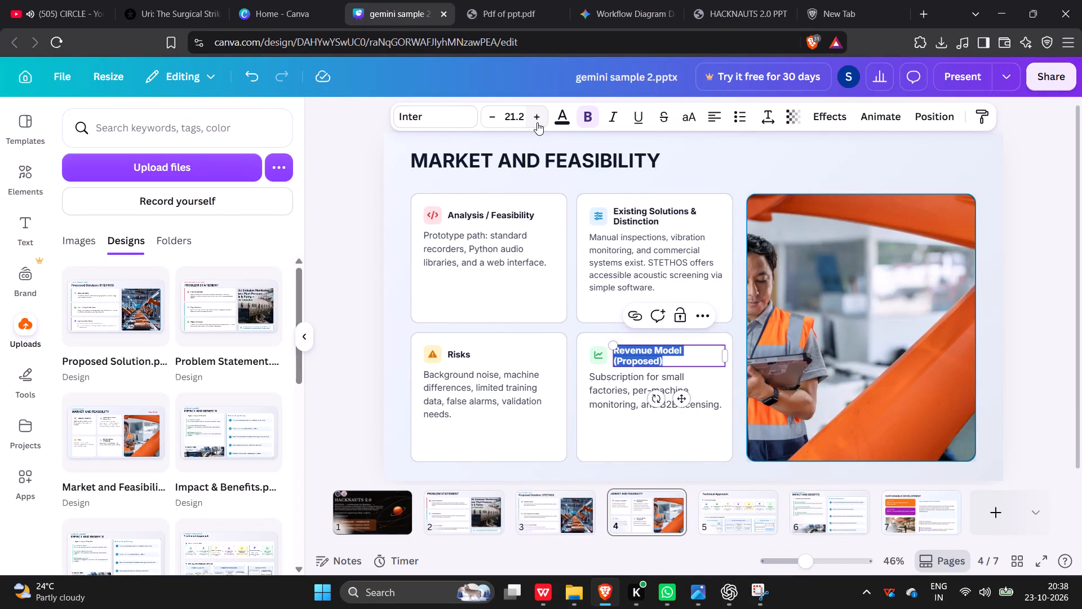
pyautogui.click(537, 122)
pyautogui.tripleClick(654, 208)
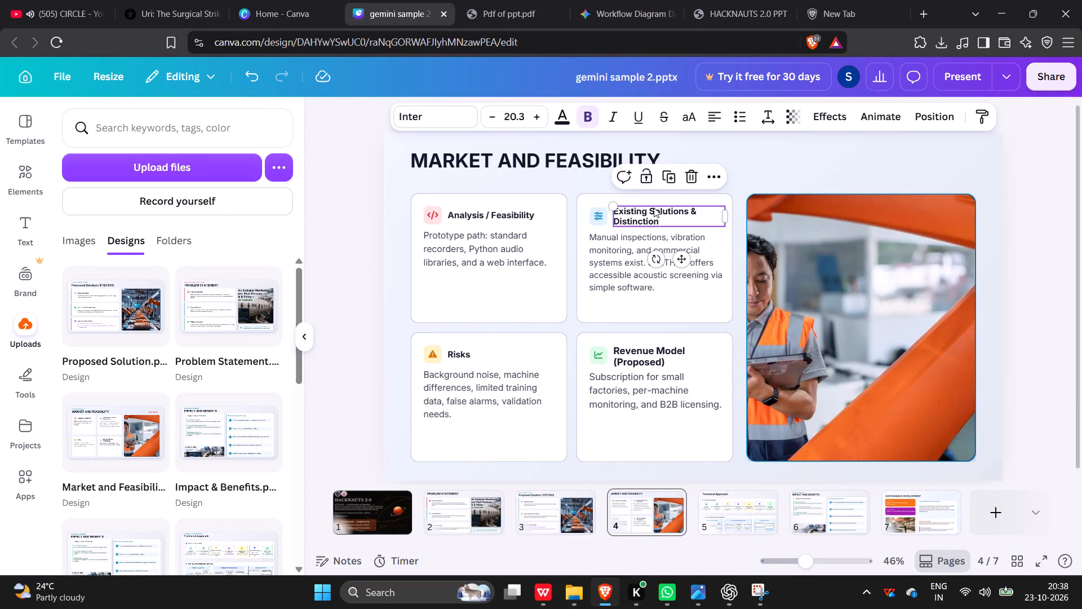
pyautogui.doubleClick(542, 120)
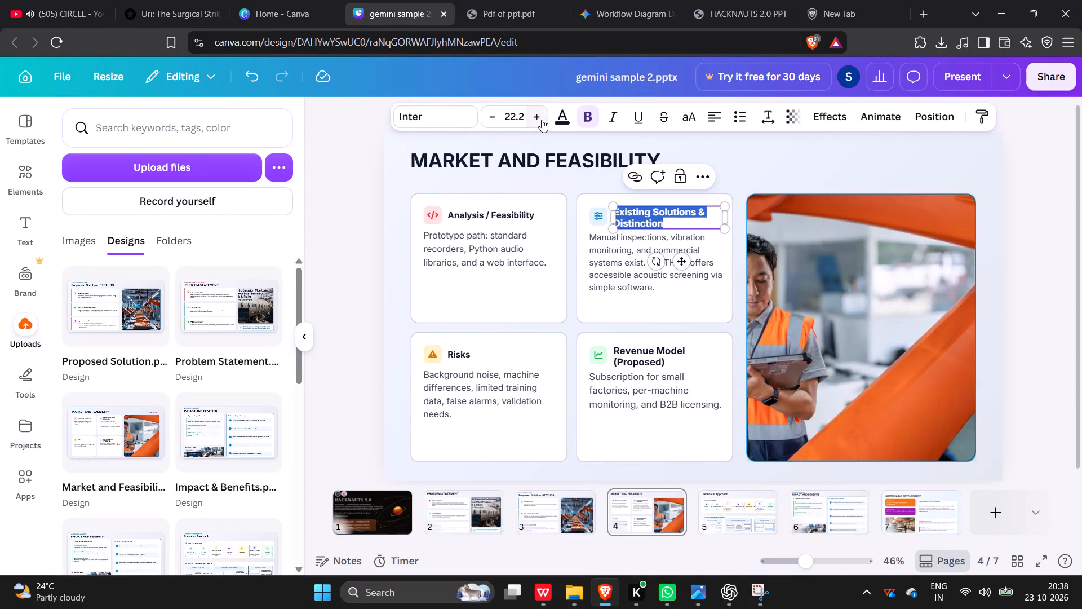
pyautogui.tripleClick(461, 214)
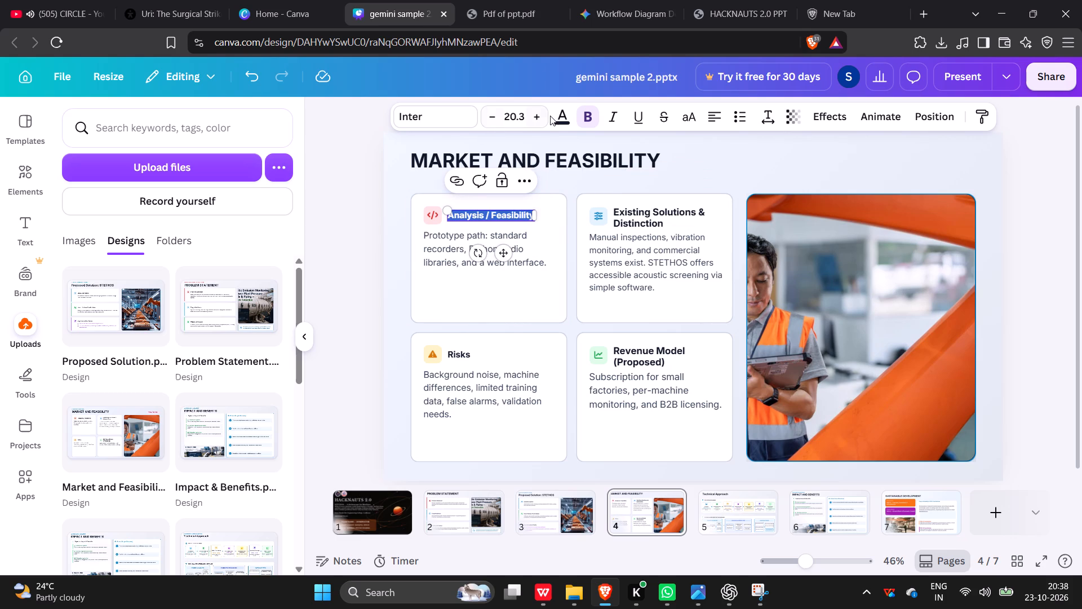
pyautogui.doubleClick(542, 117)
pyautogui.click(542, 117)
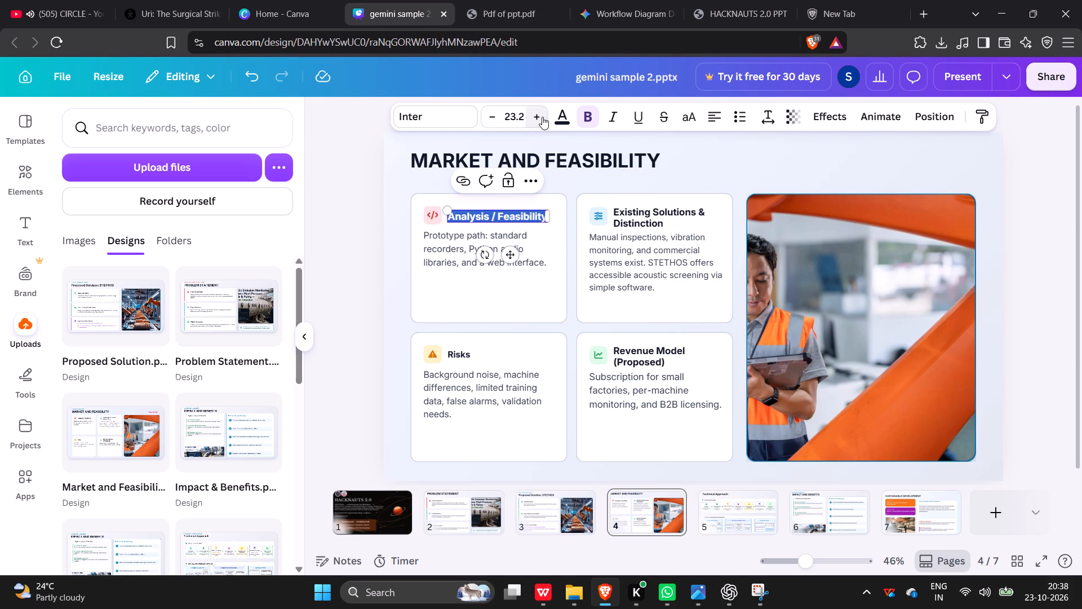
# Enlarge the Risks heading on page 4 to font size 26.2 and nudge it up level with its warning icon.
pyautogui.tripleClick(462, 356)
pyautogui.tripleClick(536, 118)
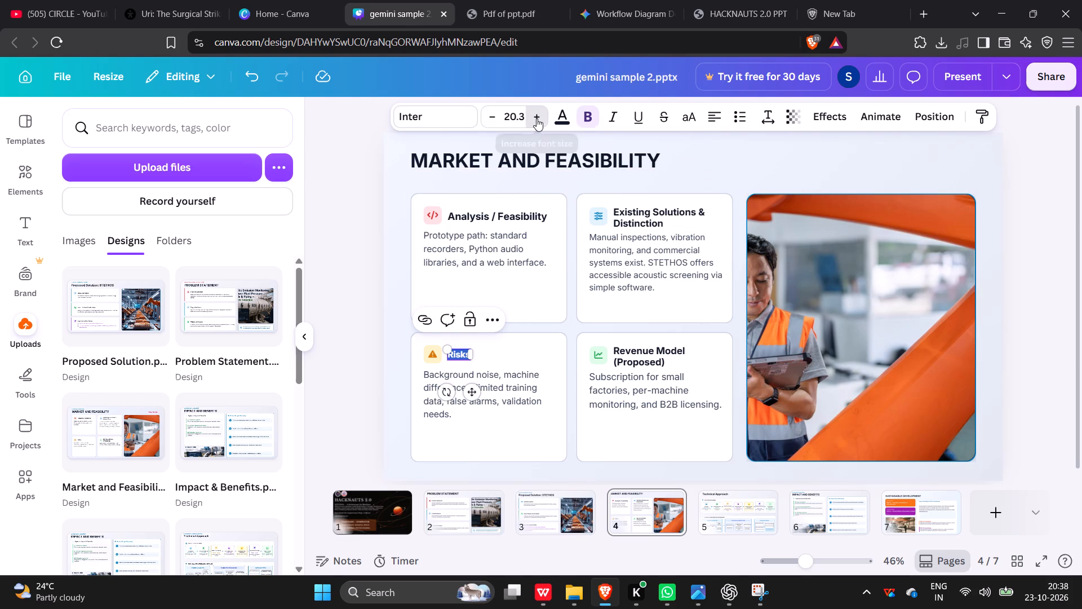
pyautogui.tripleClick(536, 118)
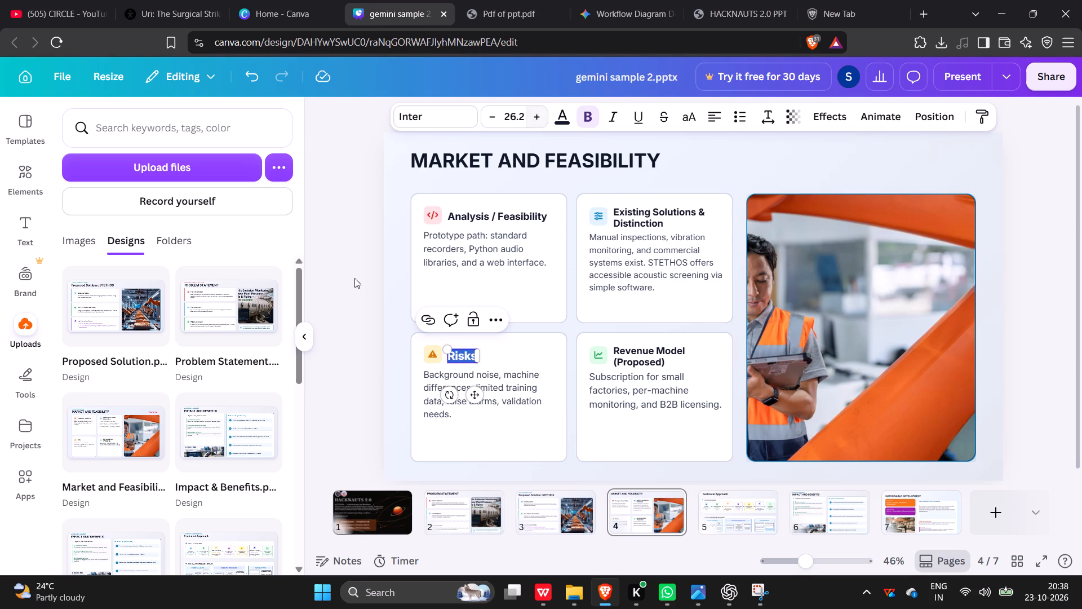
pyautogui.click(349, 284)
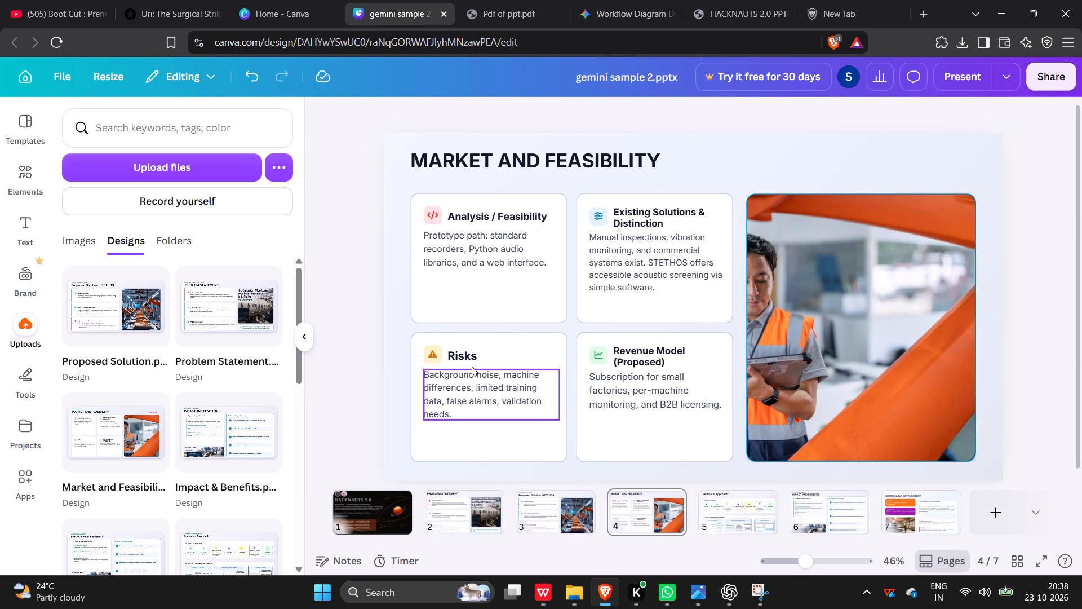
pyautogui.click(463, 356)
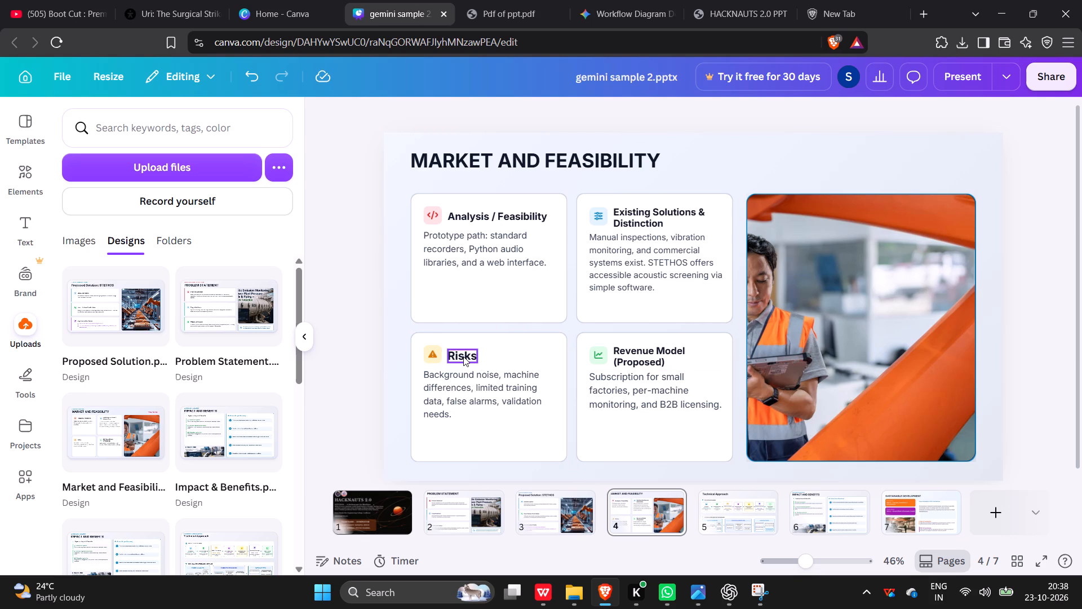
pyautogui.click(430, 351)
pyautogui.click(361, 341)
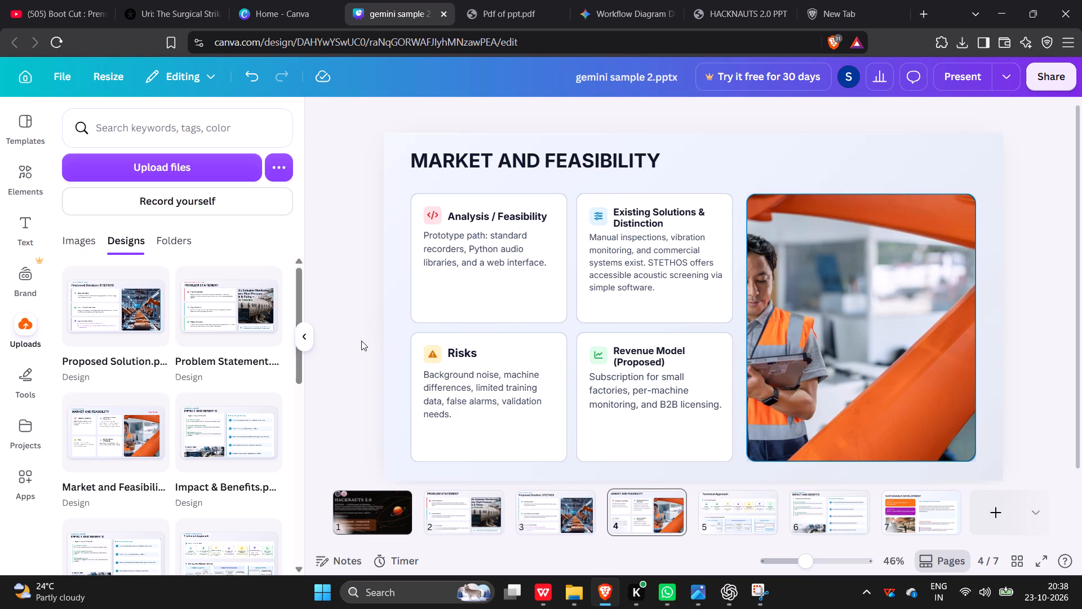
# Compare the card heading sizes on page 4 and reduce the Risks heading to font size 25.2.
pyautogui.click(635, 367)
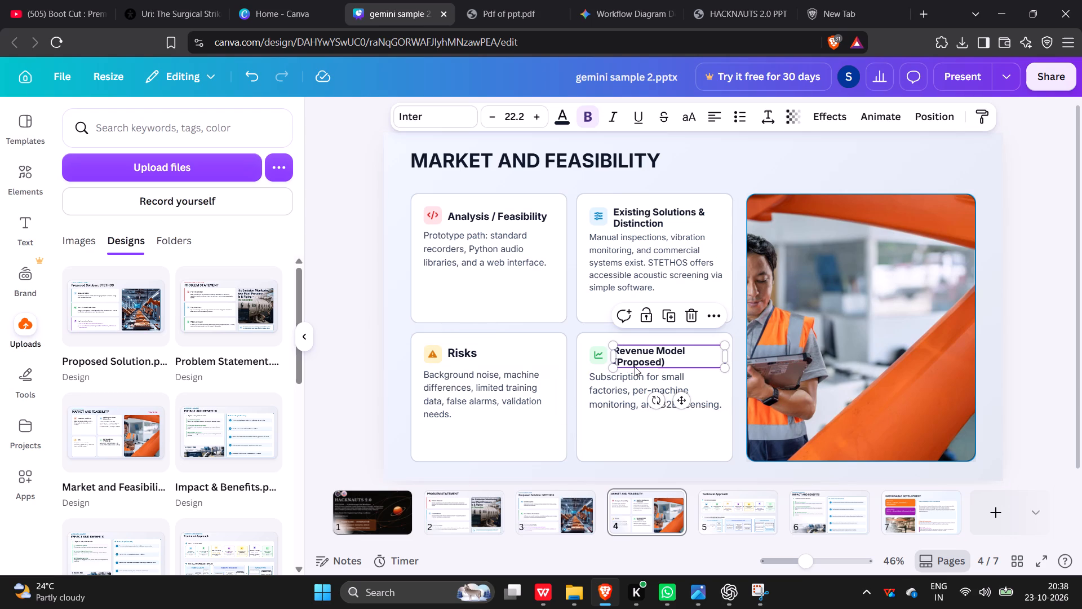
pyautogui.click(627, 211)
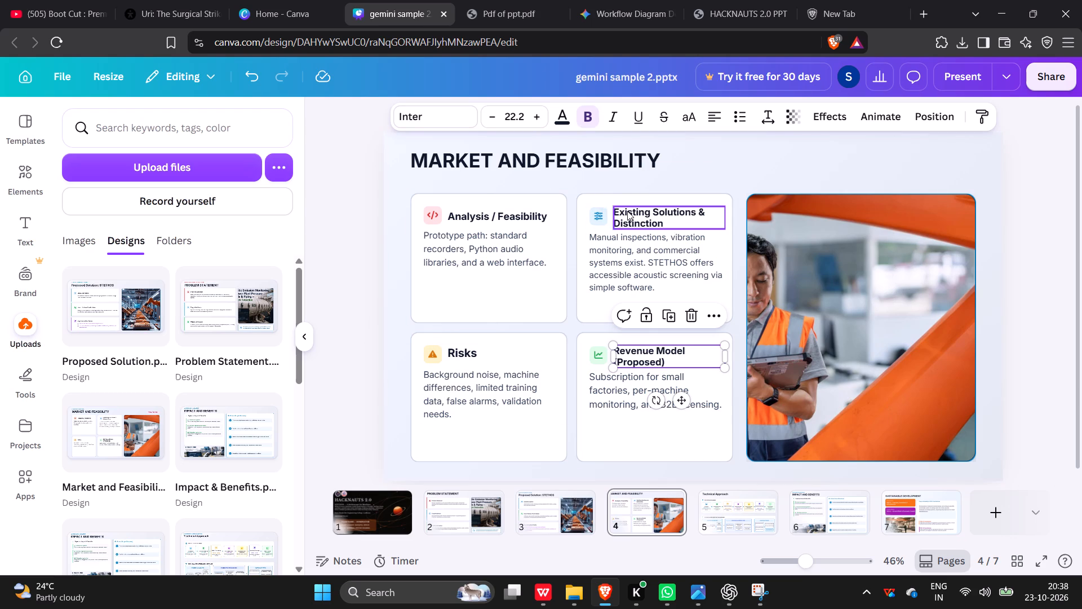
pyautogui.click(657, 222)
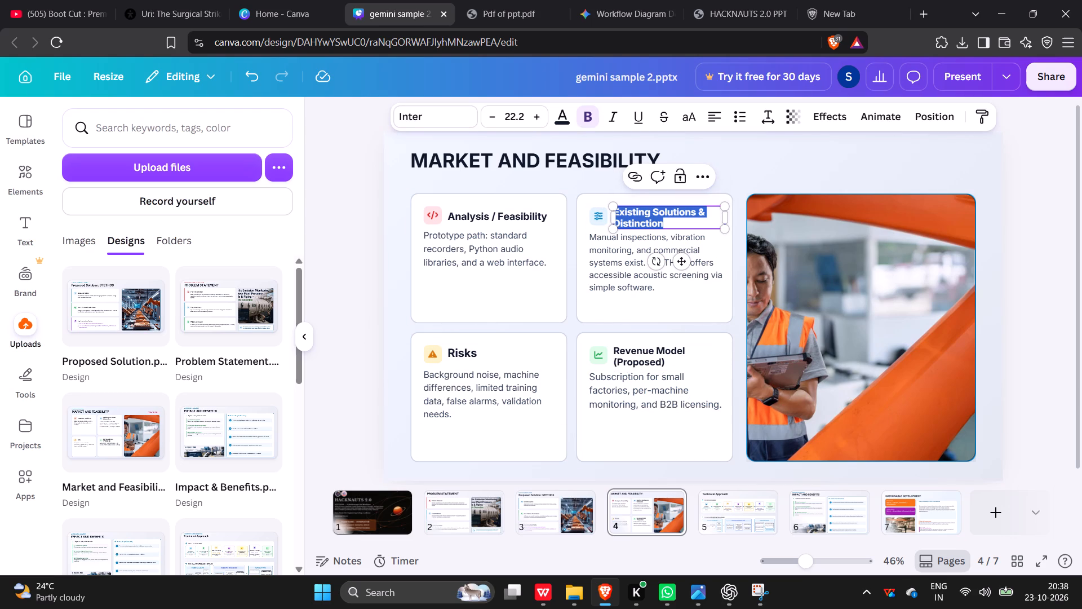
pyautogui.click(518, 215)
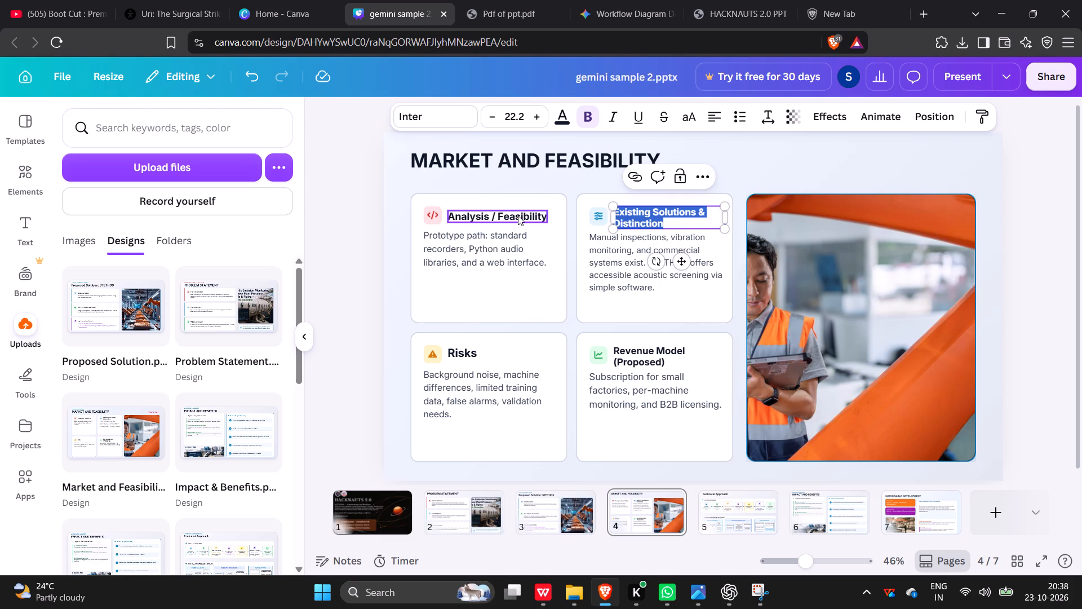
pyautogui.click(466, 350)
pyautogui.click(492, 122)
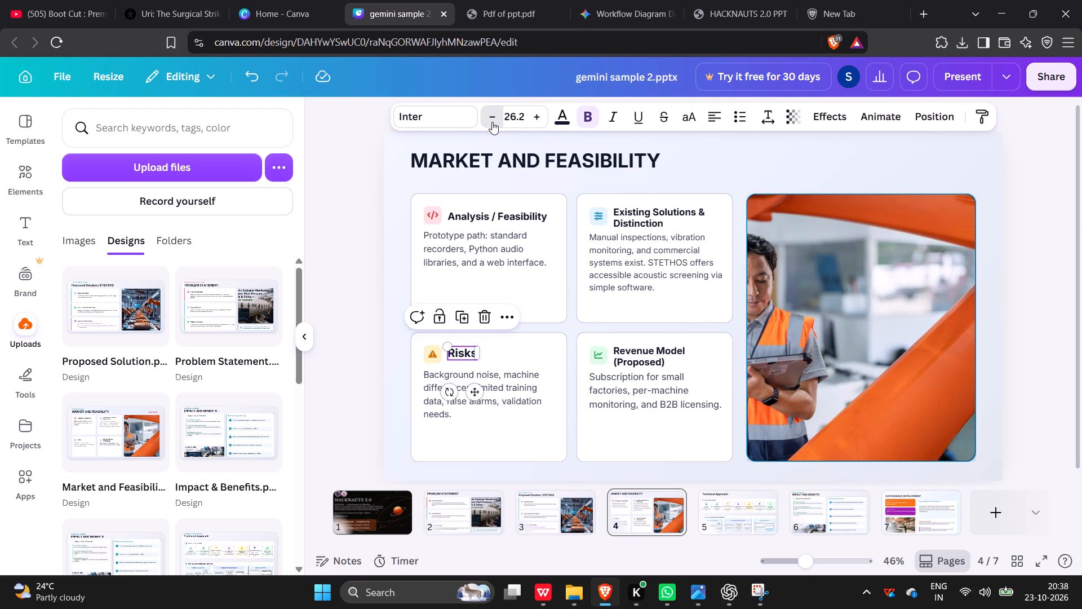
pyautogui.click(633, 358)
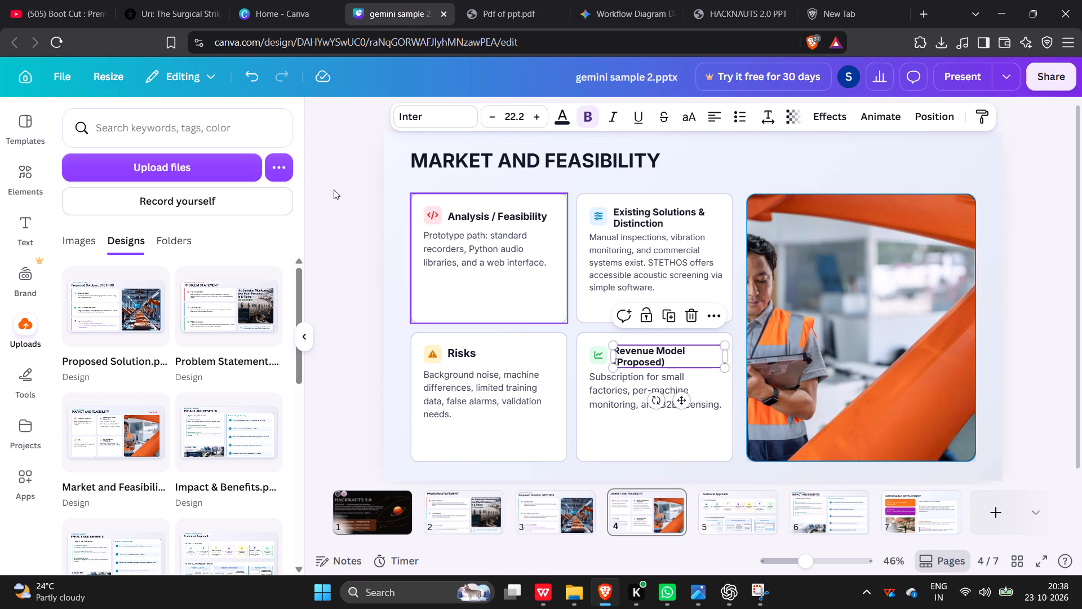
pyautogui.click(327, 198)
# Make the body text of all four cards on the Market and Feasibility page bold.
pyautogui.tripleClick(455, 243)
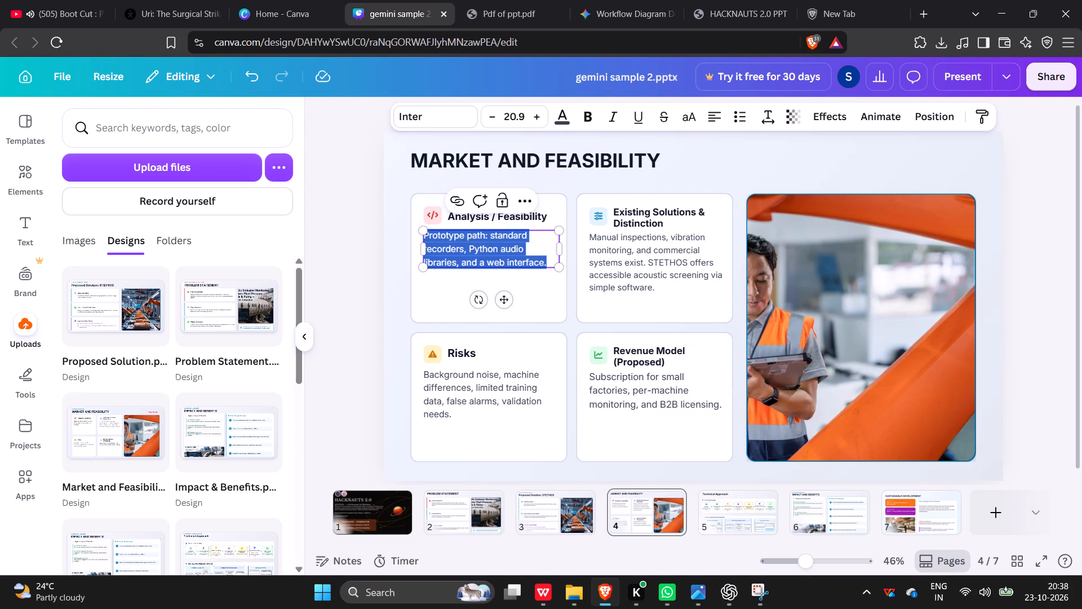
pyautogui.click(587, 124)
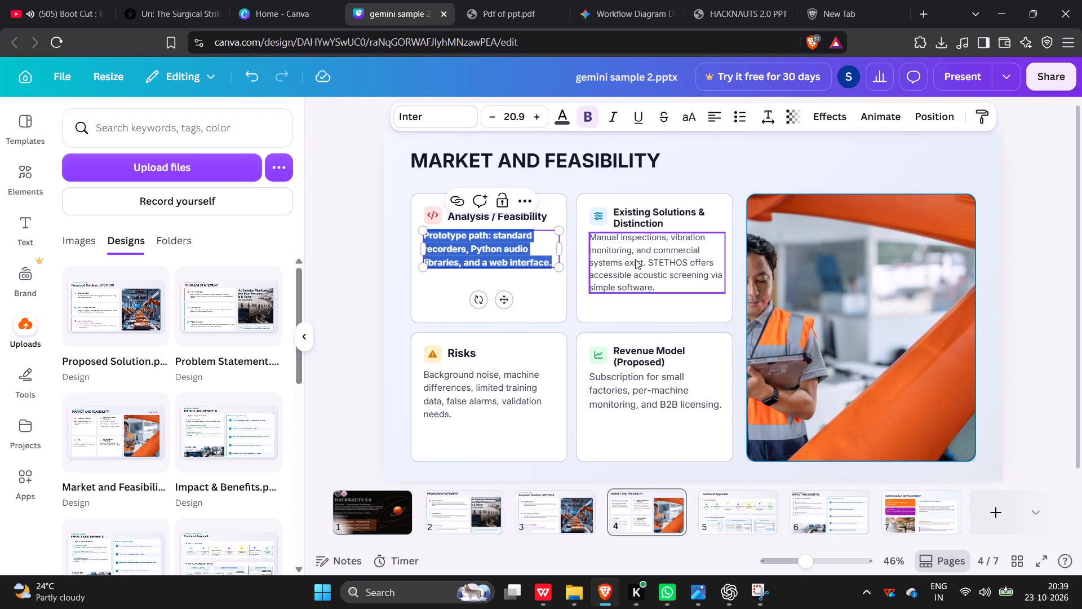
pyautogui.tripleClick(635, 259)
pyautogui.click(588, 120)
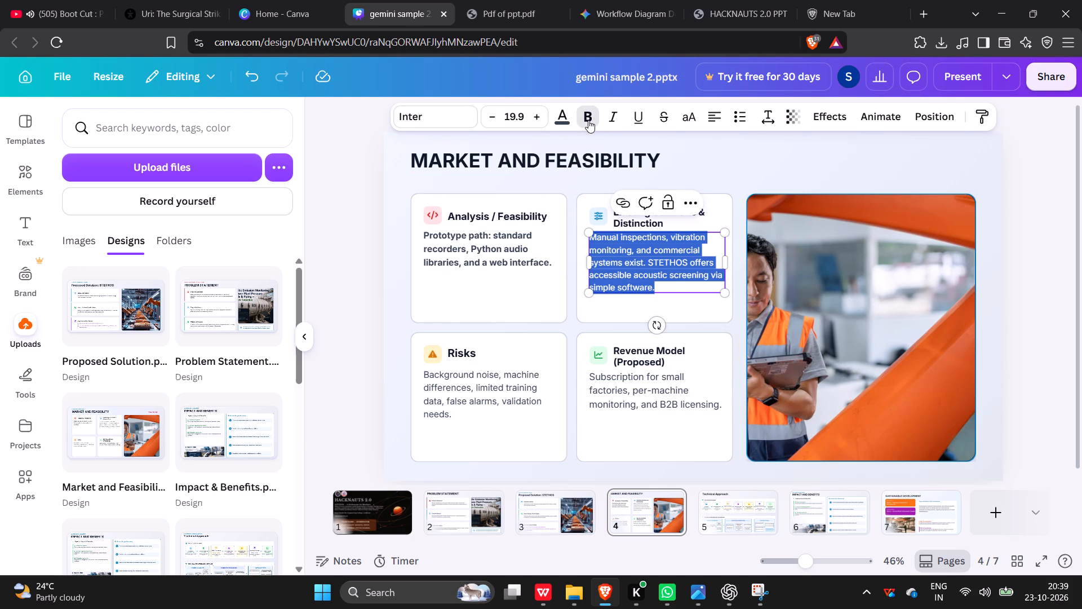
pyautogui.tripleClick(505, 379)
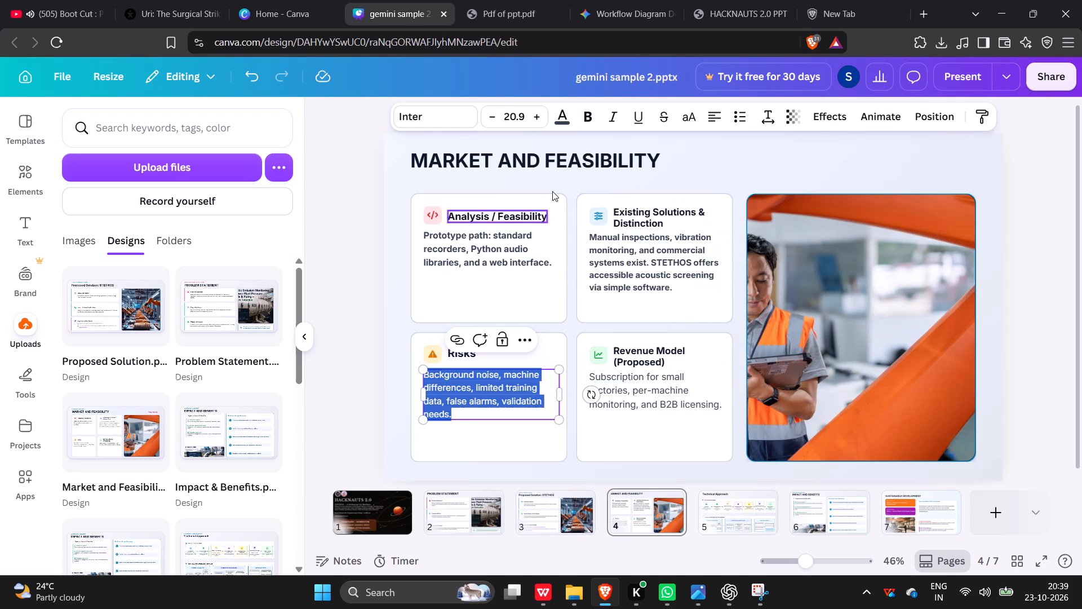
pyautogui.click(590, 126)
pyautogui.tripleClick(637, 376)
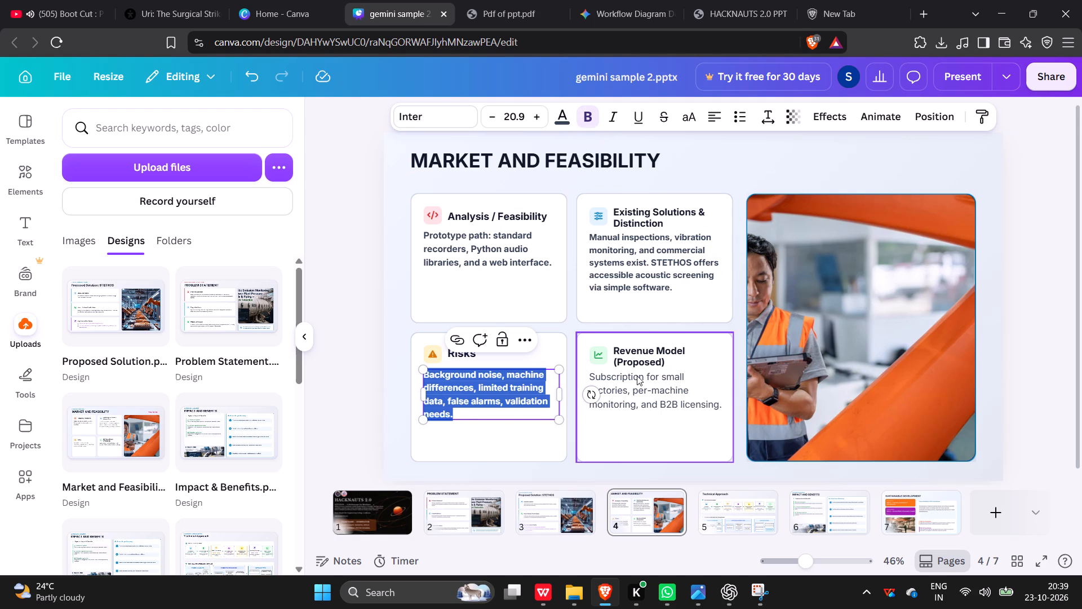
pyautogui.click(589, 109)
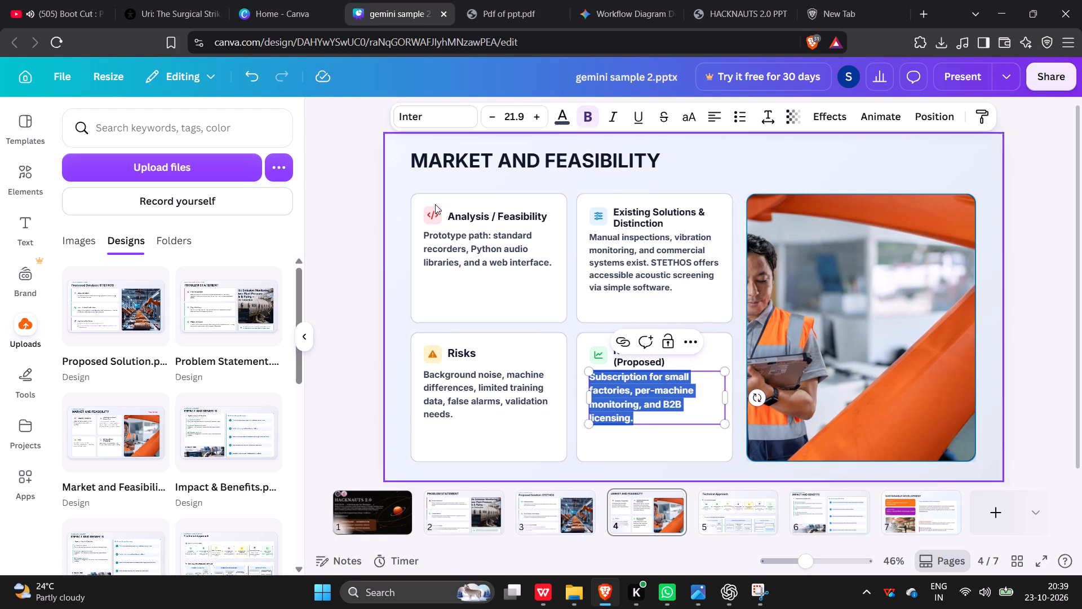
pyautogui.click(375, 242)
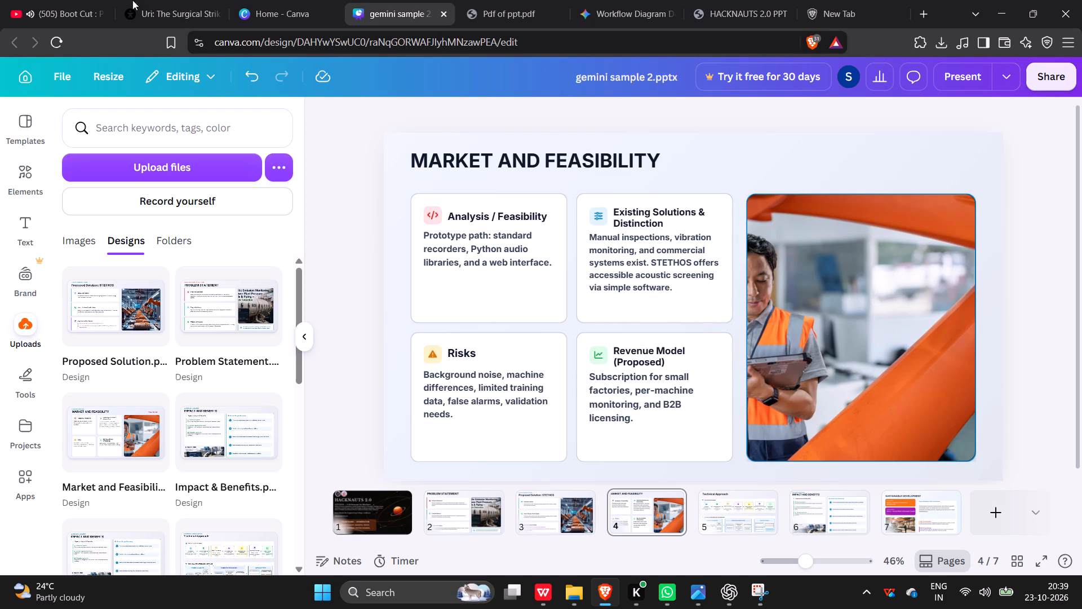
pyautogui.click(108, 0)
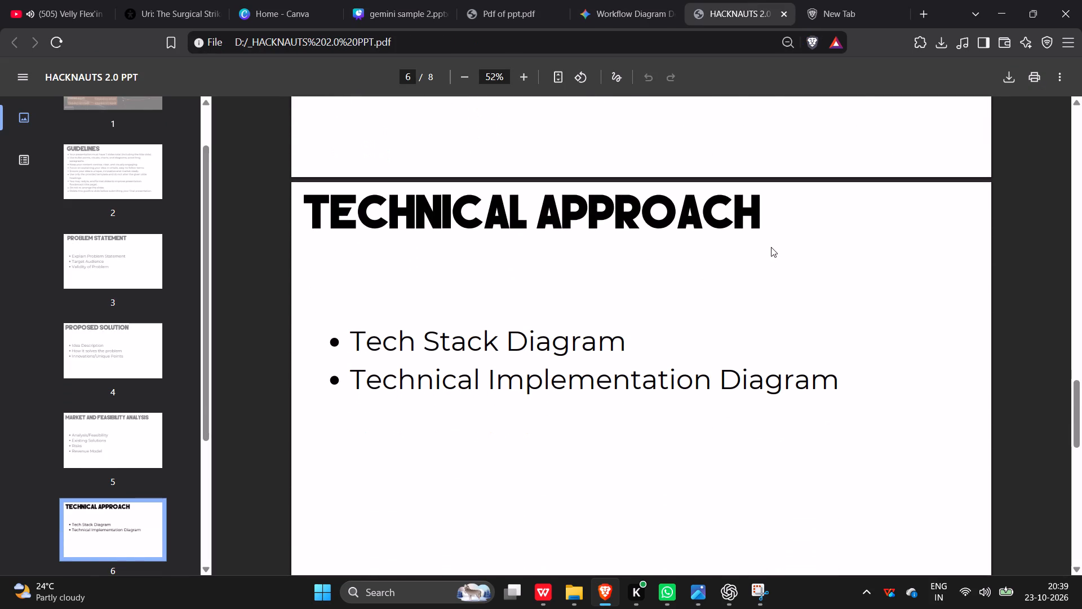
pyautogui.click(492, 0)
pyautogui.click(407, 0)
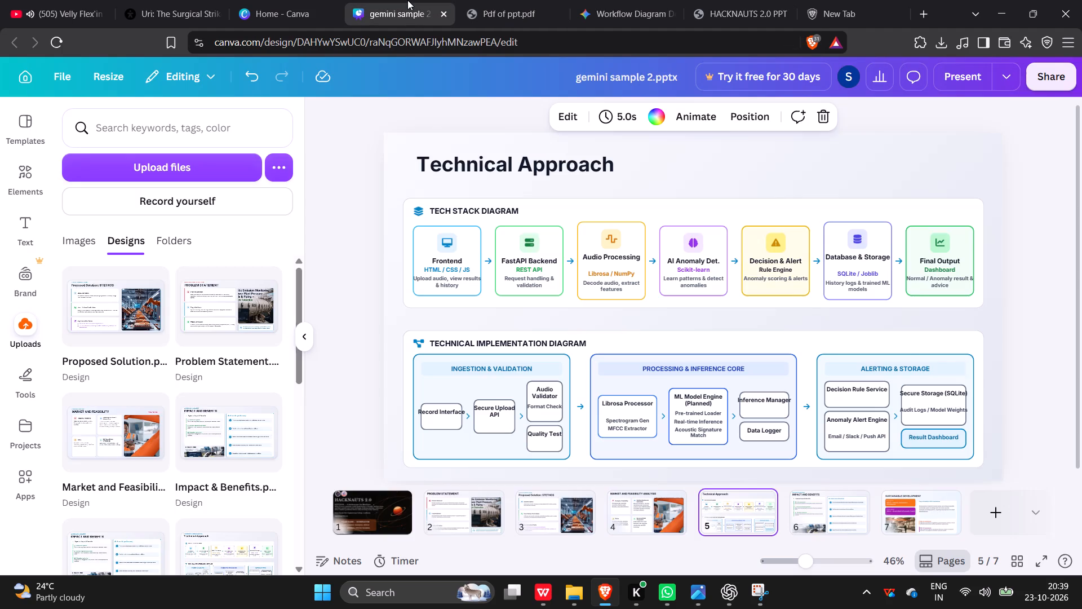
pyautogui.click(810, 523)
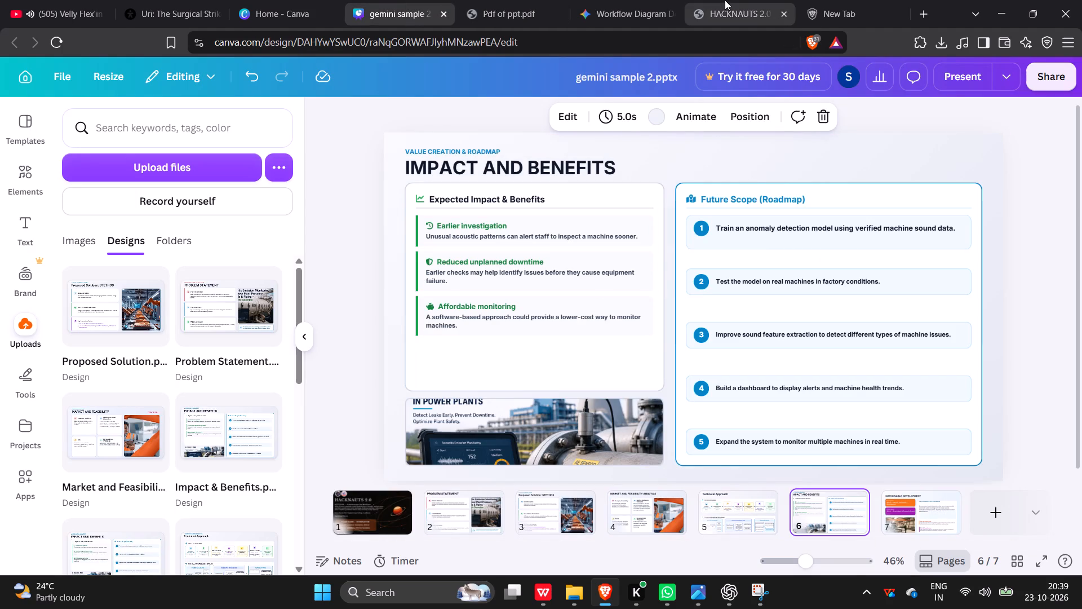
pyautogui.click(912, 518)
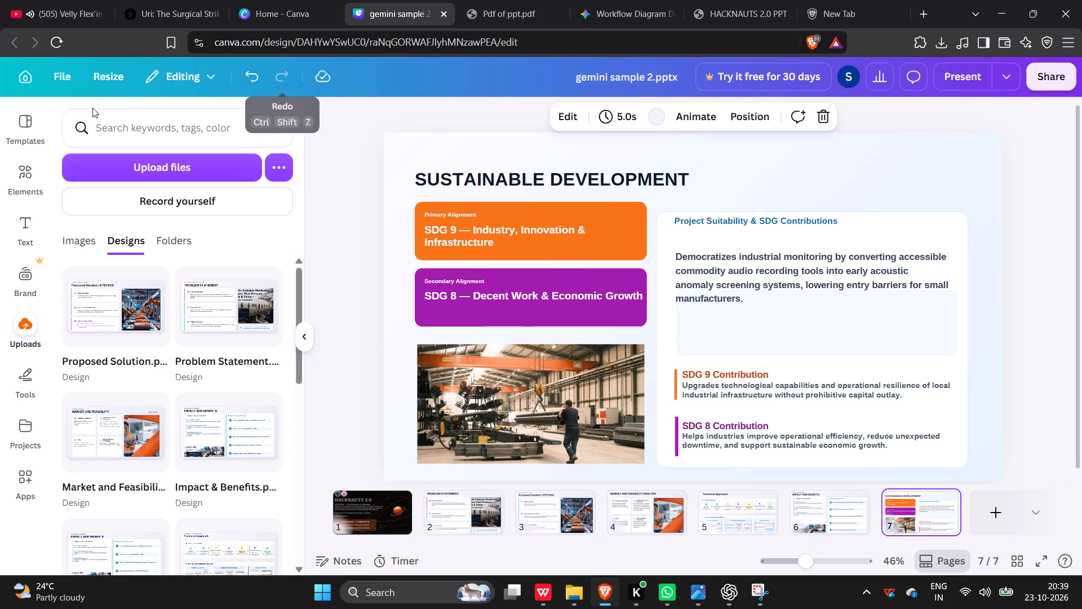
# Download all pages of the design as a Microsoft PowerPoint document.
pyautogui.click(1053, 77)
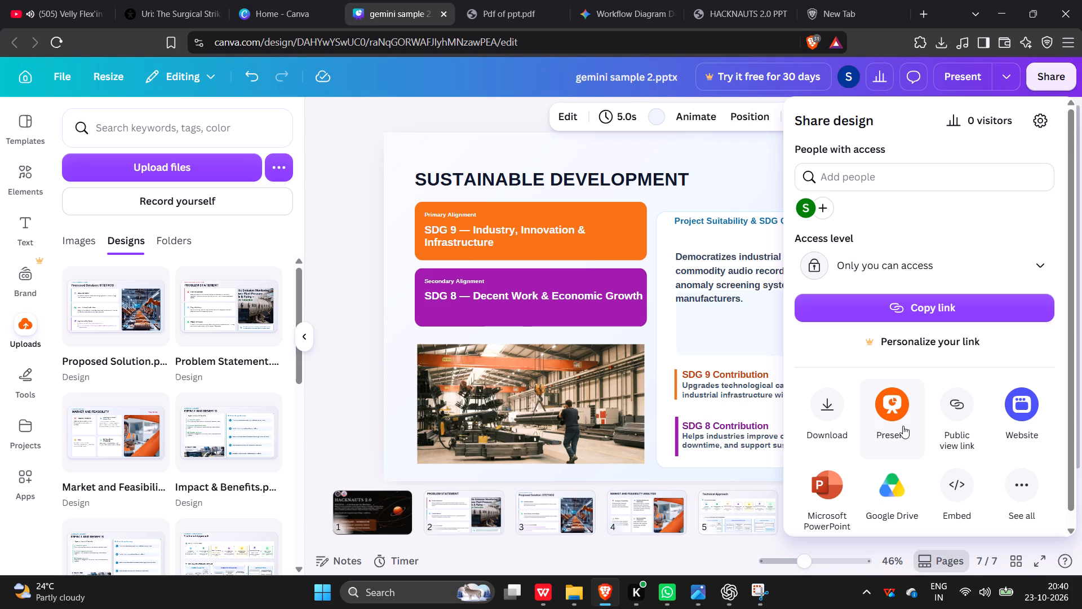
pyautogui.click(903, 426)
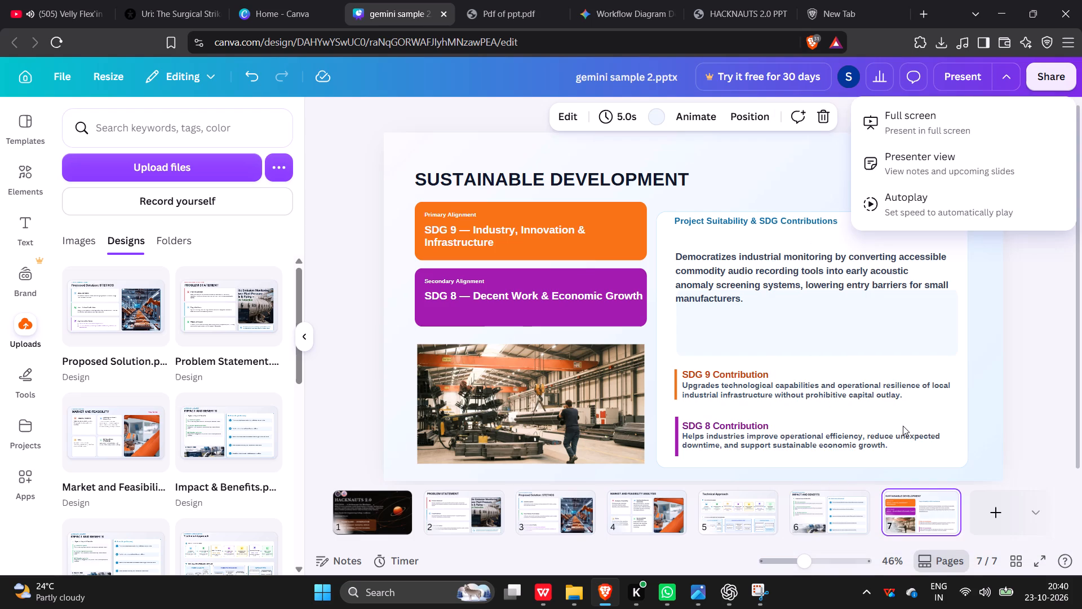
pyautogui.click(1011, 295)
pyautogui.click(1055, 82)
pyautogui.click(1055, 82)
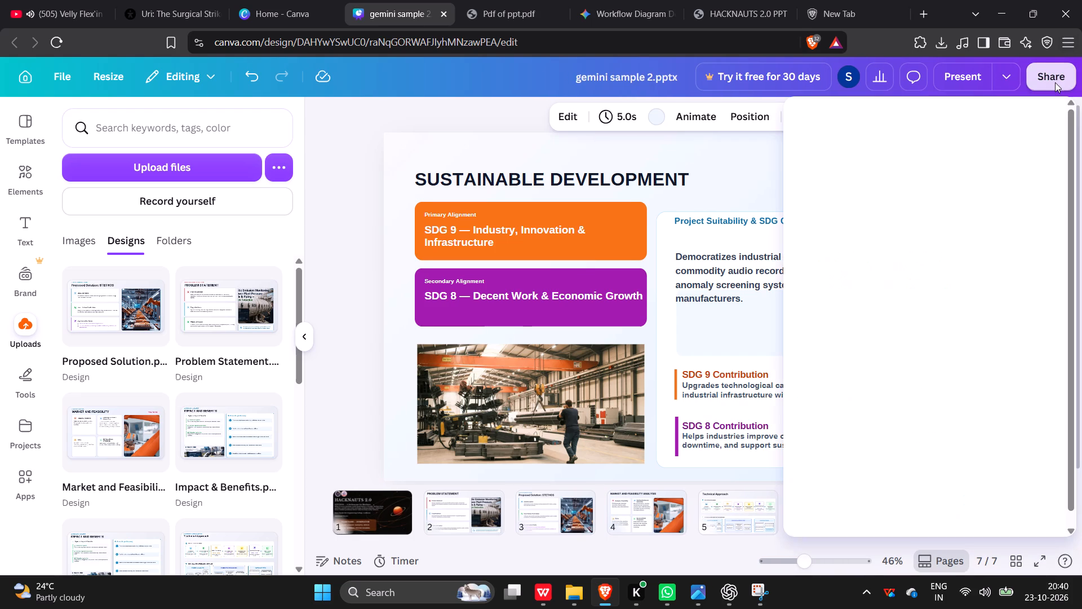
pyautogui.click(833, 507)
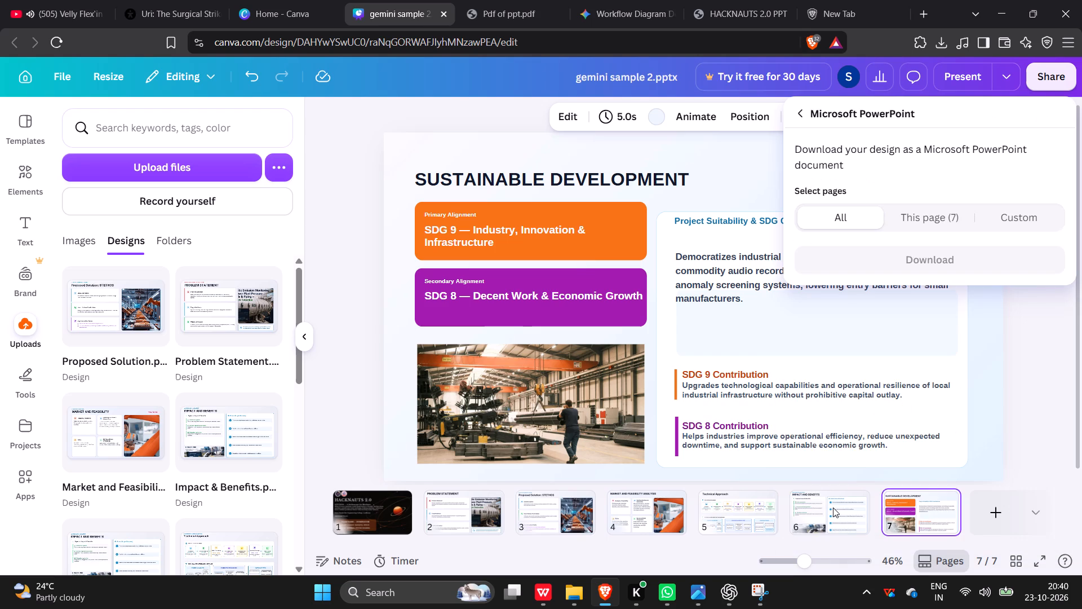
pyautogui.click(918, 224)
pyautogui.click(863, 219)
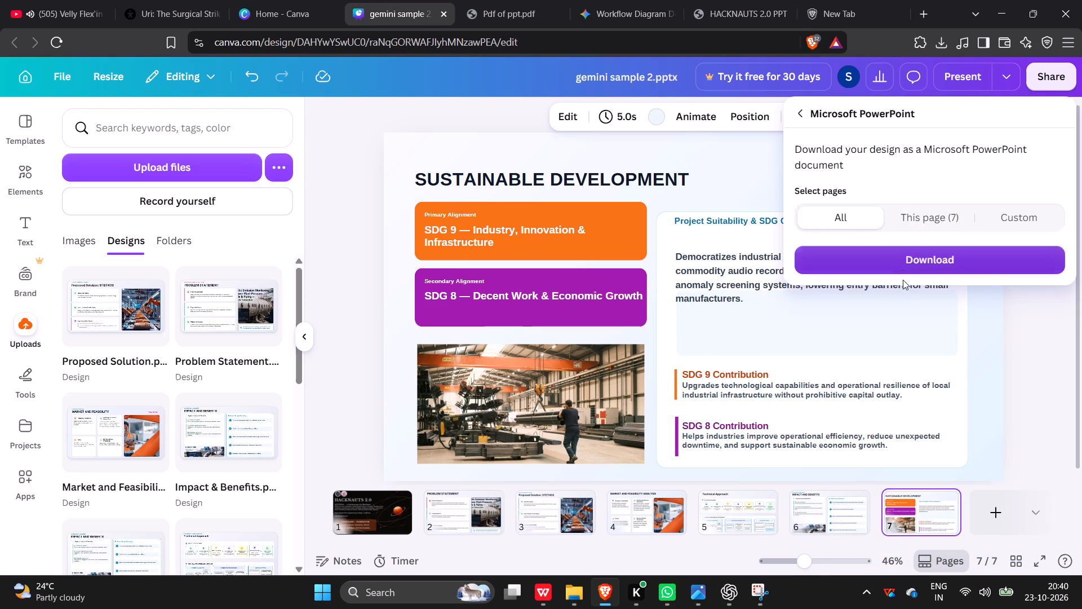
pyautogui.click(899, 262)
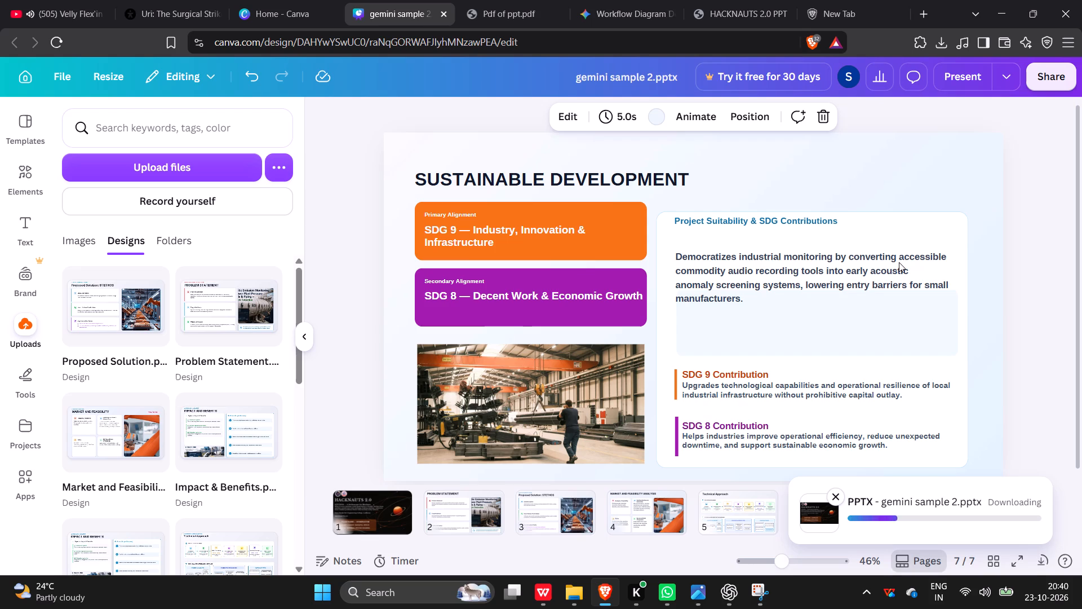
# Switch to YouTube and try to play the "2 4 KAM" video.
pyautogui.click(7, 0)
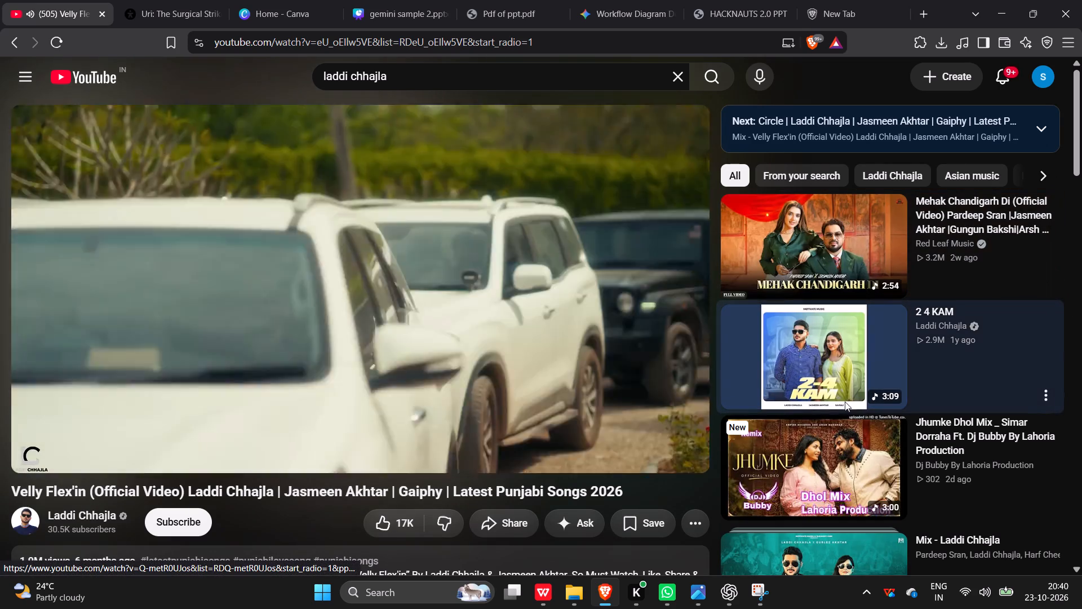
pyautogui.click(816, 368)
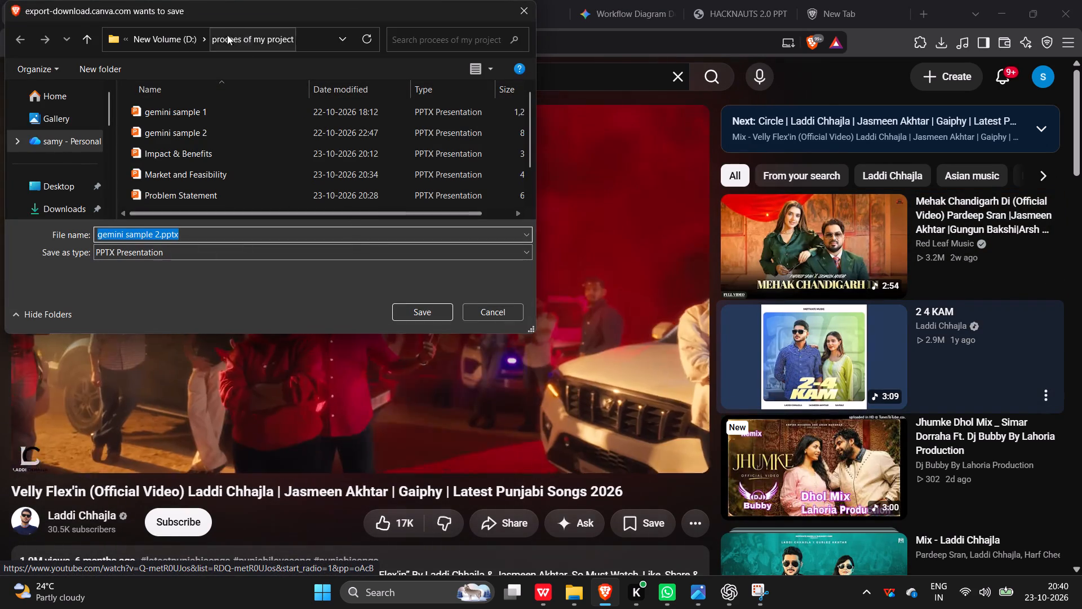
# Choose New Volume (D:) as the save location and enter "ppt project stethos and" as the file name.
pyautogui.click(184, 41)
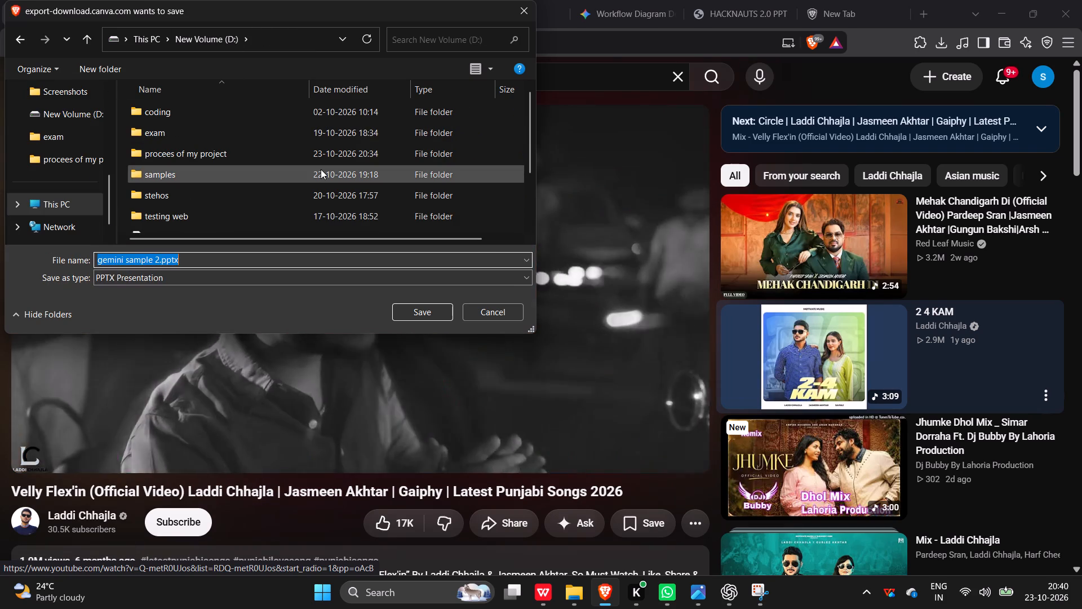
pyautogui.press('p')
pyautogui.press('p')
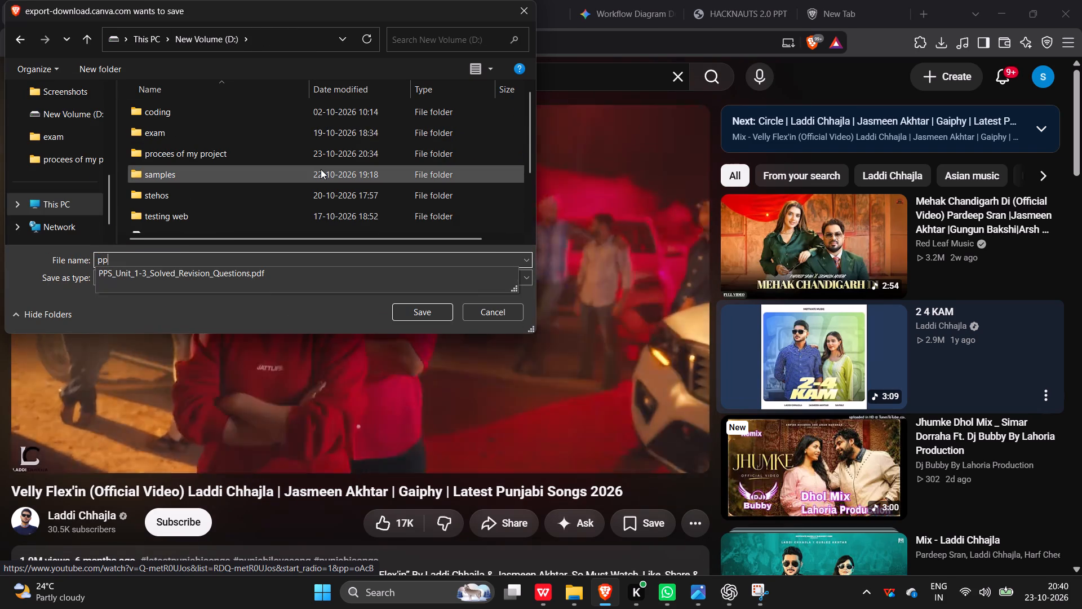
pyautogui.write('t submited')
pyautogui.press('space')
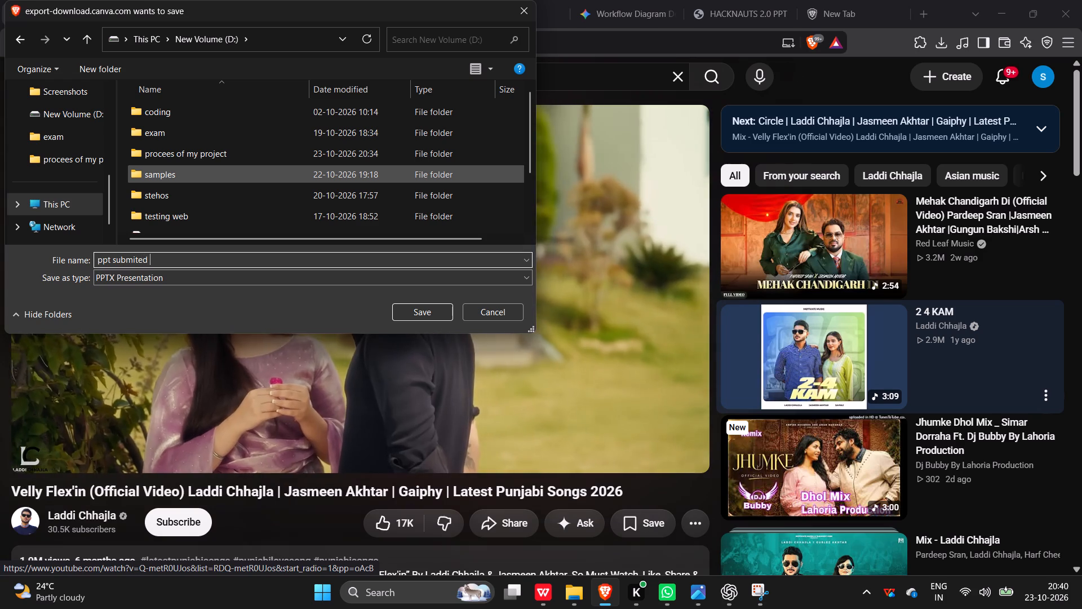
pyautogui.press('s')
pyautogui.press('BackSpace')
pyautogui.press('BackSpace')
pyautogui.press('BackSpace')
pyautogui.press('BackSpace')
pyautogui.press('BackSpace')
pyautogui.press('BackSpace')
pyautogui.press('BackSpace')
pyautogui.press('BackSpace')
pyautogui.press('BackSpace')
pyautogui.press('BackSpace')
pyautogui.press('BackSpace')
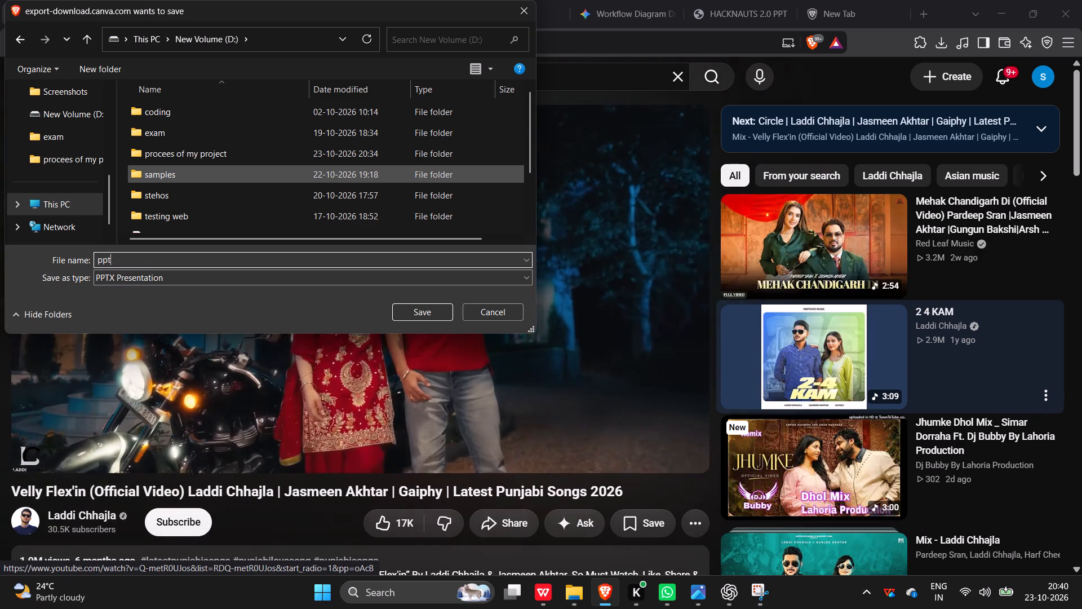
pyautogui.press('space')
pyautogui.write('s')
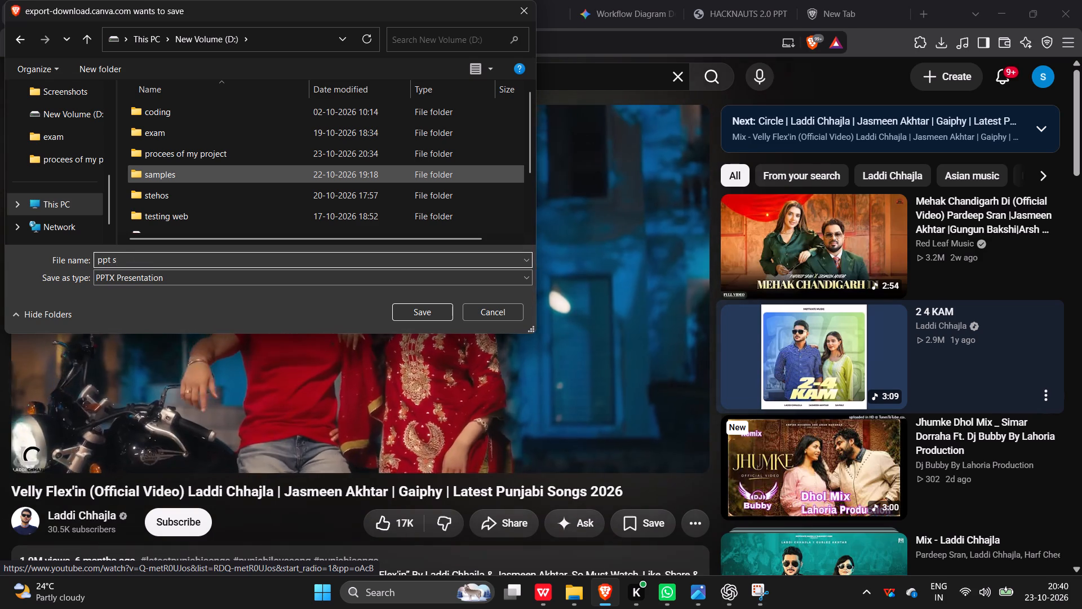
pyautogui.press('BackSpace')
pyautogui.write('project d')
pyautogui.press('BackSpace')
pyautogui.write('stethos and s')
pyautogui.press('BackSpace')
pyautogui.write('se')
pyautogui.press('BackSpace')
pyautogui.press('BackSpace')
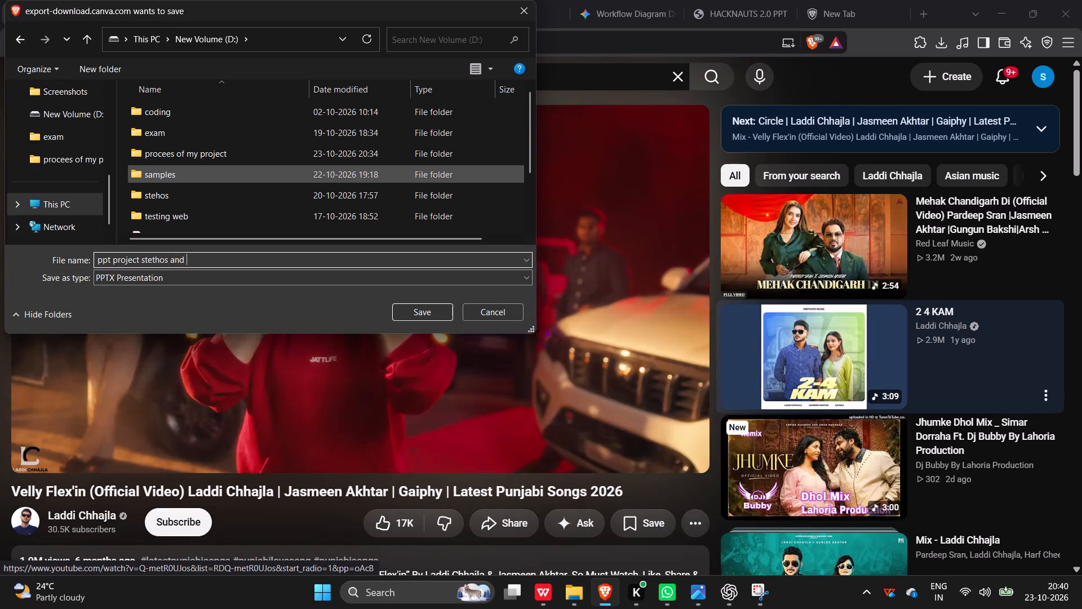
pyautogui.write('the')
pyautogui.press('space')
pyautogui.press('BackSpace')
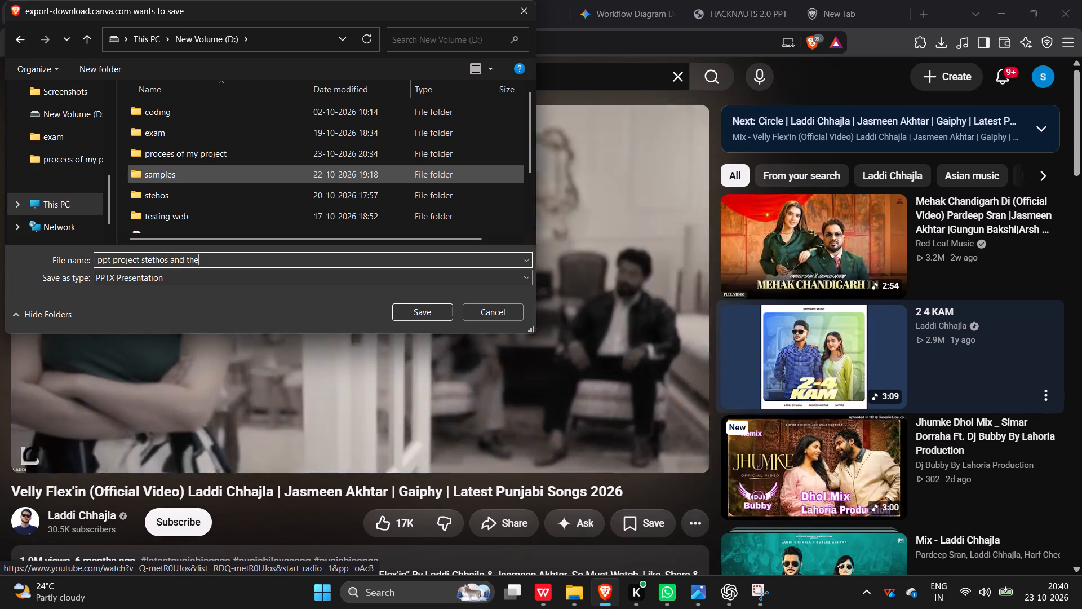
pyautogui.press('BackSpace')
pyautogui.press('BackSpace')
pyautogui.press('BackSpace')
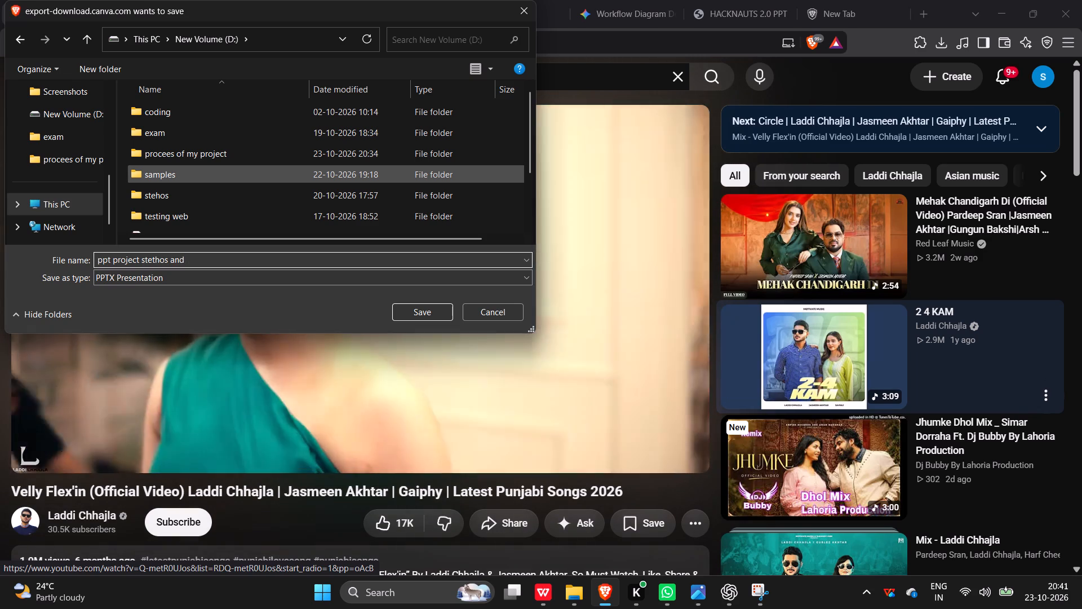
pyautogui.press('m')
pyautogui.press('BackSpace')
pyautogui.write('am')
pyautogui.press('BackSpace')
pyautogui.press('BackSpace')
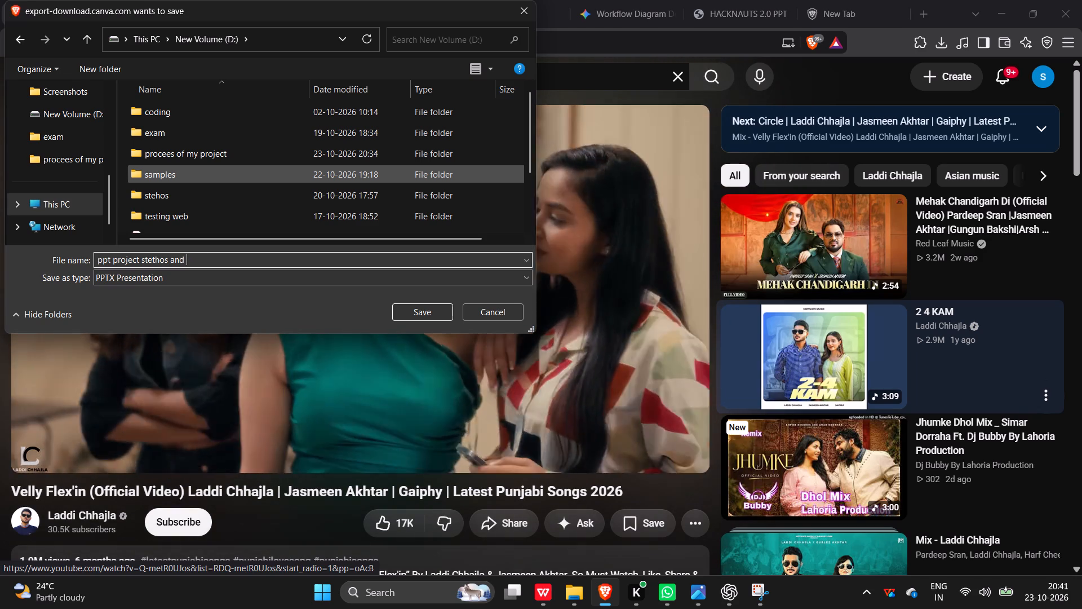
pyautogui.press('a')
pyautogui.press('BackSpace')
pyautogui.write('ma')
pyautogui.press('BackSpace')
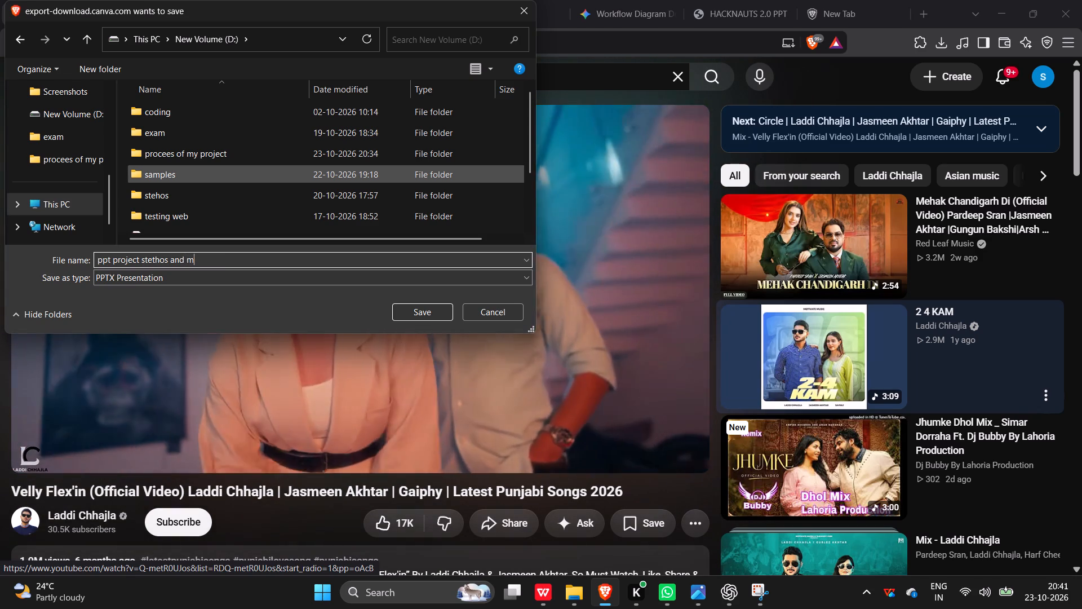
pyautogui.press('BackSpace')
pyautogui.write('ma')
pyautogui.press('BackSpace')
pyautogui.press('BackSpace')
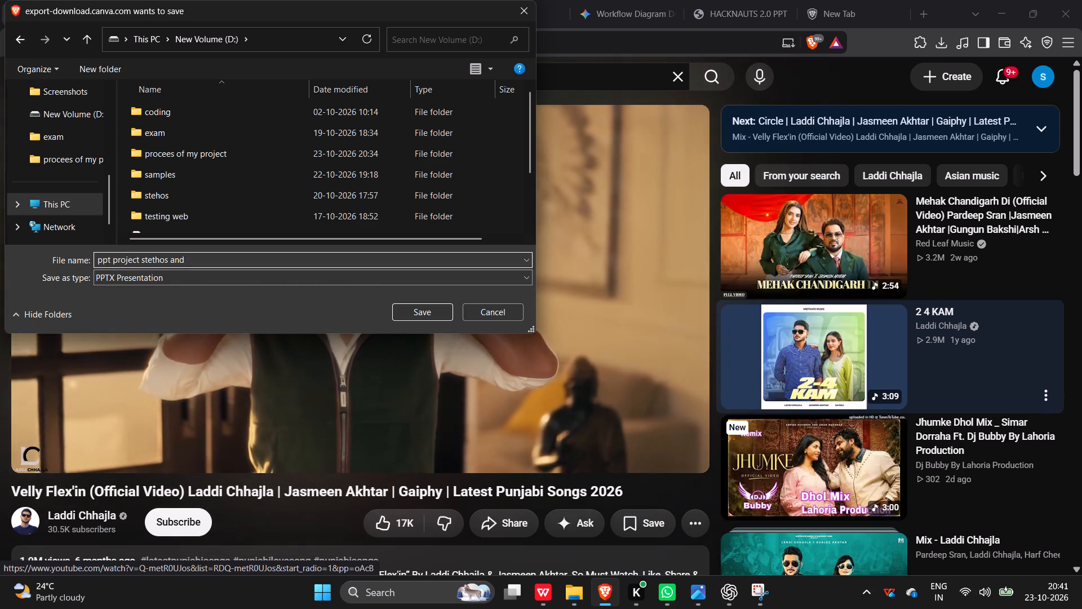
# Replace "and" in the file name with "team dominator" and save the presentation.
pyautogui.press('BackSpace')
pyautogui.press('BackSpace')
pyautogui.press('BackSpace')
pyautogui.press('BackSpace')
pyautogui.press('space')
pyautogui.write('team d')
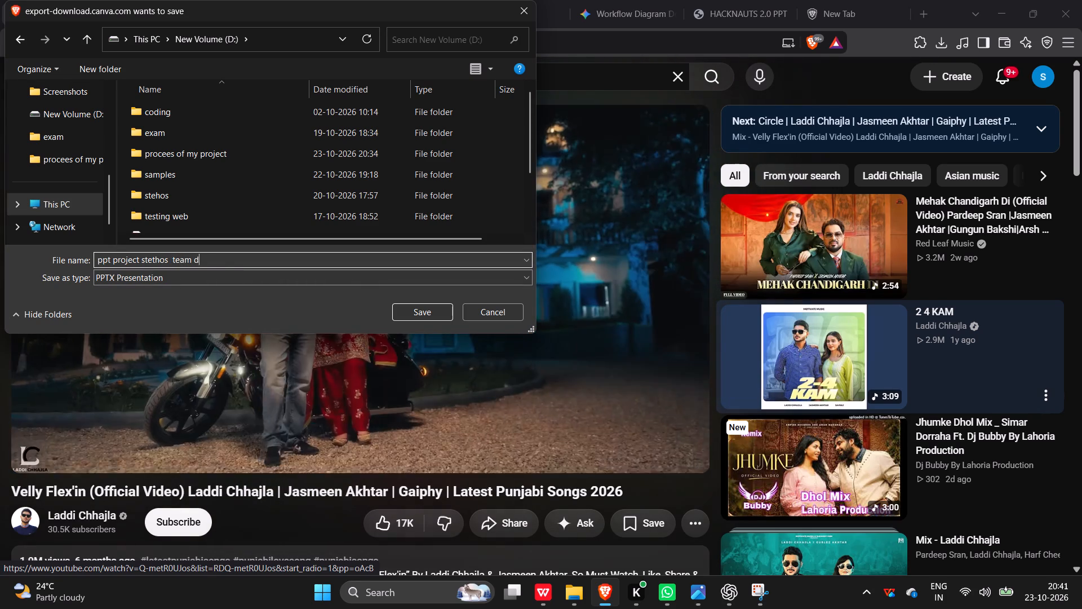
pyautogui.write('ominator')
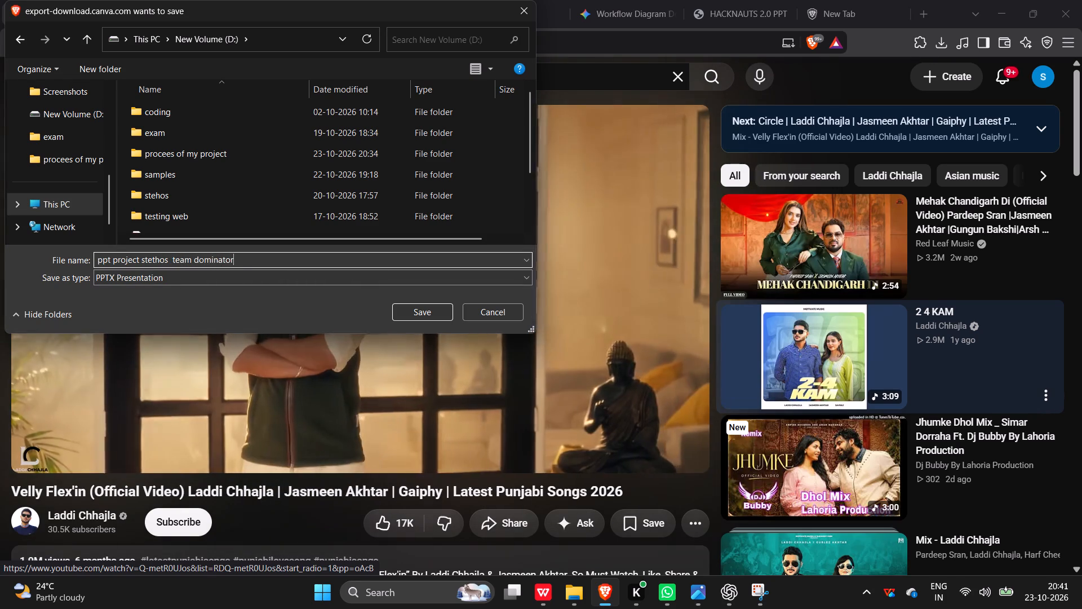
pyautogui.press('space')
pyautogui.press('Return')
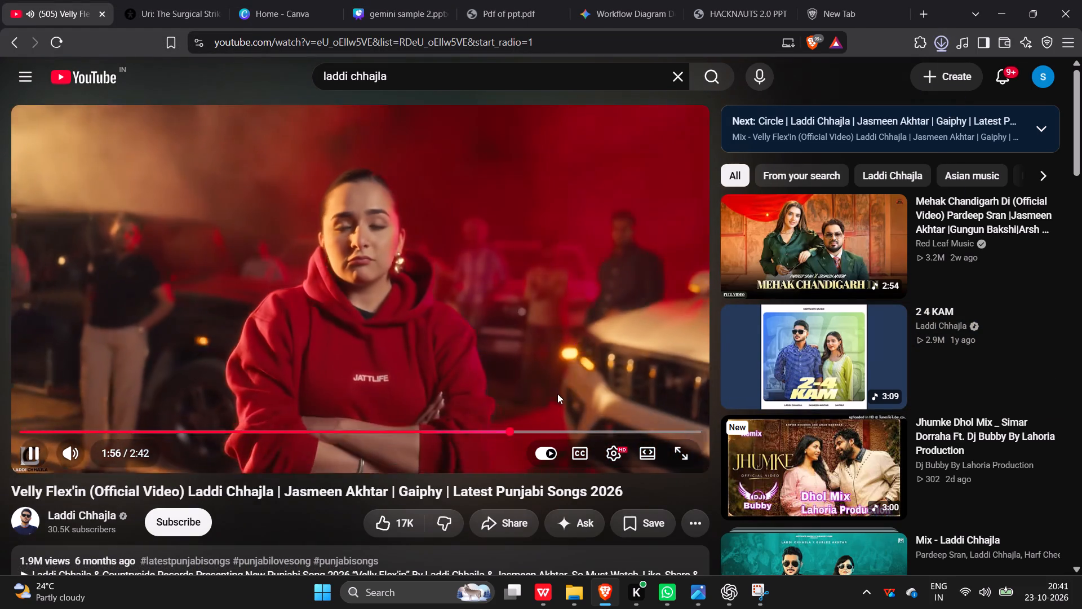
# Switch to File Explorer, refresh New Volume (D:), and open the "ppt project stethos team dominator" presentation in WPS Office.
pyautogui.click(572, 590)
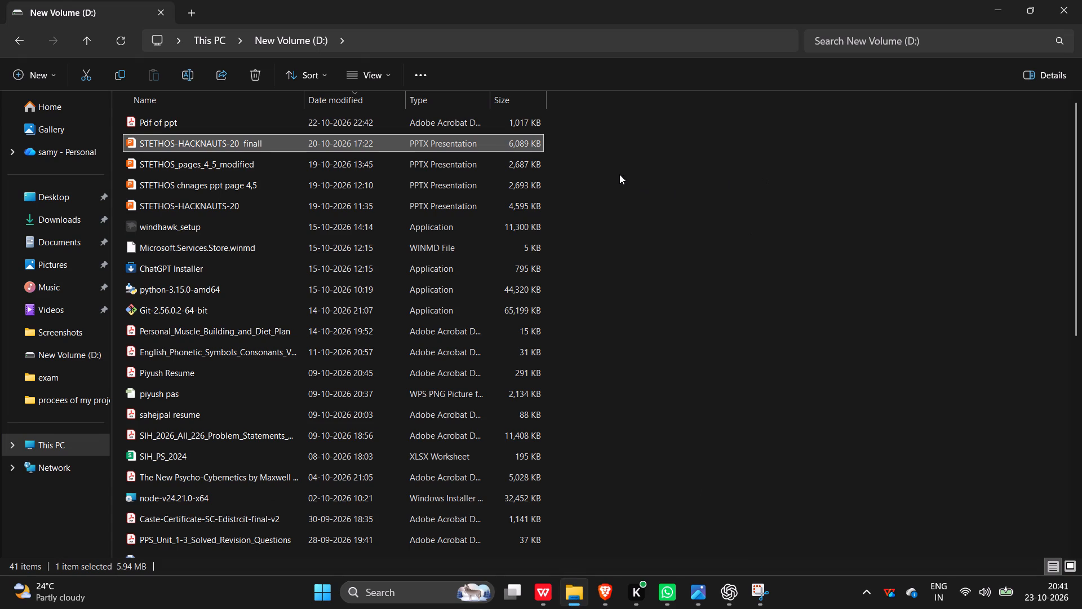
pyautogui.rightClick(681, 295)
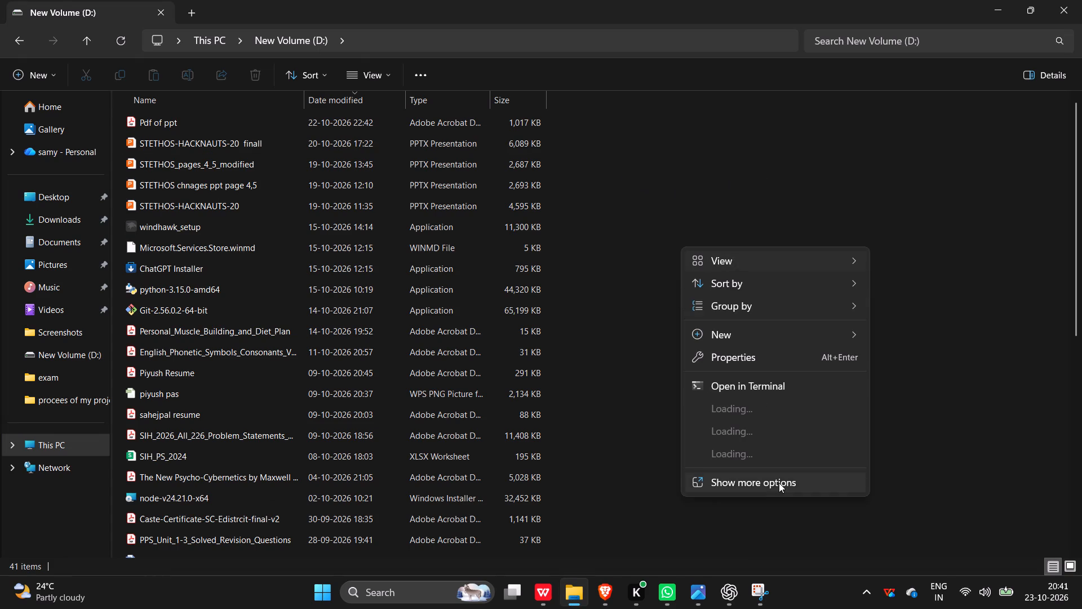
pyautogui.click(779, 483)
pyautogui.scroll(5, 761, 297)
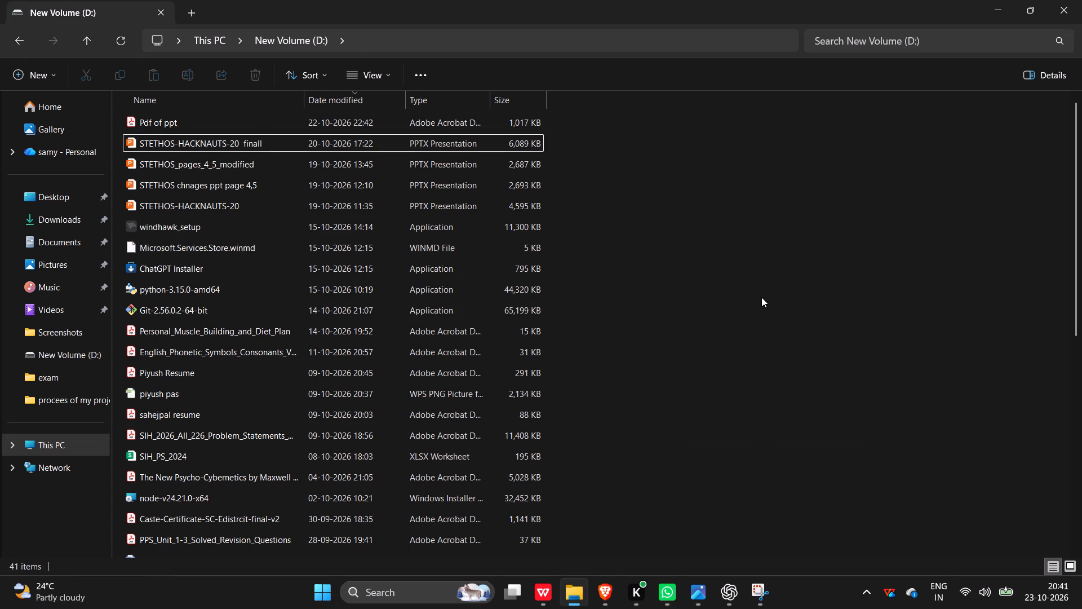
pyautogui.scroll(-12, 761, 297)
pyautogui.rightClick(761, 297)
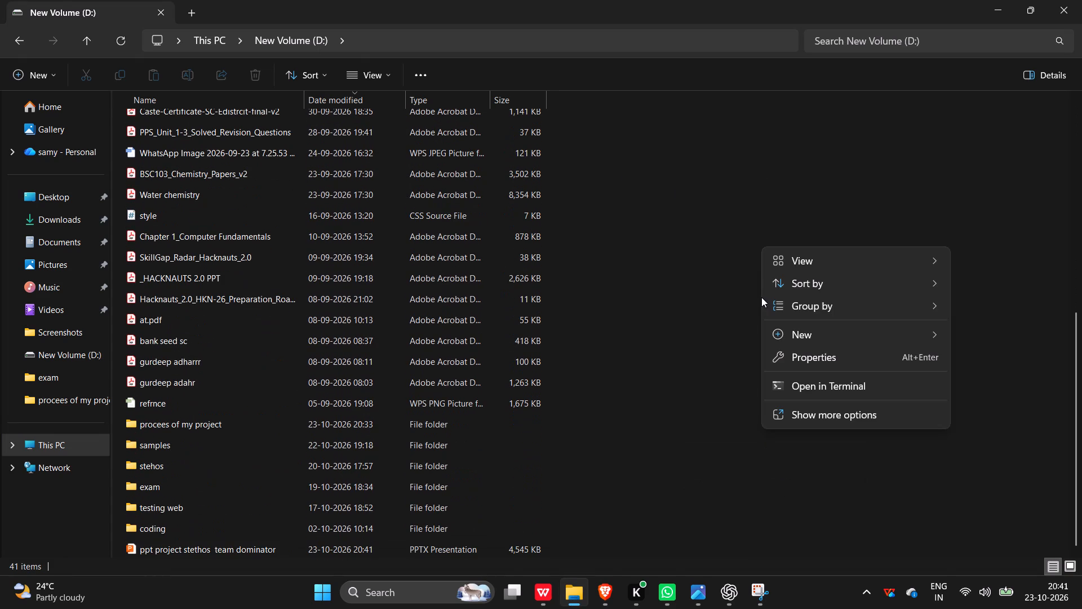
pyautogui.click(833, 417)
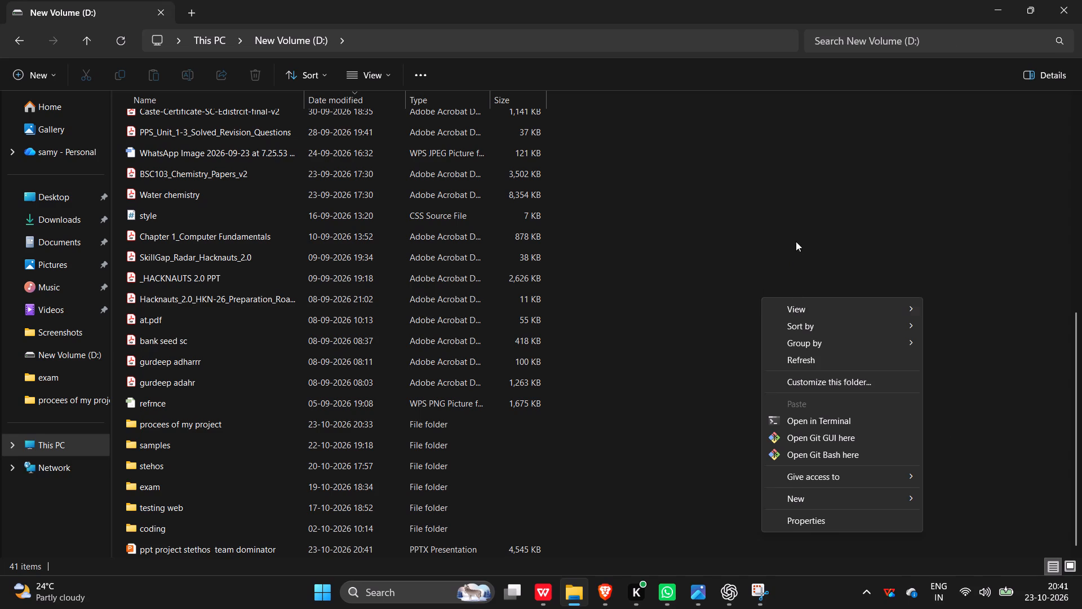
pyautogui.click(814, 358)
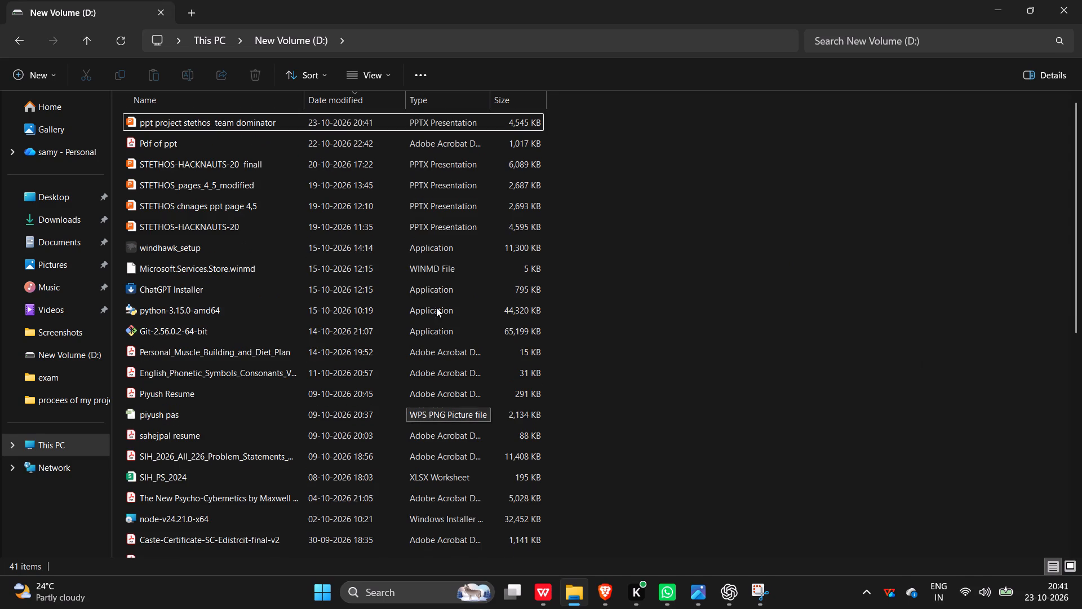
pyautogui.scroll(1, 438, 302)
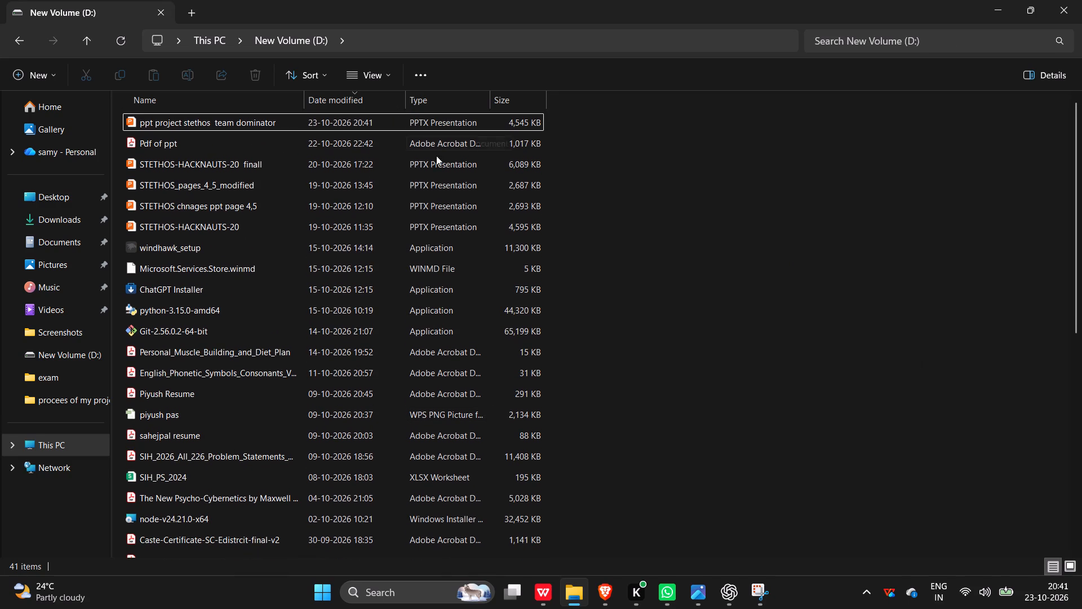
pyautogui.click(426, 121)
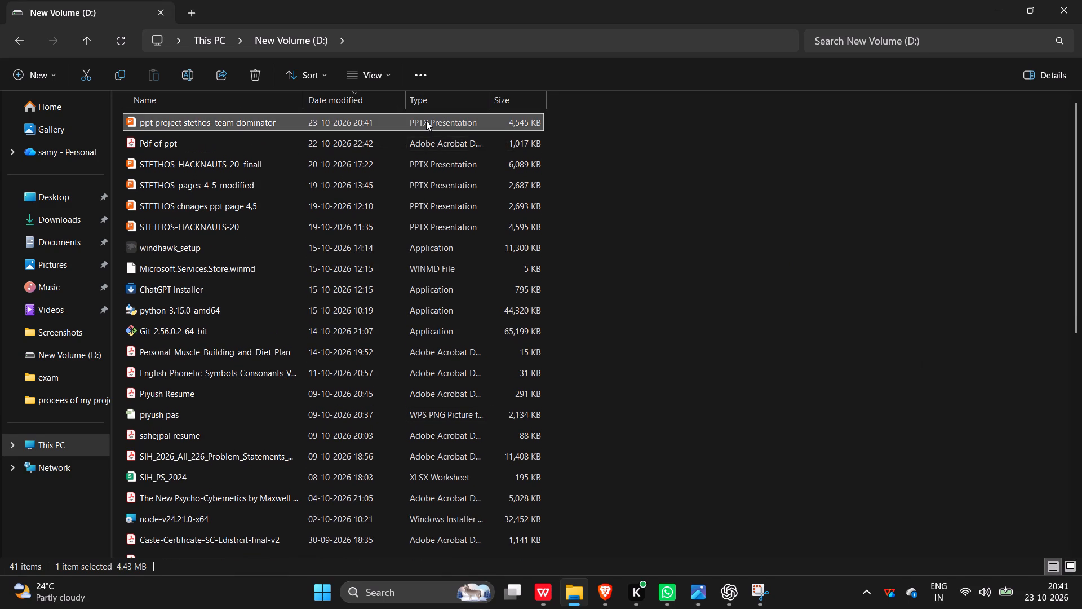
pyautogui.doubleClick(426, 121)
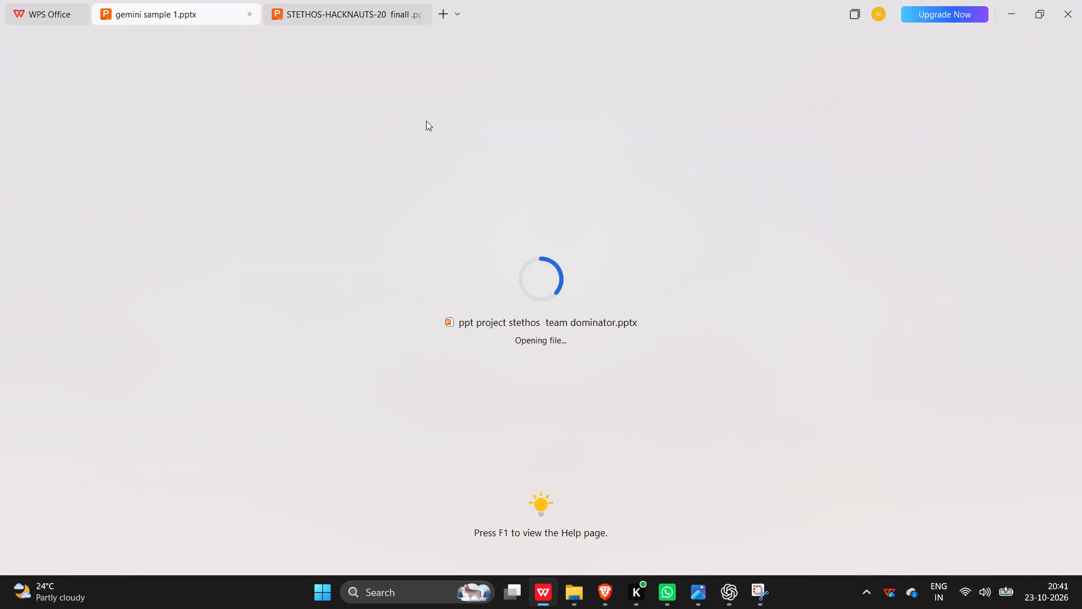
# Close the STETHOS-HACKNAUTS-20 finall and gemini sample 1 presentations, declining the cloud backup and discarding changes to gemini sample 1.
pyautogui.click(413, 17)
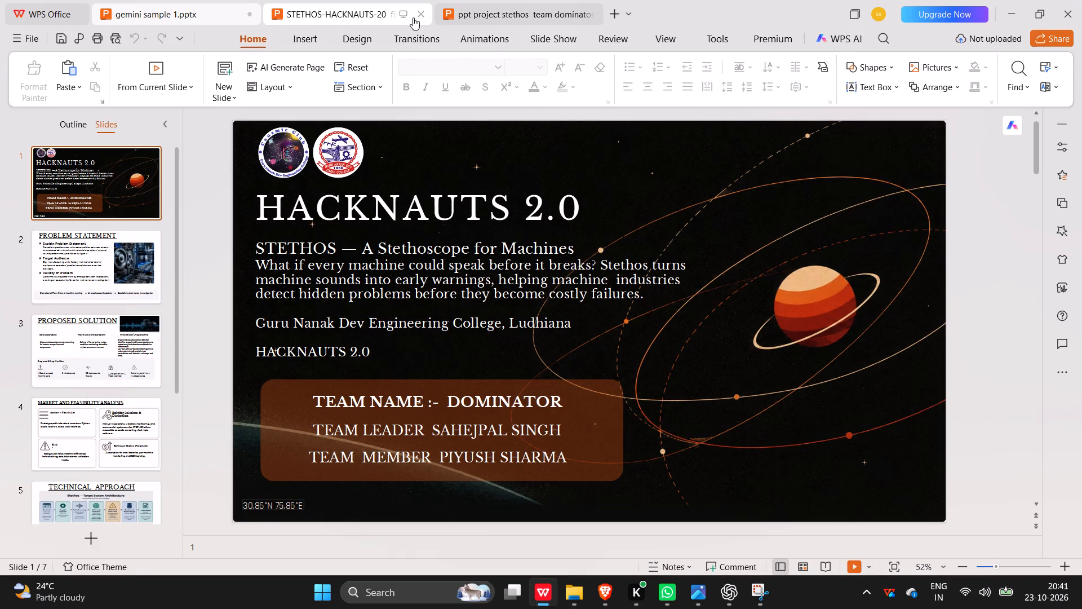
pyautogui.click(424, 15)
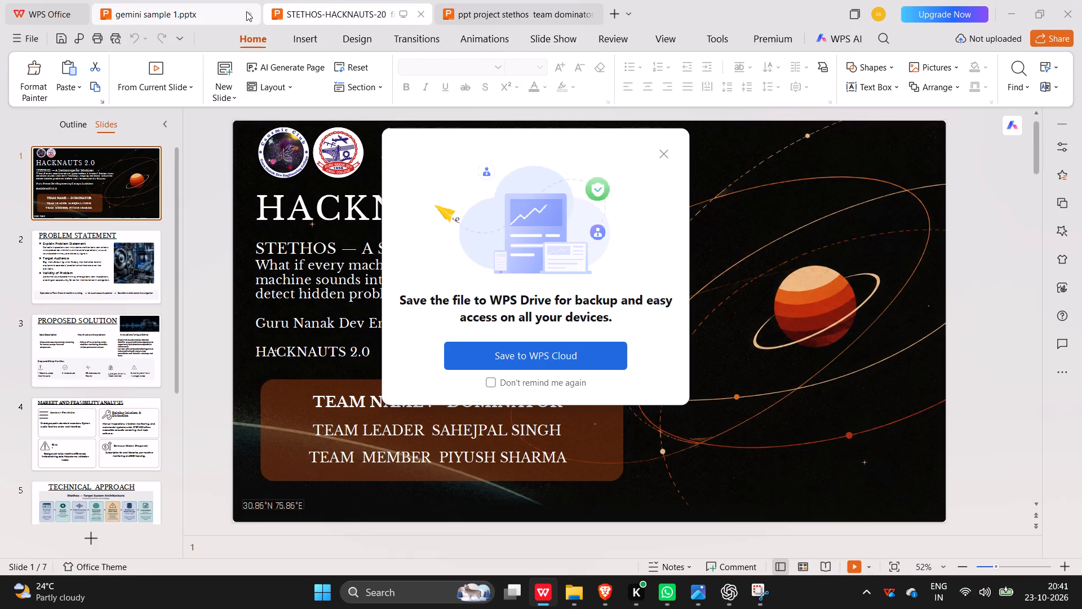
pyautogui.click(662, 154)
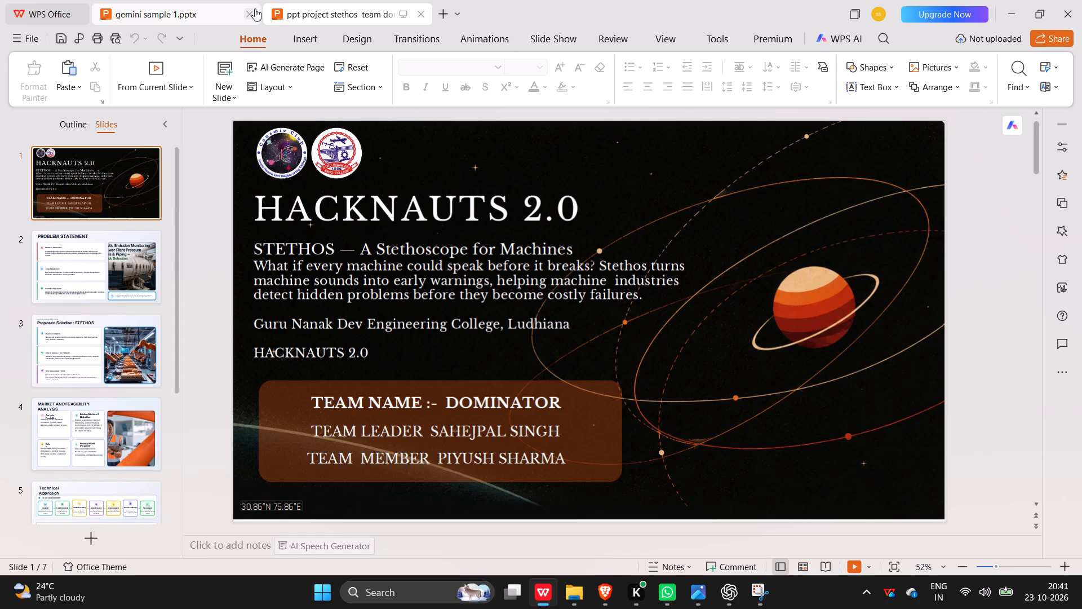
pyautogui.click(250, 14)
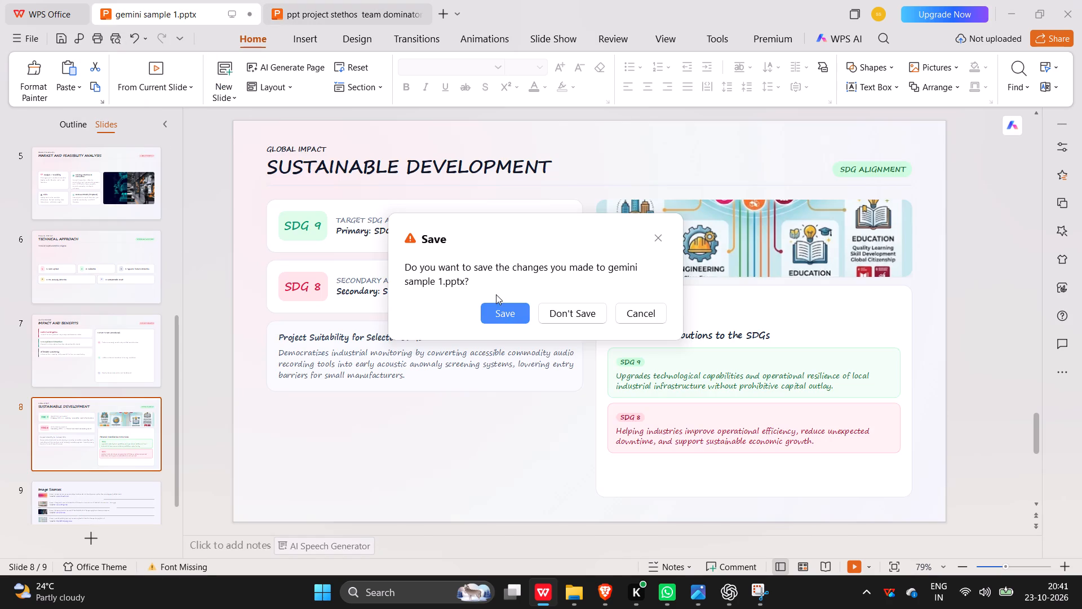
pyautogui.click(568, 317)
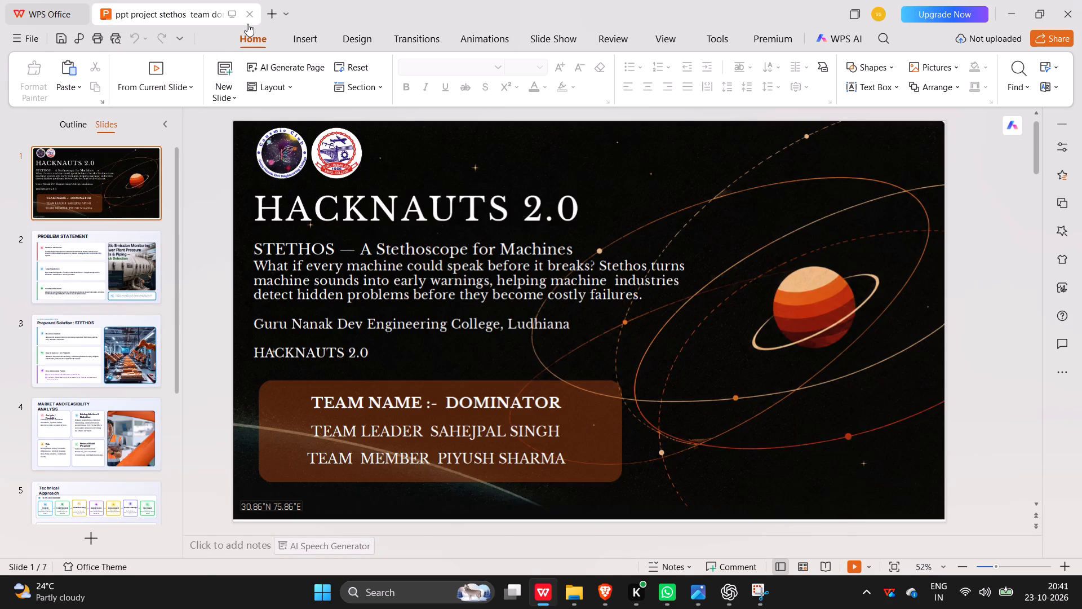
# Apply the Peel Off transition to the HACKNAUTS 2.0 title slide.
pyautogui.click(432, 32)
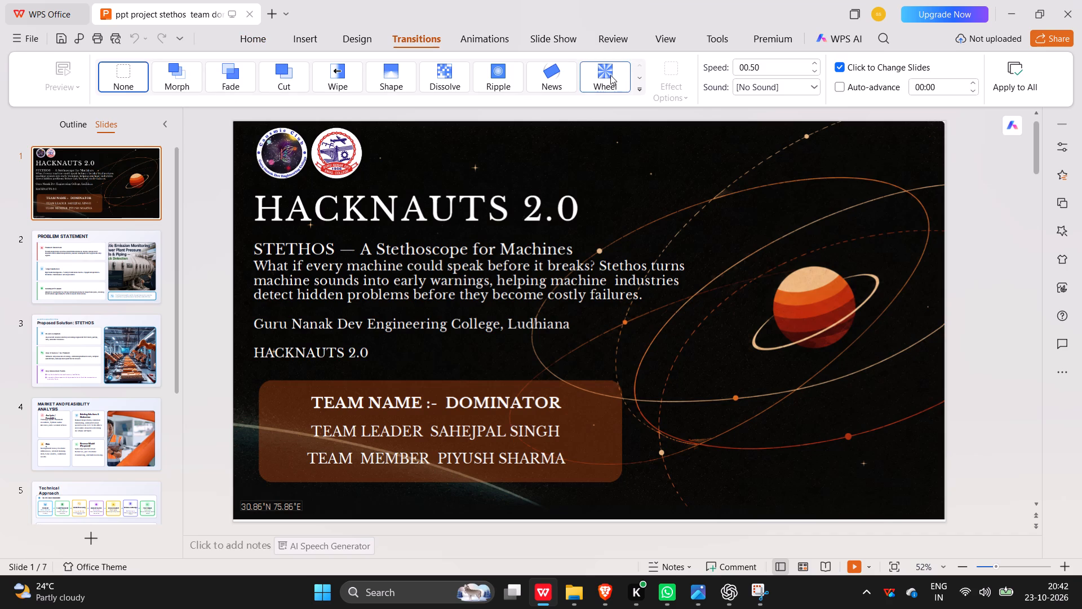
pyautogui.click(635, 80)
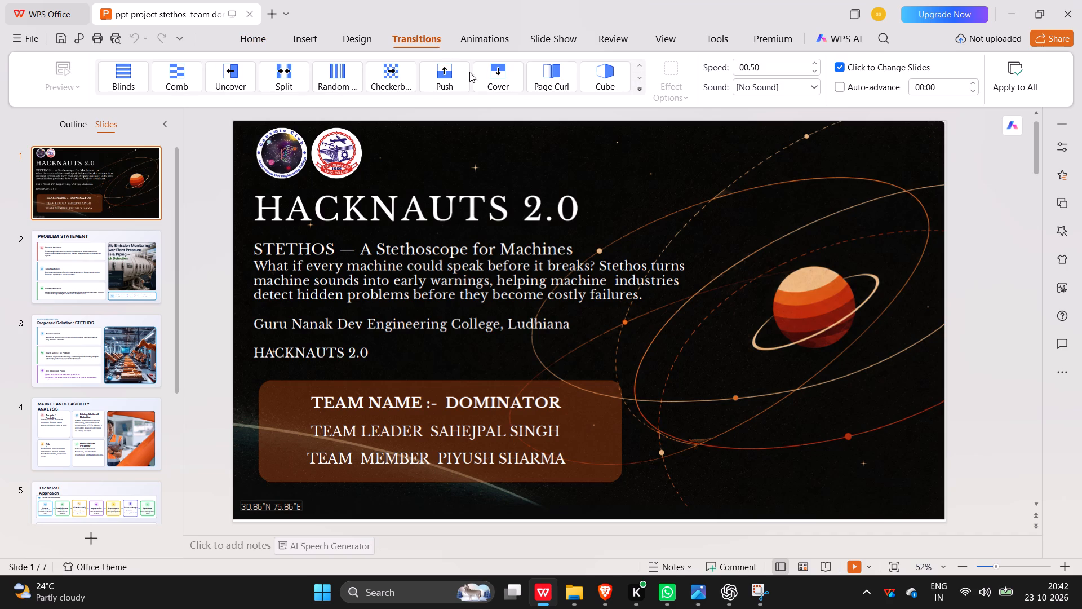
pyautogui.click(638, 91)
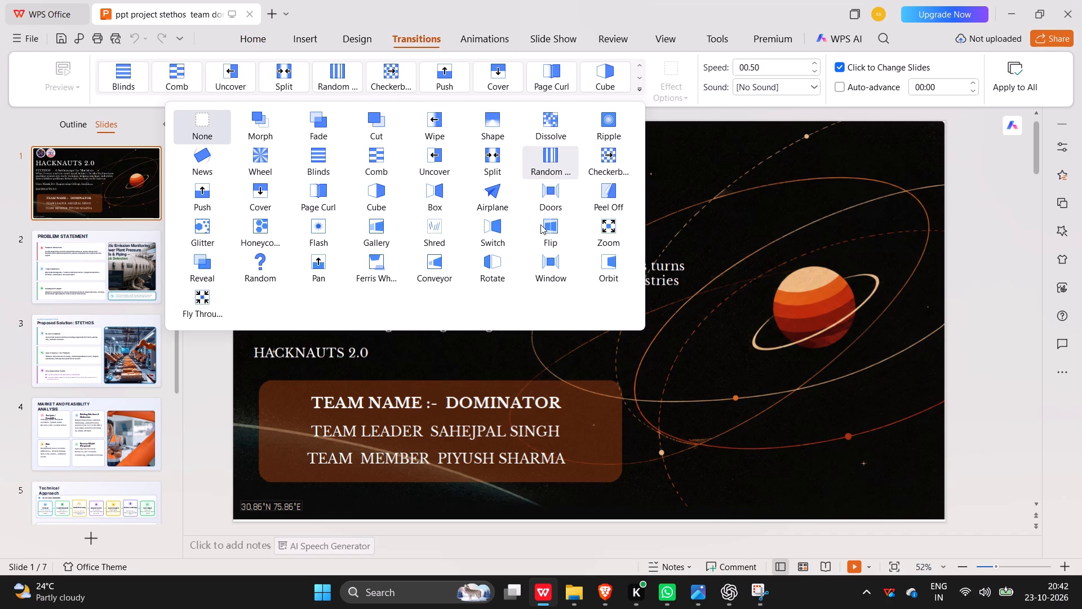
pyautogui.click(598, 201)
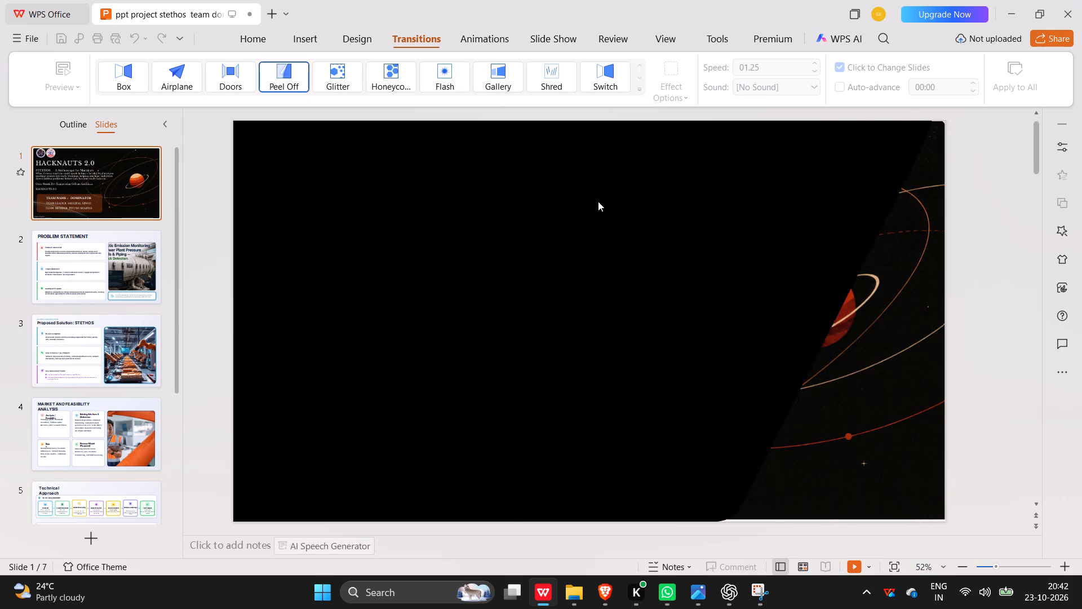
# Try the Wheel and Ripple transitions on slide 2, Problem Statement, and settle on the Doors transition.
pyautogui.click(116, 248)
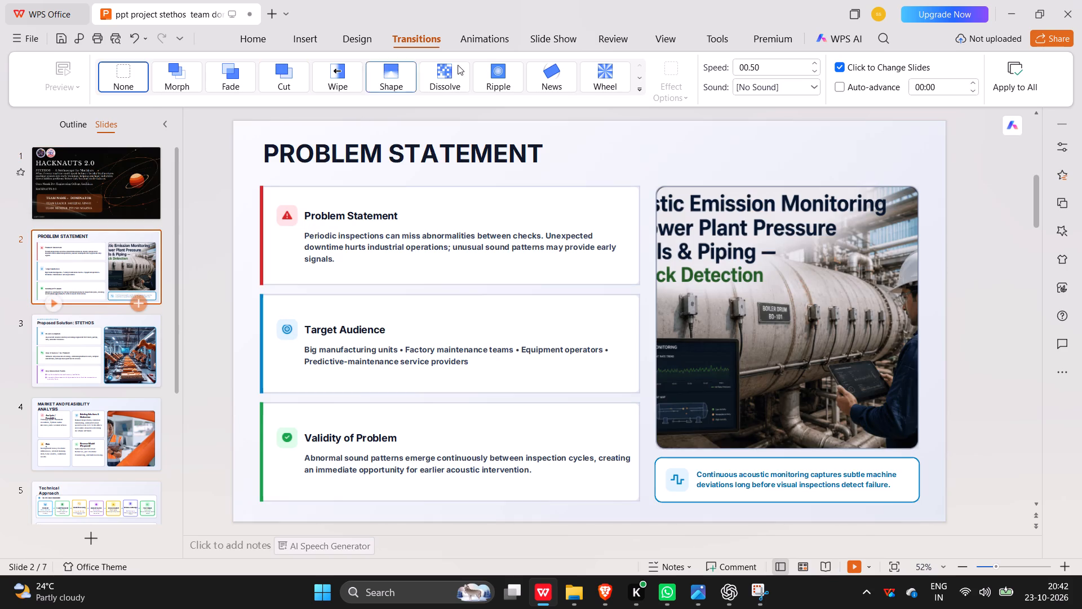
pyautogui.click(615, 80)
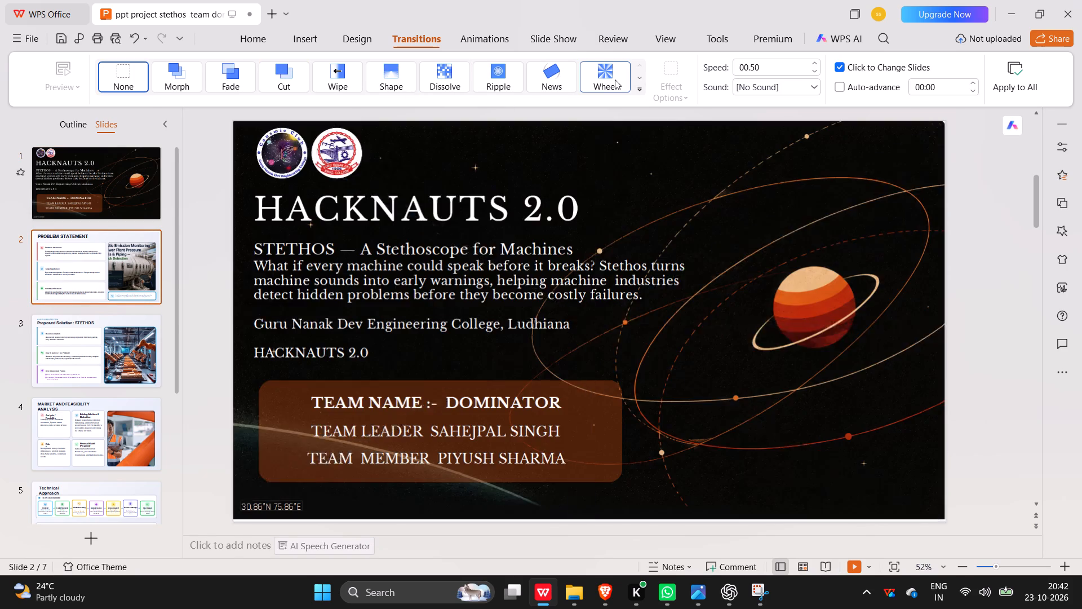
pyautogui.click(511, 81)
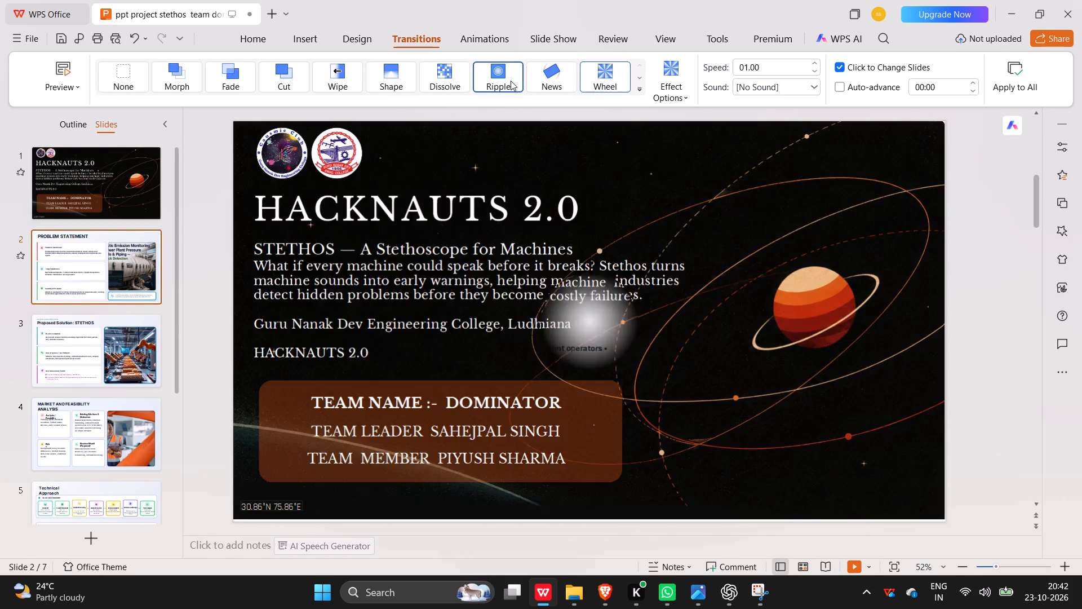
pyautogui.click(641, 94)
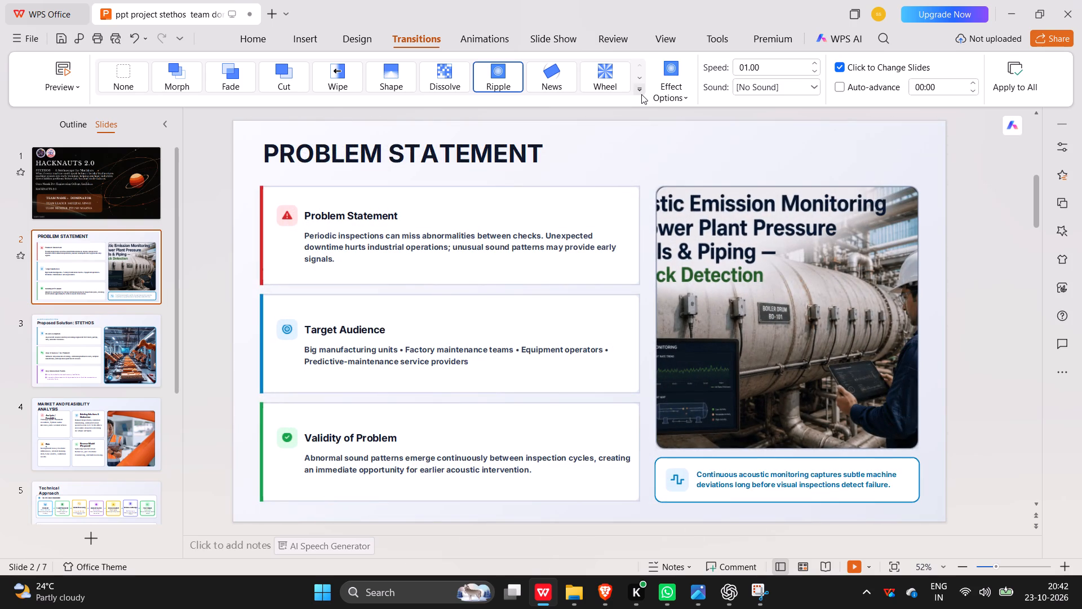
pyautogui.click(641, 94)
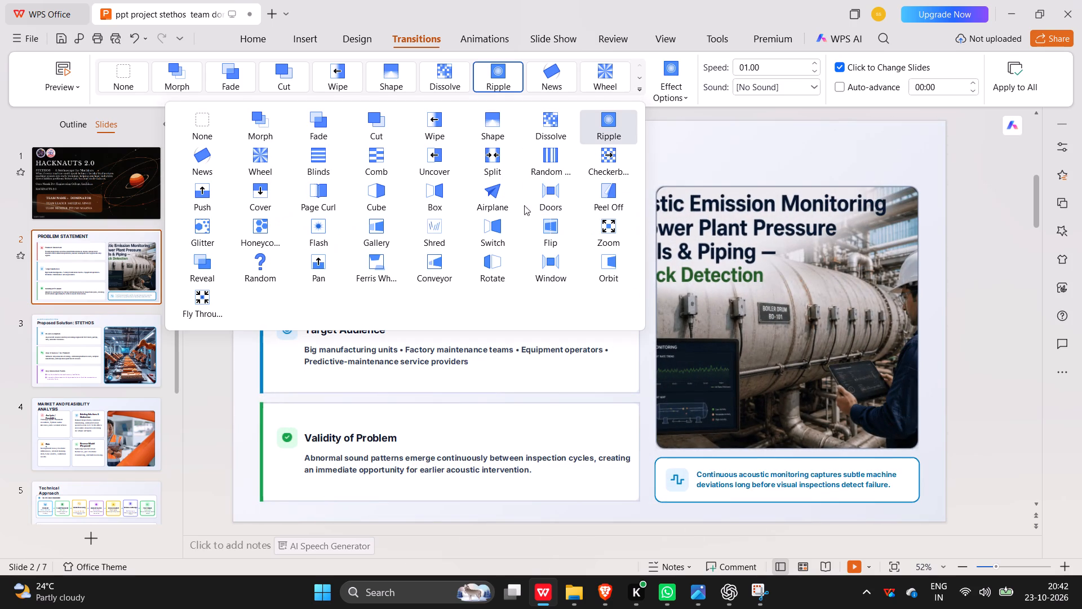
pyautogui.click(550, 208)
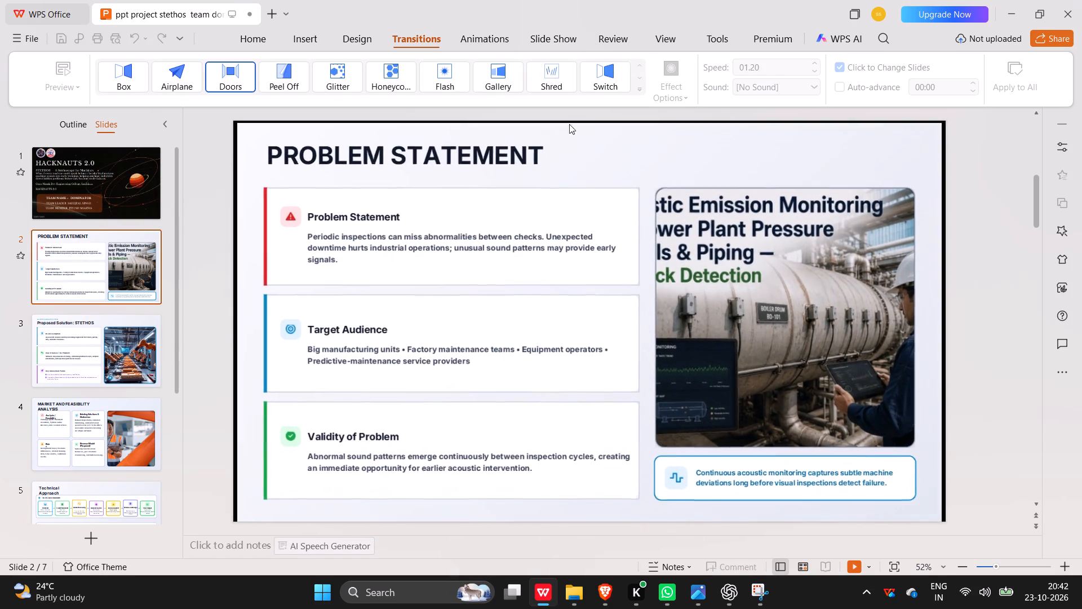
# Try the News transition on slide 3, Proposed Solution: STETHOS, and replace it with the Conveyor transition.
pyautogui.click(149, 347)
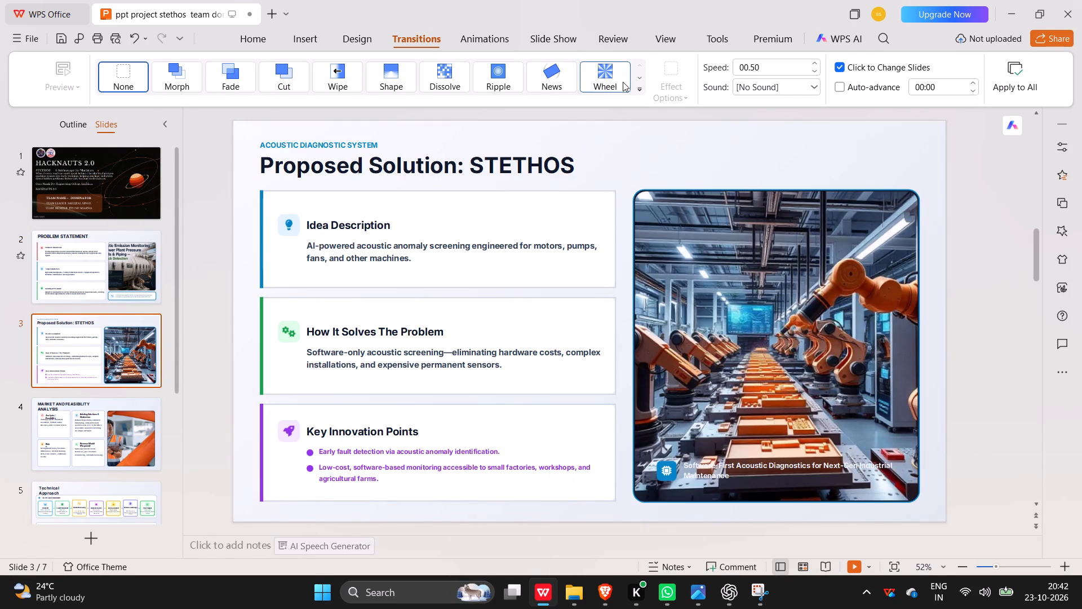
pyautogui.click(639, 86)
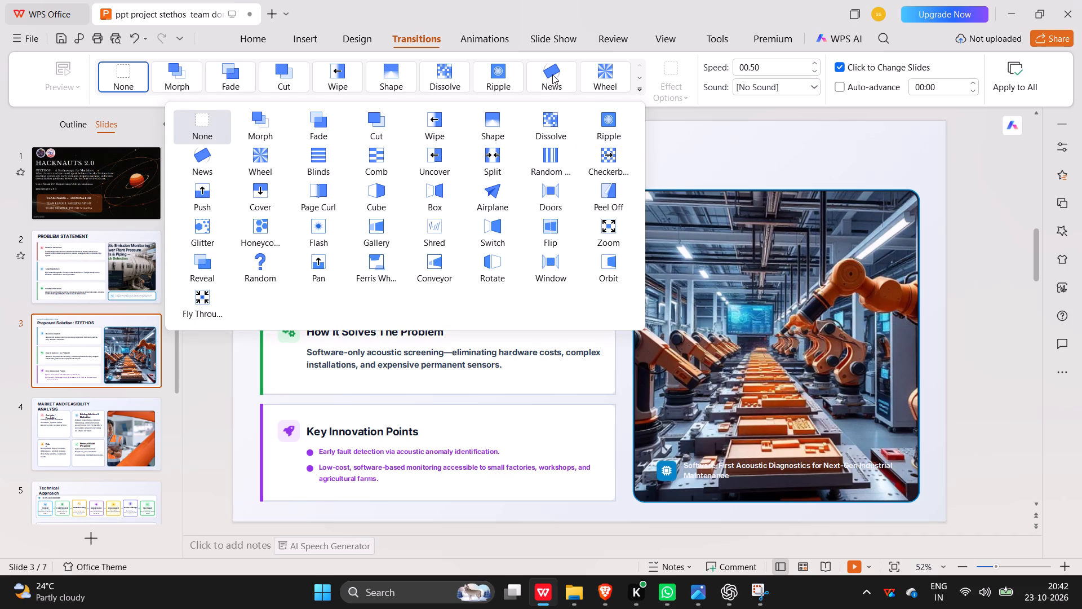
pyautogui.click(552, 74)
pyautogui.click(552, 74)
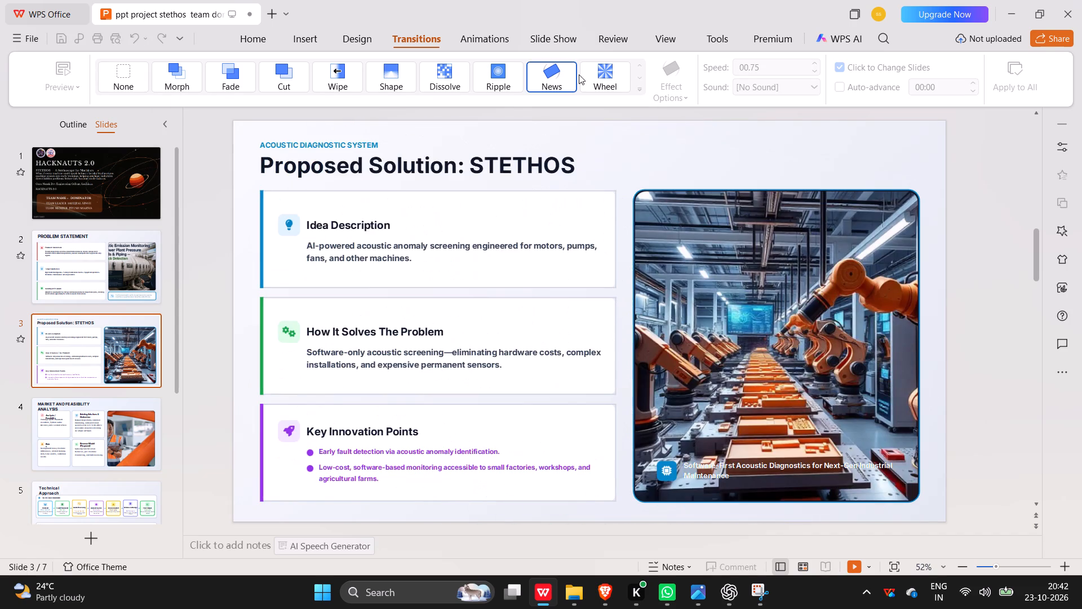
pyautogui.click(644, 90)
pyautogui.click(644, 90)
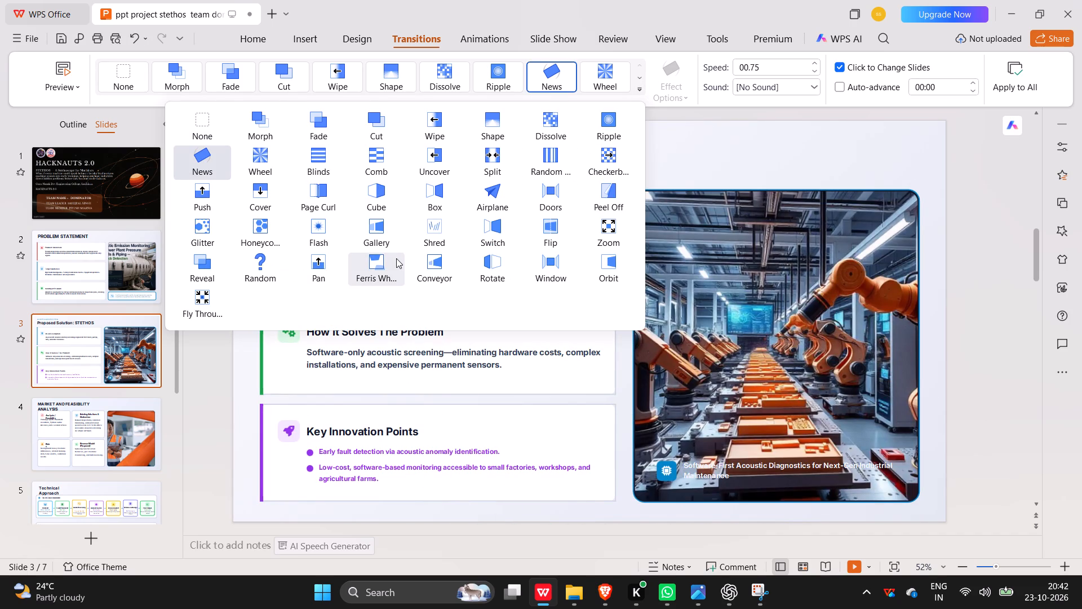
pyautogui.click(441, 273)
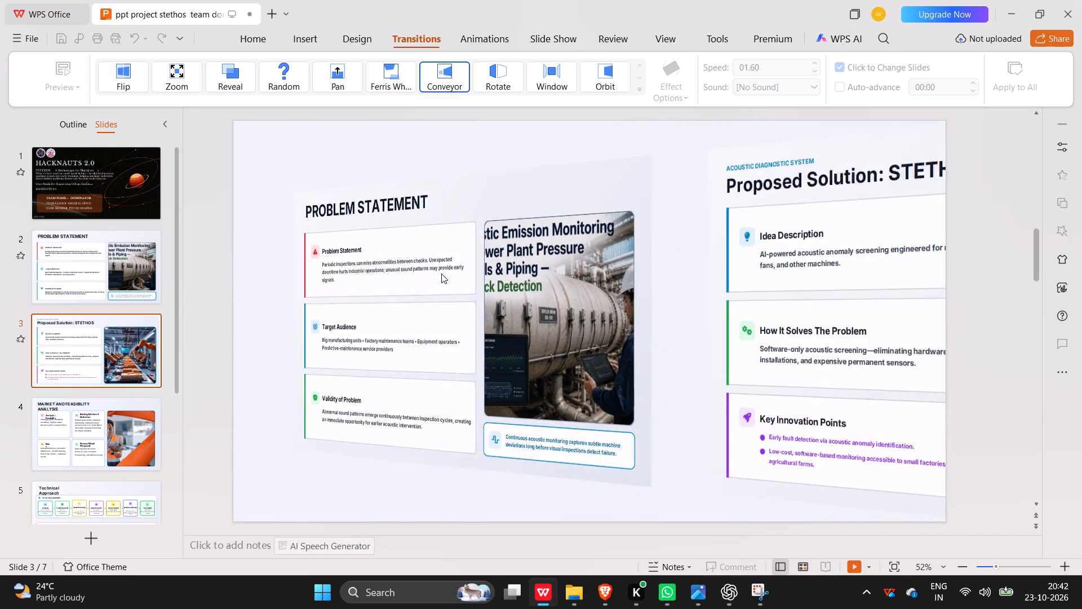
# Apply the Fly Through transition to slide 4, Market and Feasibility Analysis.
pyautogui.click(110, 451)
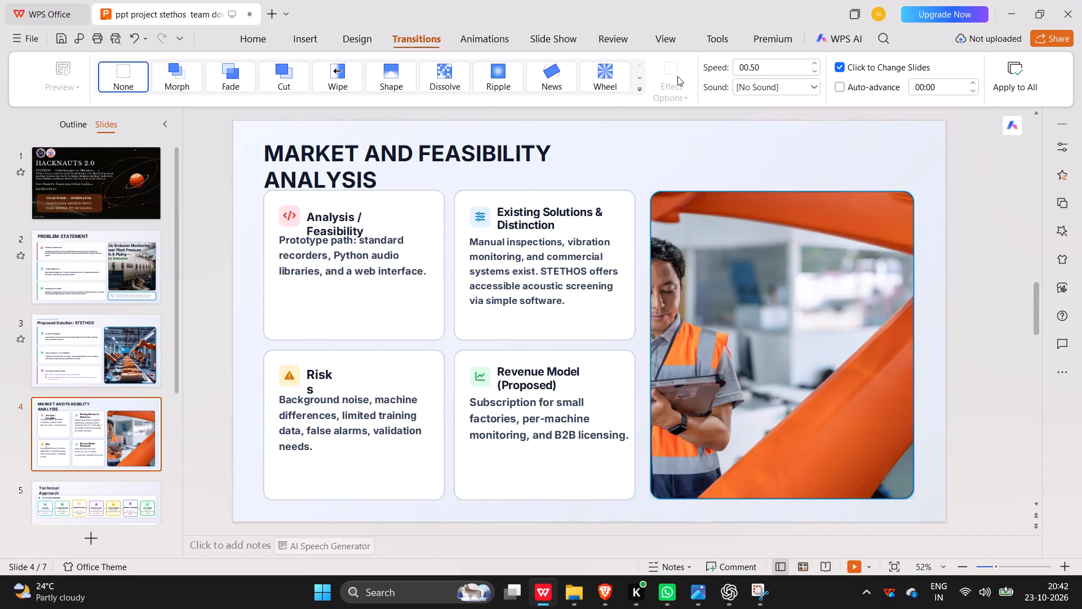
pyautogui.click(640, 94)
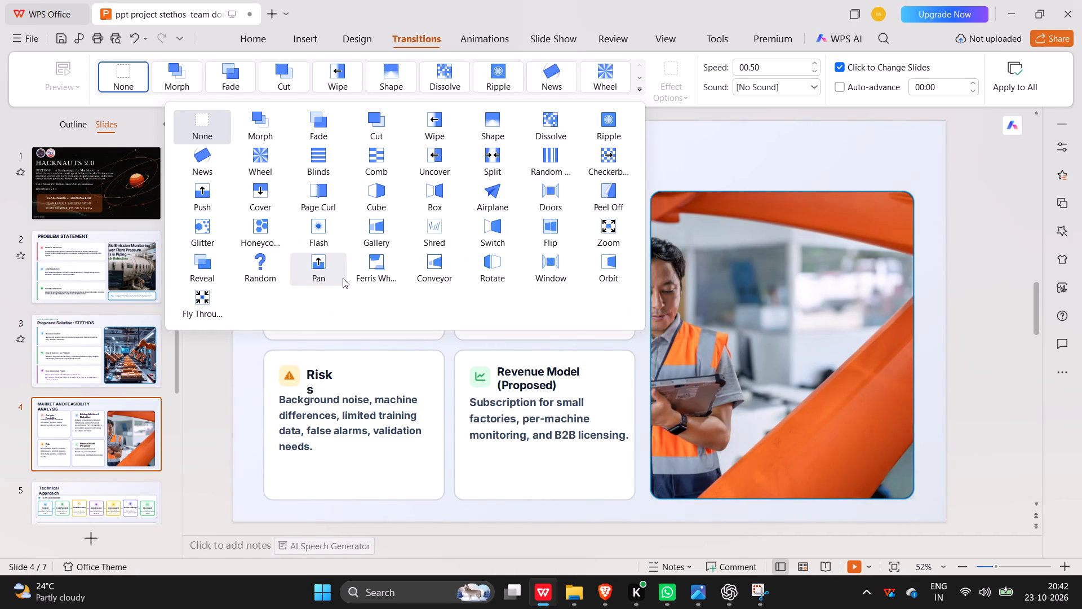
pyautogui.click(209, 305)
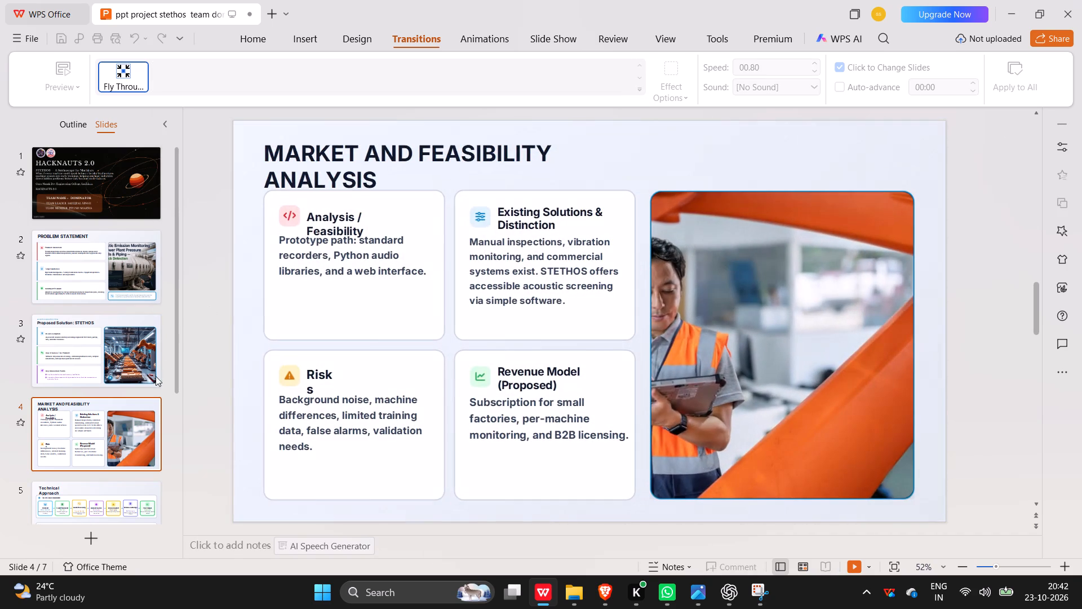
# Apply the Fly Through transition to slide 5, Technical Approach.
pyautogui.scroll(-1, 136, 434)
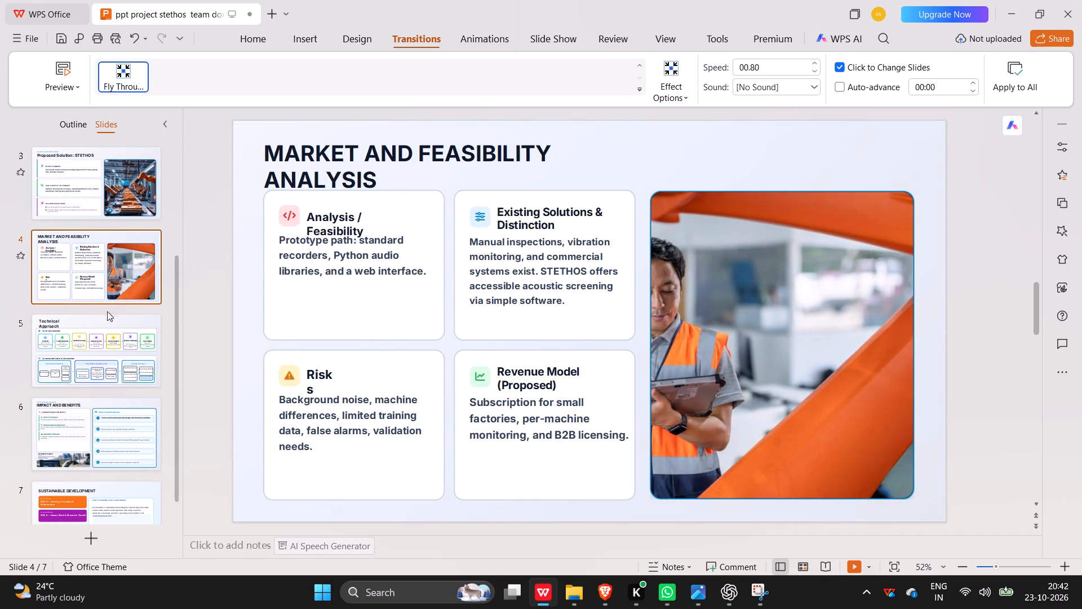
pyautogui.click(112, 336)
pyautogui.click(644, 91)
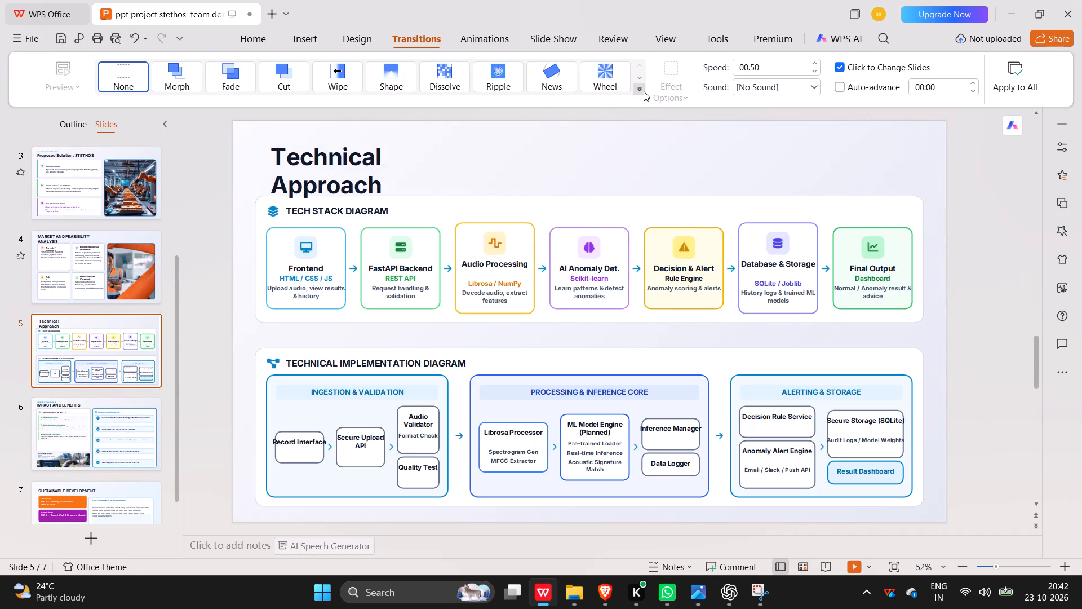
pyautogui.click(208, 299)
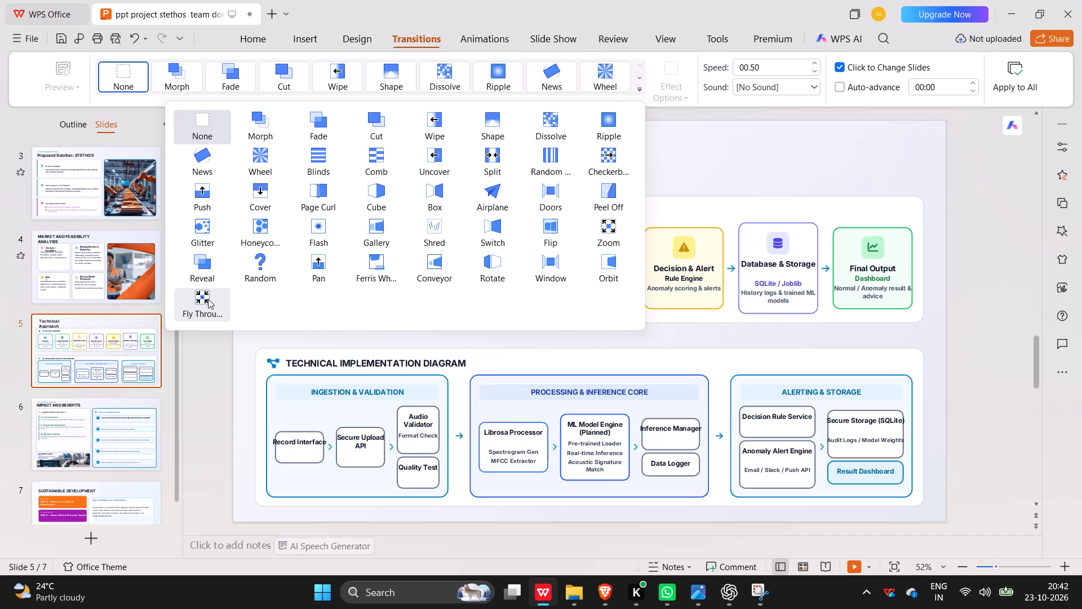
# Apply the Fly Through transition to slide 6, Impact and Benefits.
pyautogui.click(109, 437)
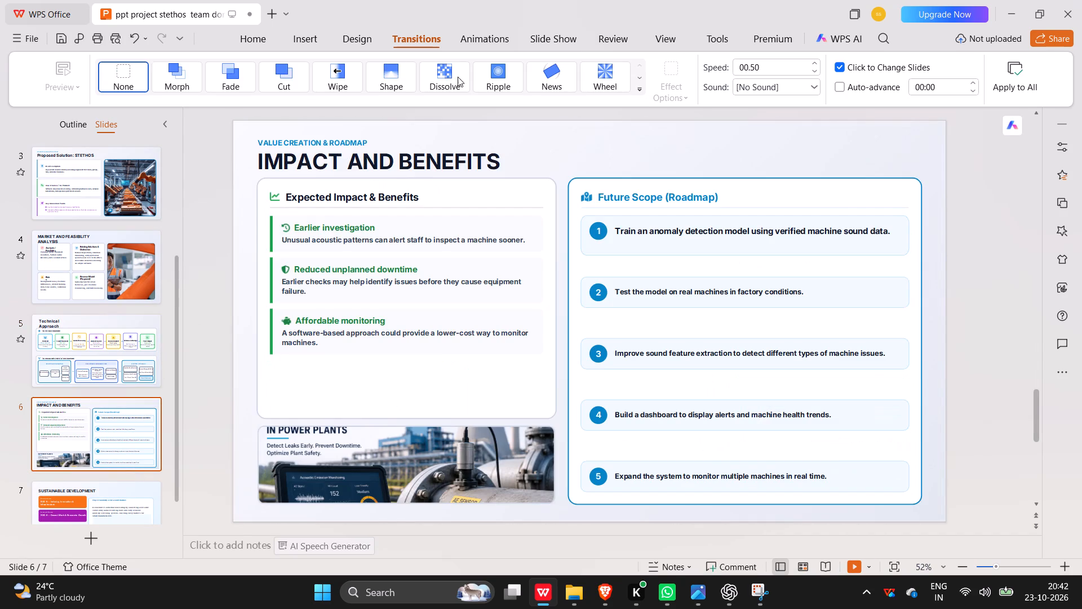
pyautogui.click(643, 89)
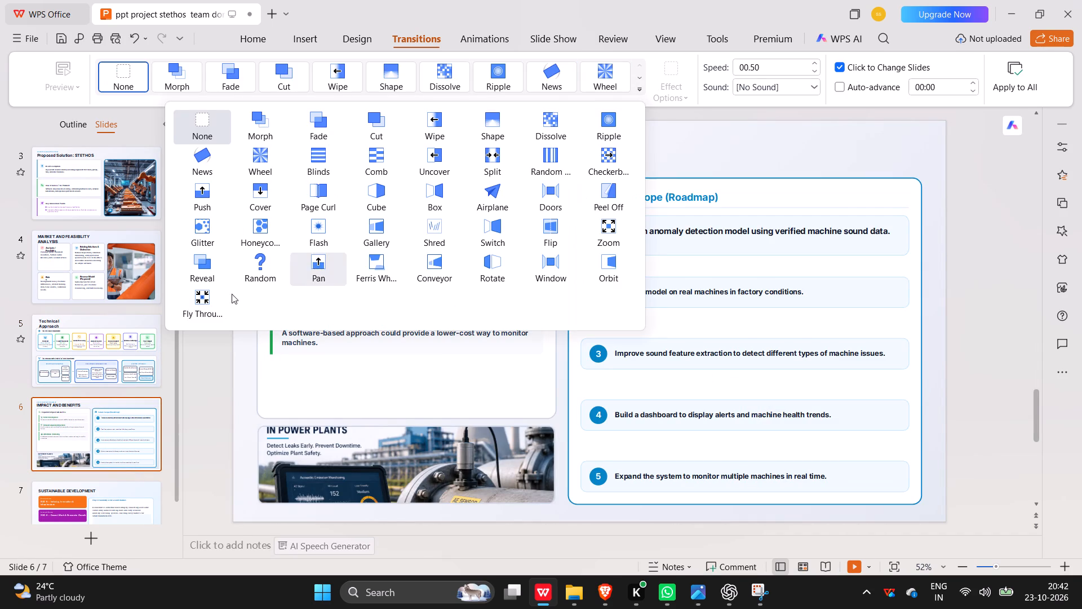
pyautogui.click(198, 299)
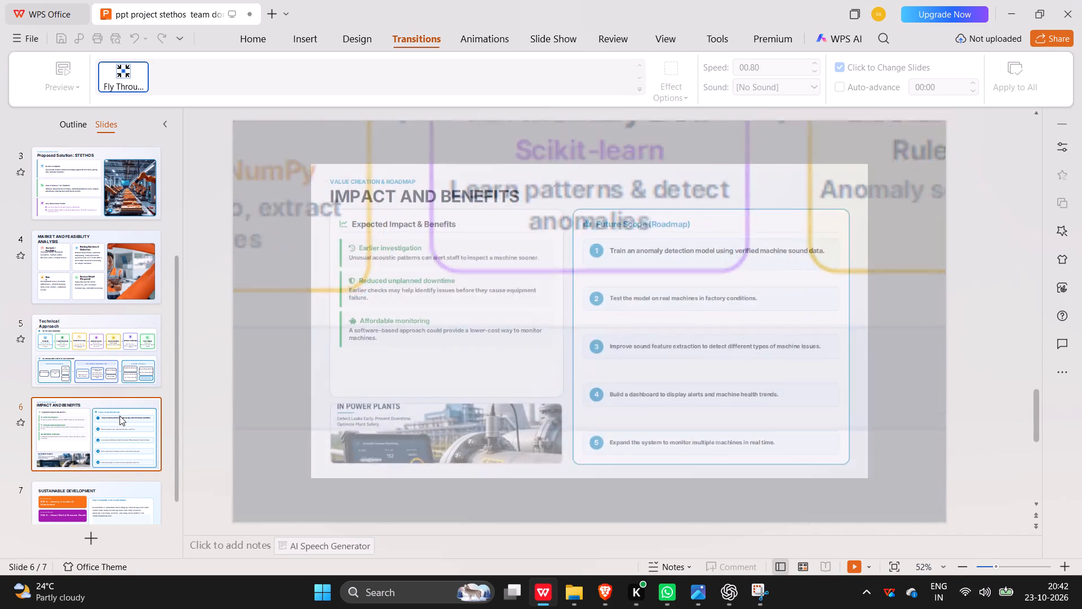
# Try the Shred and Pan transitions on slide 7, Sustainable Development, and settle on the Reveal transition.
pyautogui.scroll(-2, 119, 416)
pyautogui.click(119, 460)
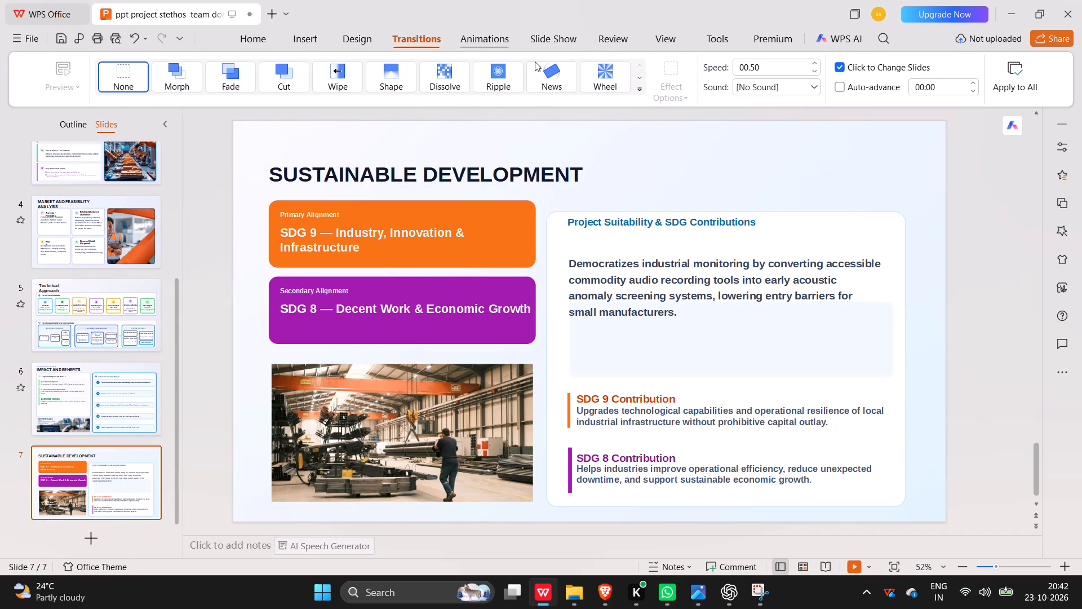
pyautogui.click(636, 87)
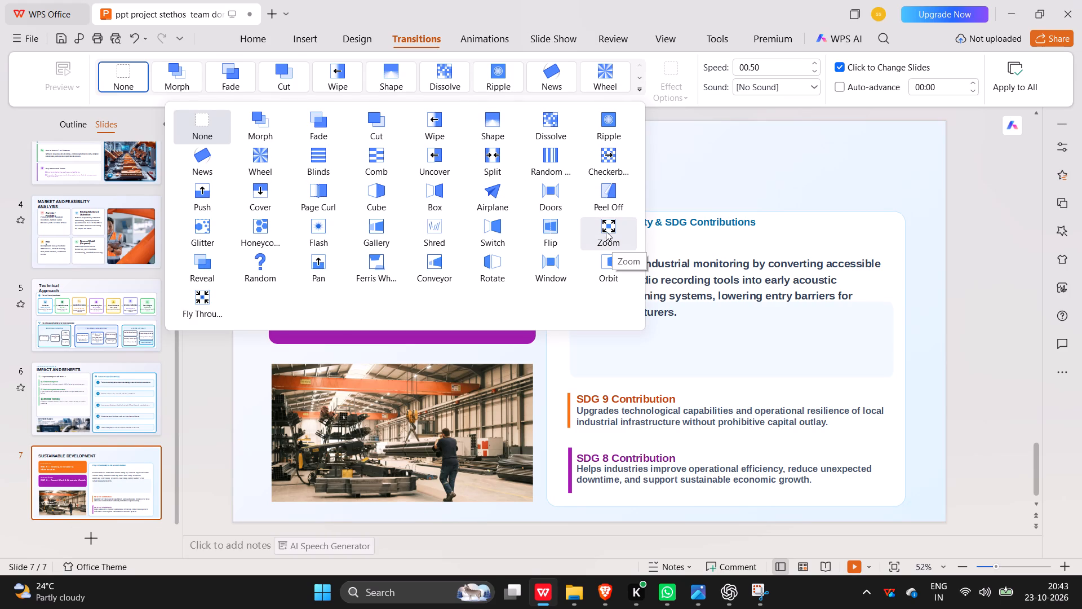
pyautogui.click(445, 236)
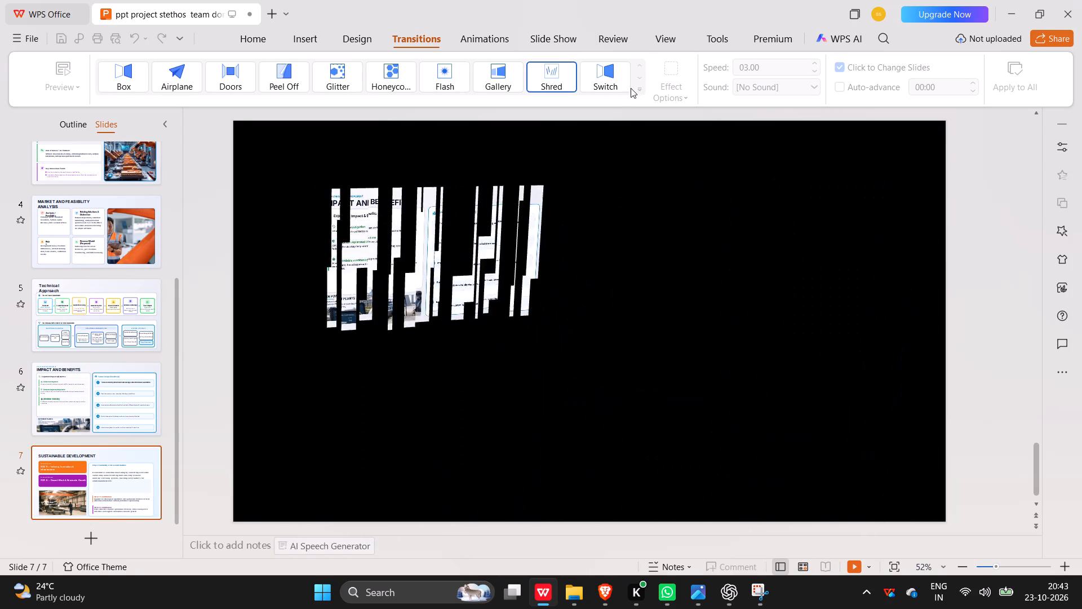
pyautogui.click(631, 87)
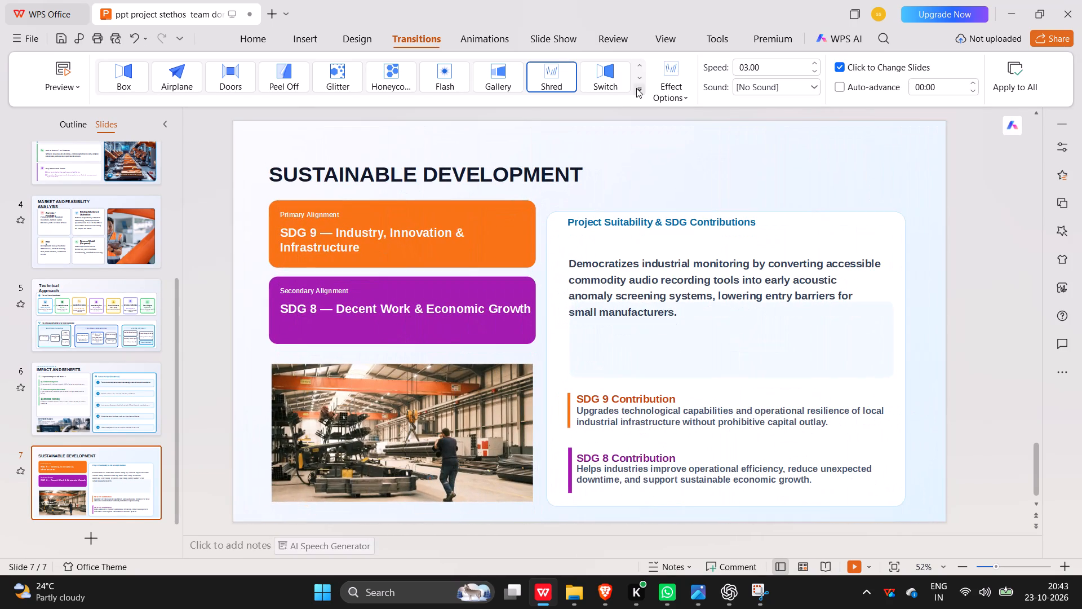
pyautogui.click(636, 88)
pyautogui.click(307, 278)
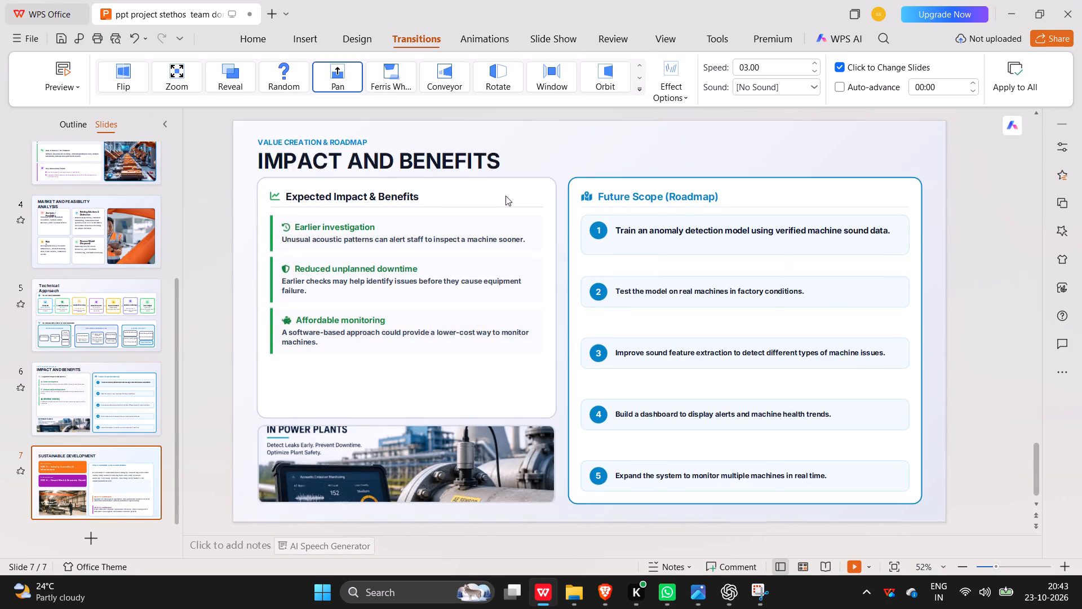
pyautogui.click(642, 91)
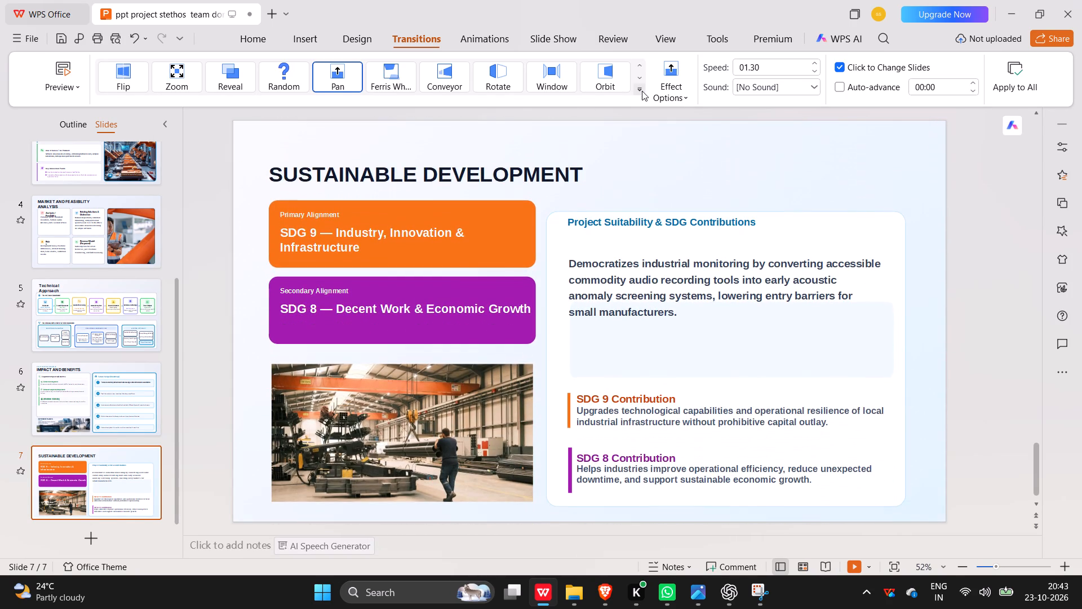
pyautogui.click(642, 91)
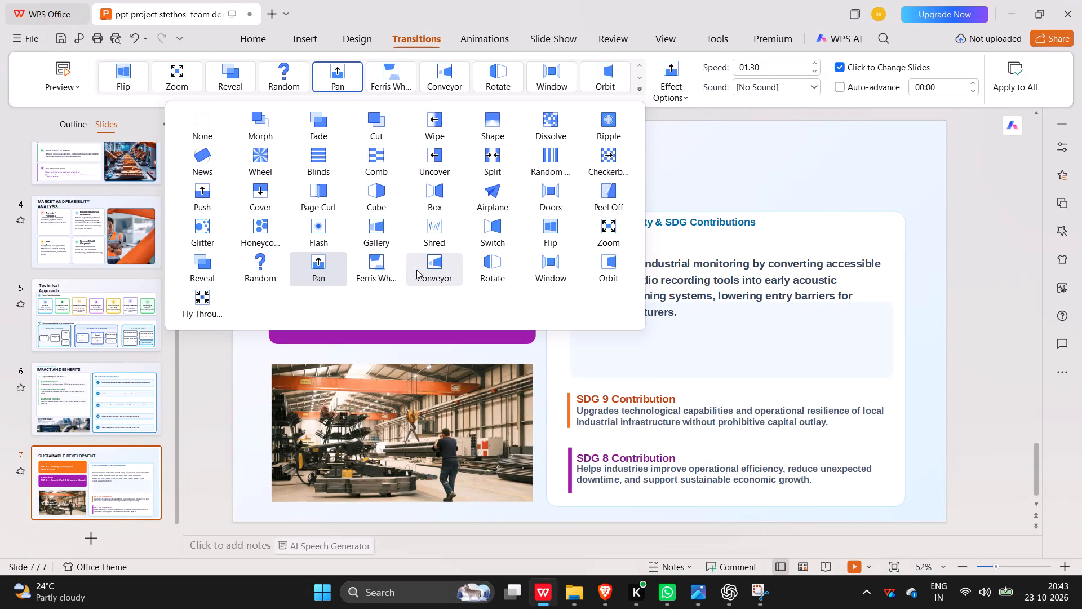
pyautogui.click(196, 266)
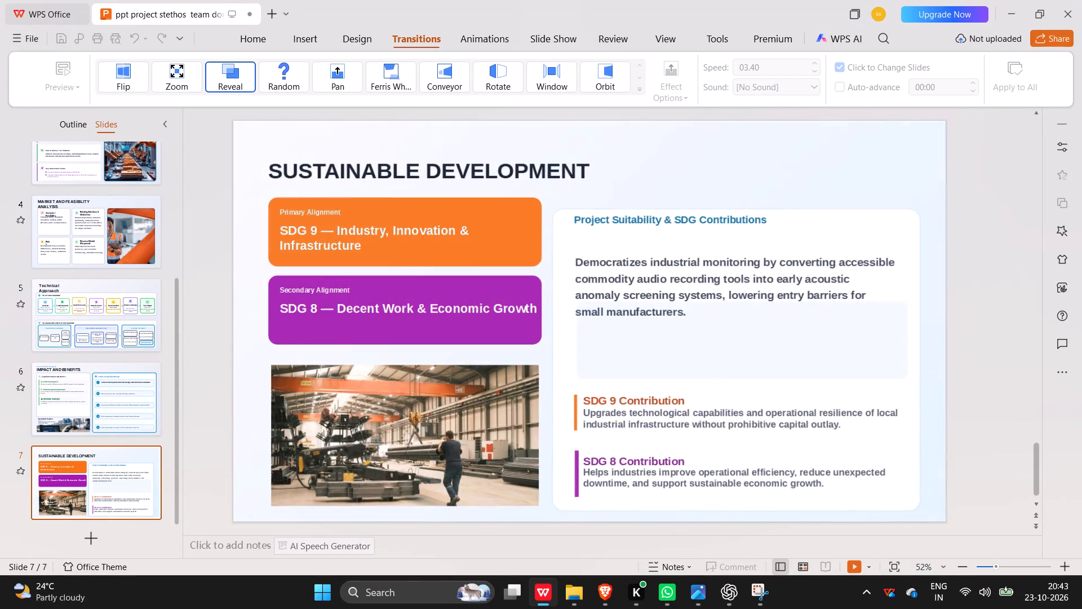
# Play the slide show from slide 1 through to the end to check the transitions, and return to editing.
pyautogui.scroll(10, 141, 199)
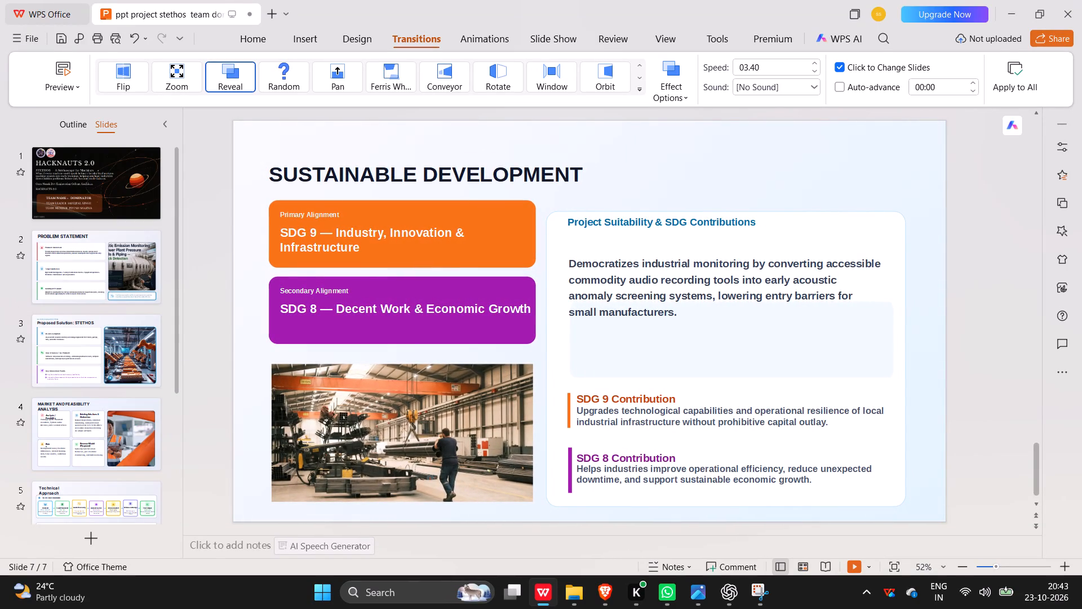
pyautogui.click(858, 567)
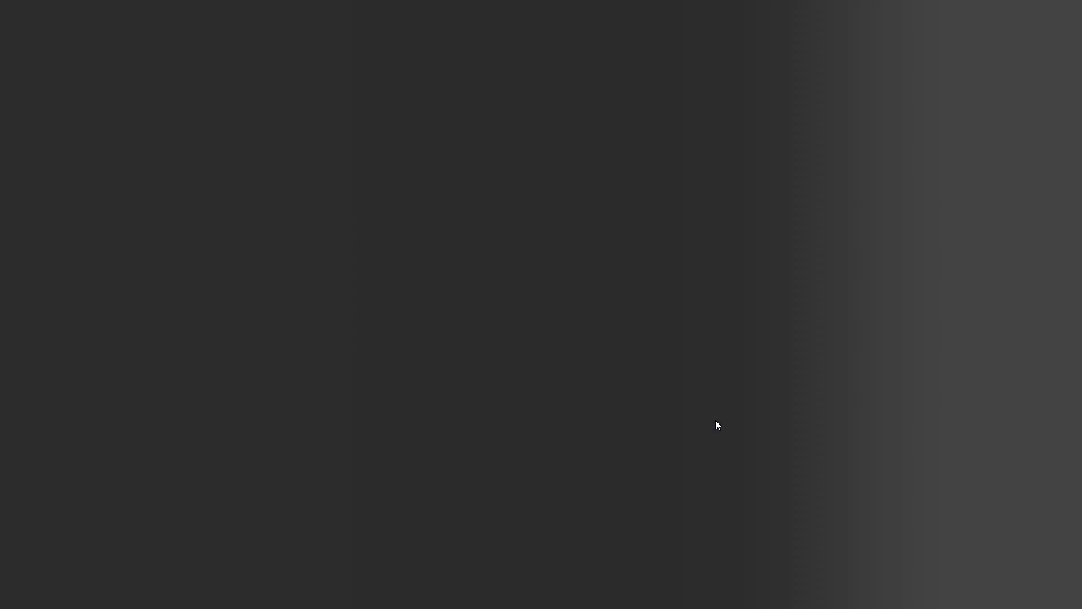
pyautogui.press('Escape')
pyautogui.click(85, 180)
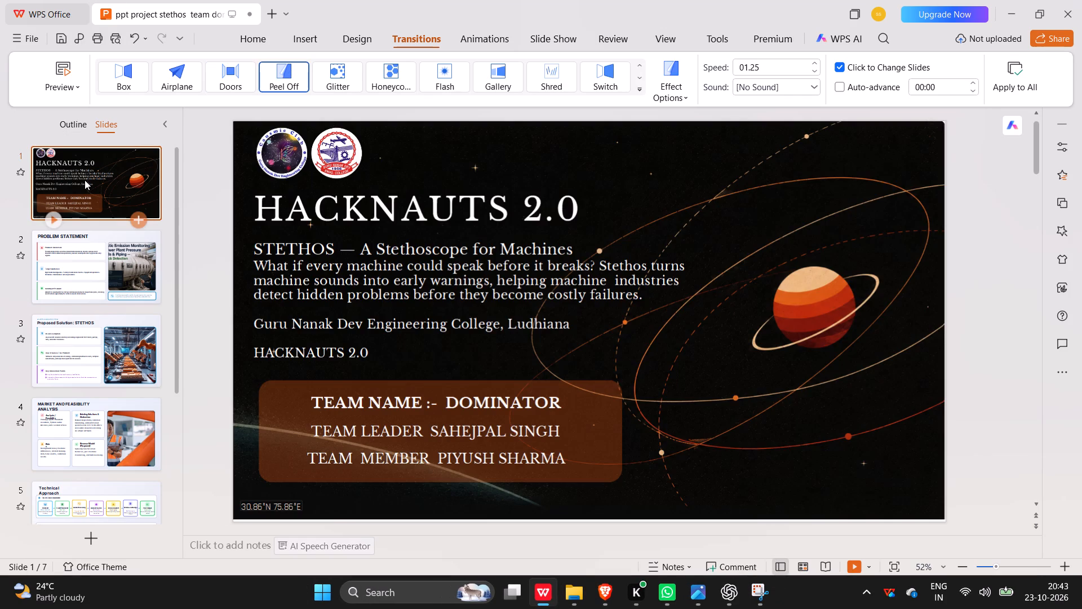
pyautogui.click(855, 566)
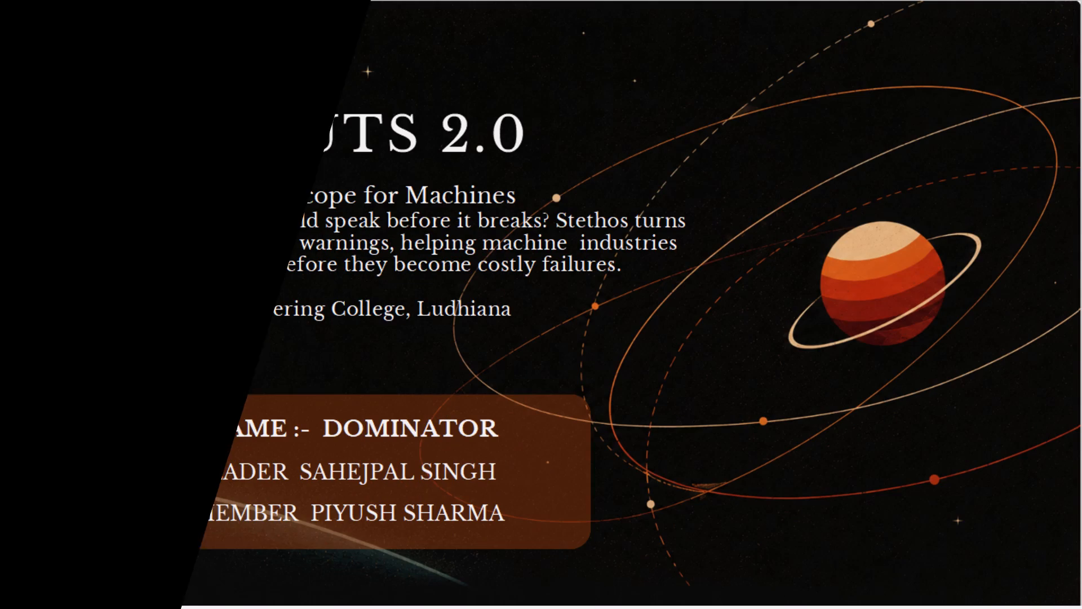
pyautogui.press('Left')
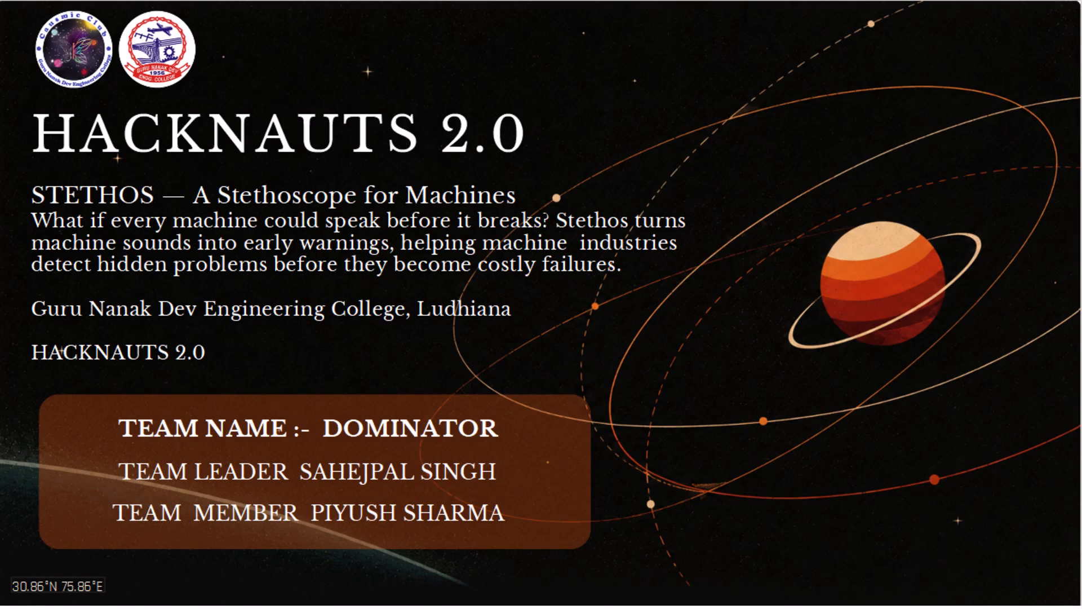
pyautogui.press('Escape')
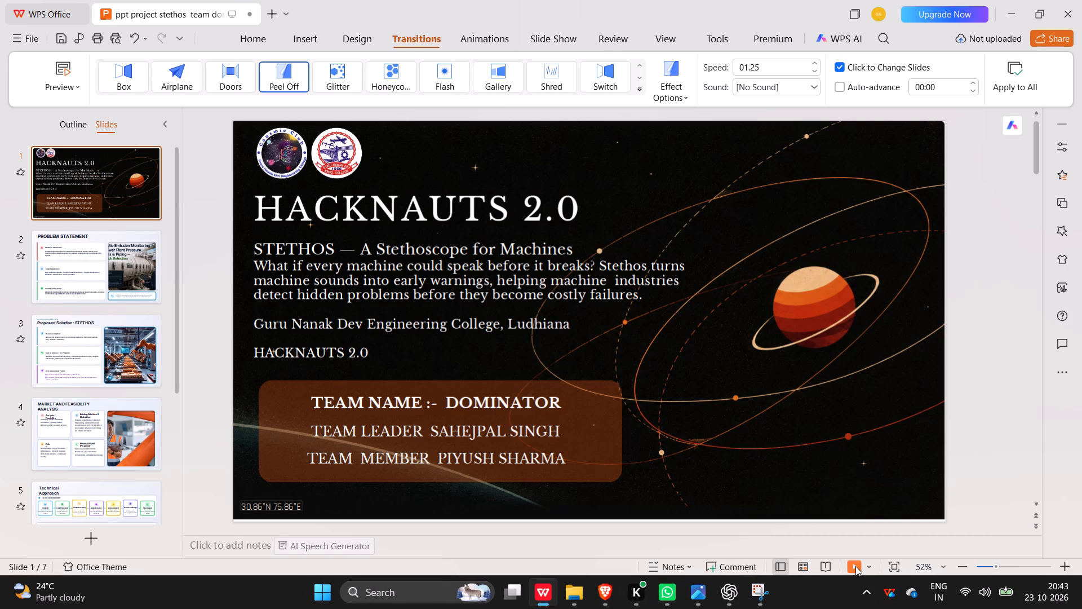
pyautogui.click(855, 566)
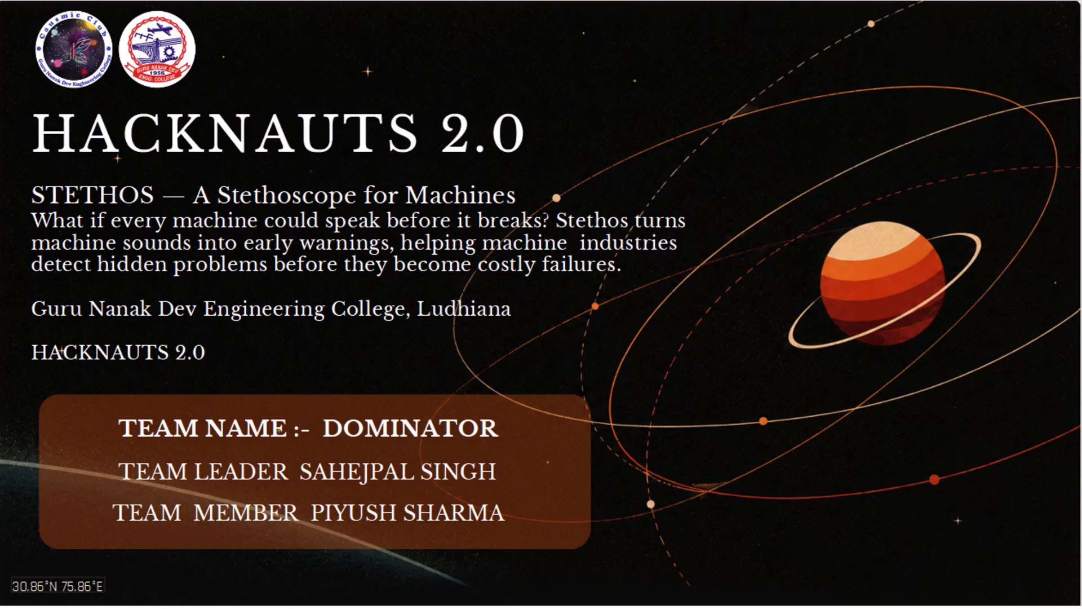
pyautogui.press('Right')
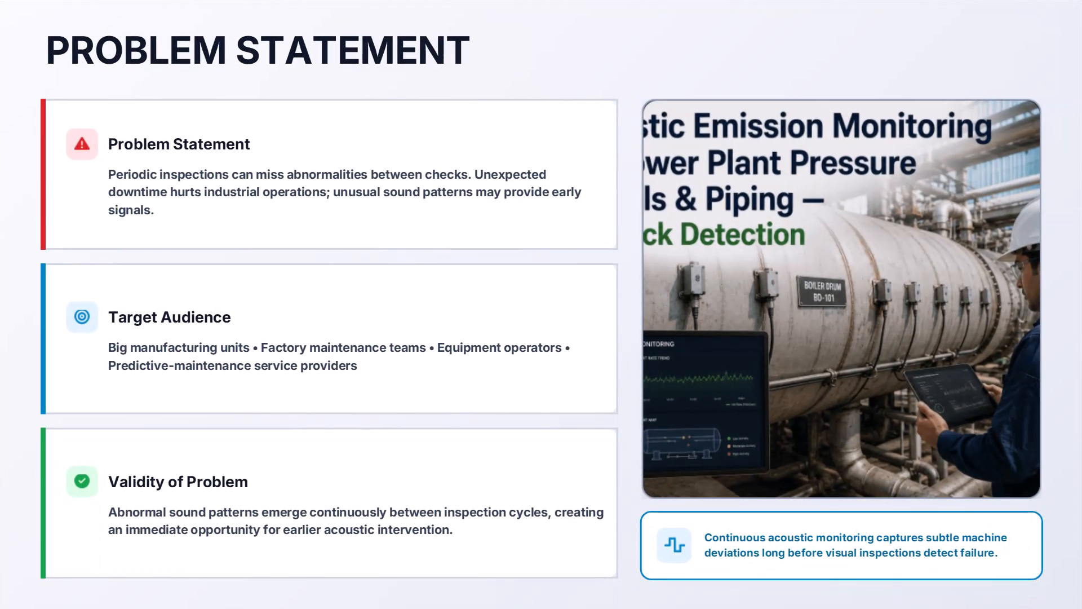
pyautogui.press('Right')
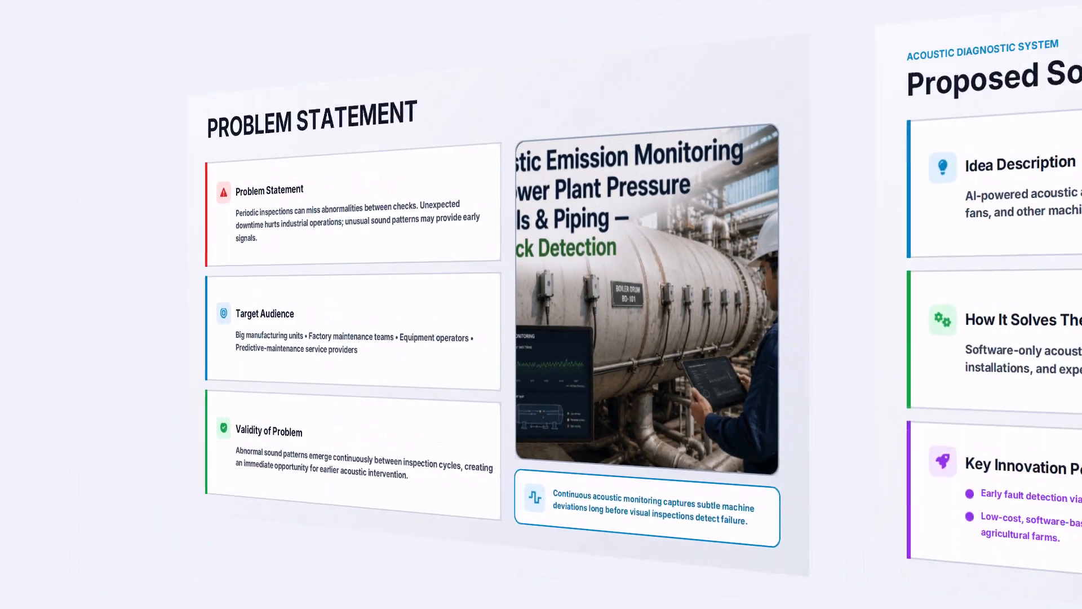
pyautogui.press('Right')
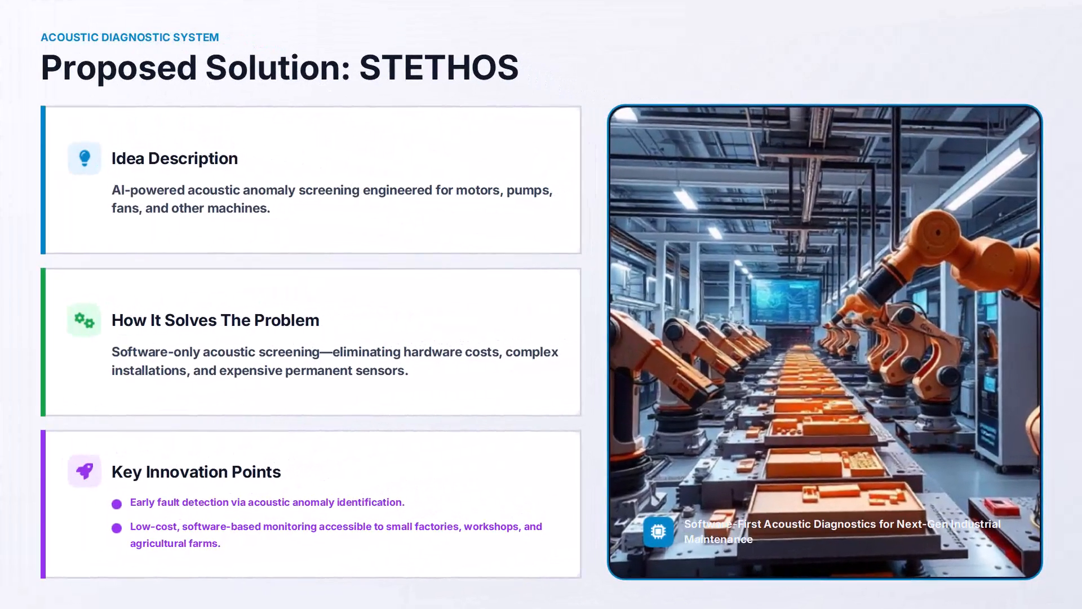
pyautogui.press('Right')
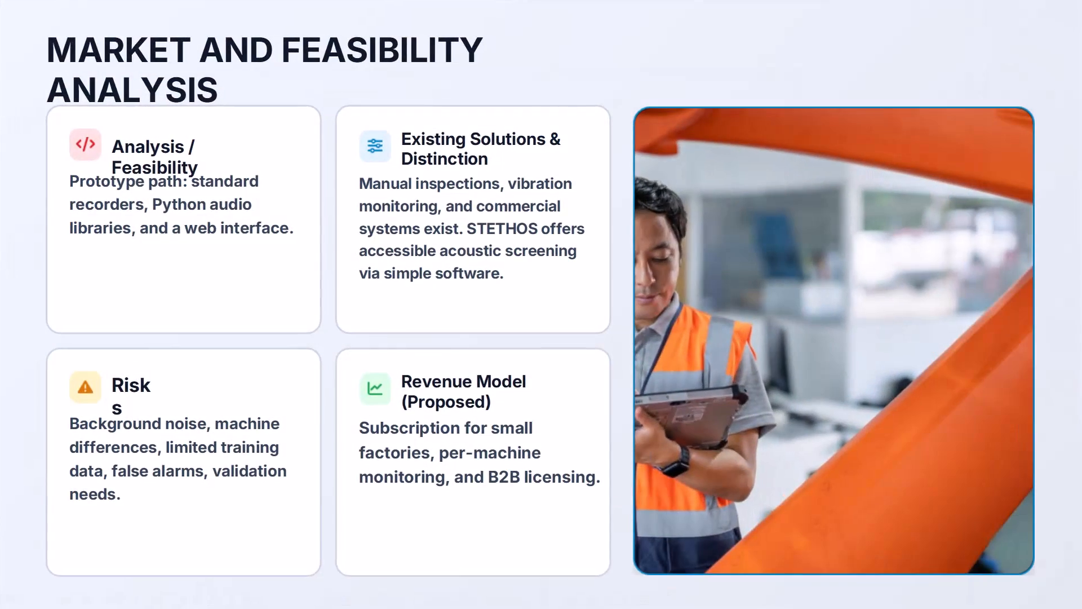
pyautogui.press('Right')
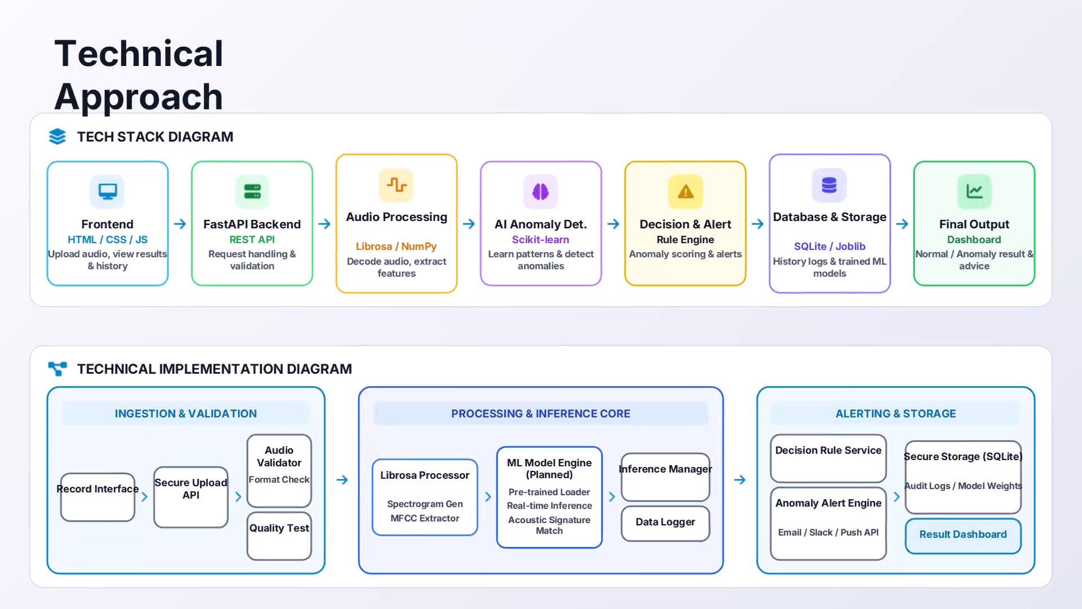
pyautogui.press('Right')
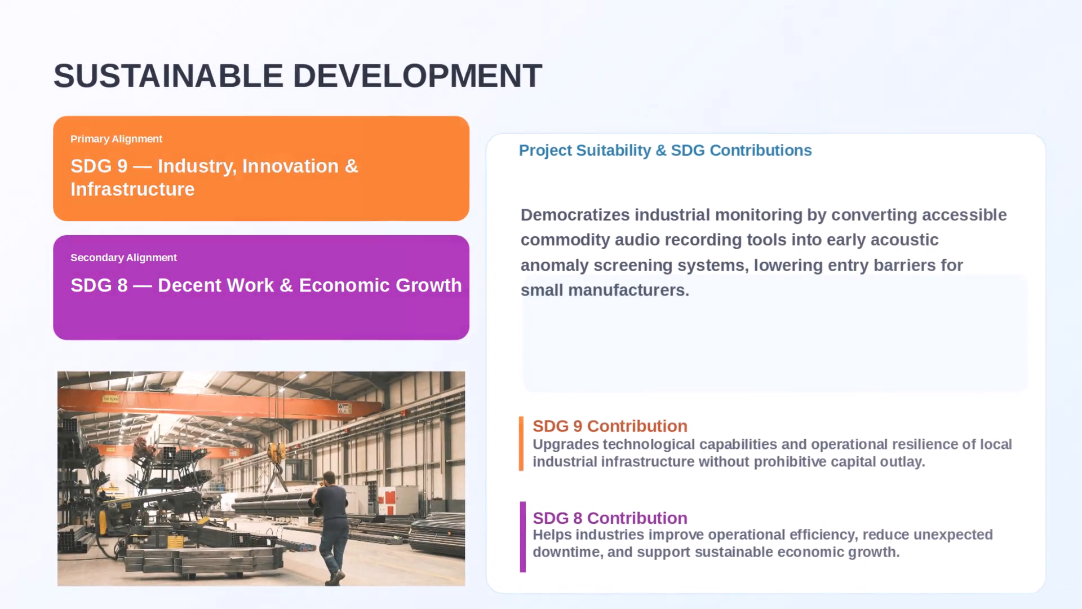
pyautogui.press('Right')
pyautogui.press('Right')
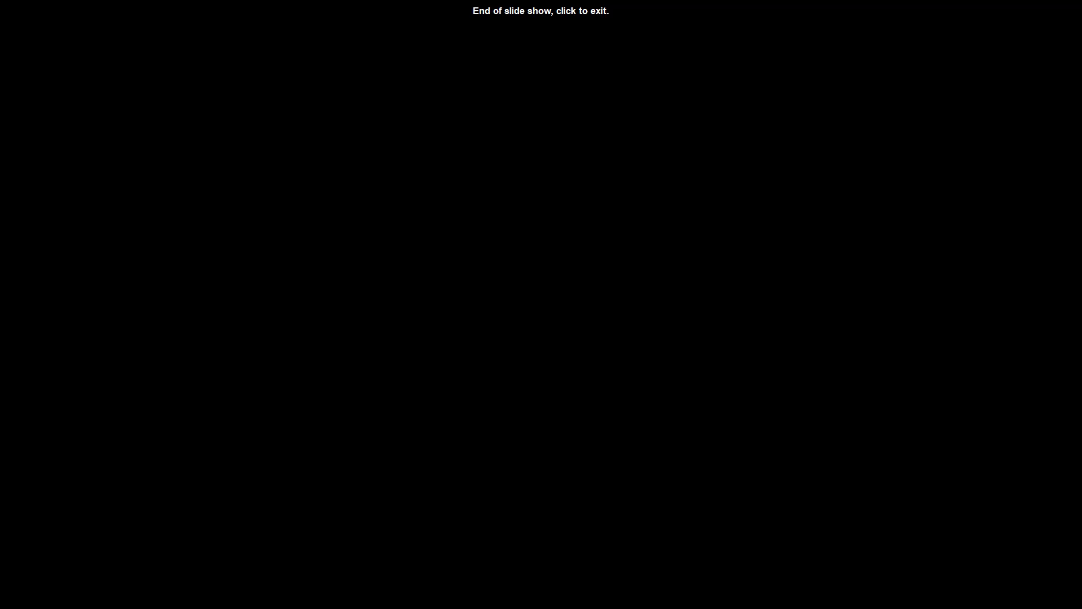
pyautogui.press('Escape')
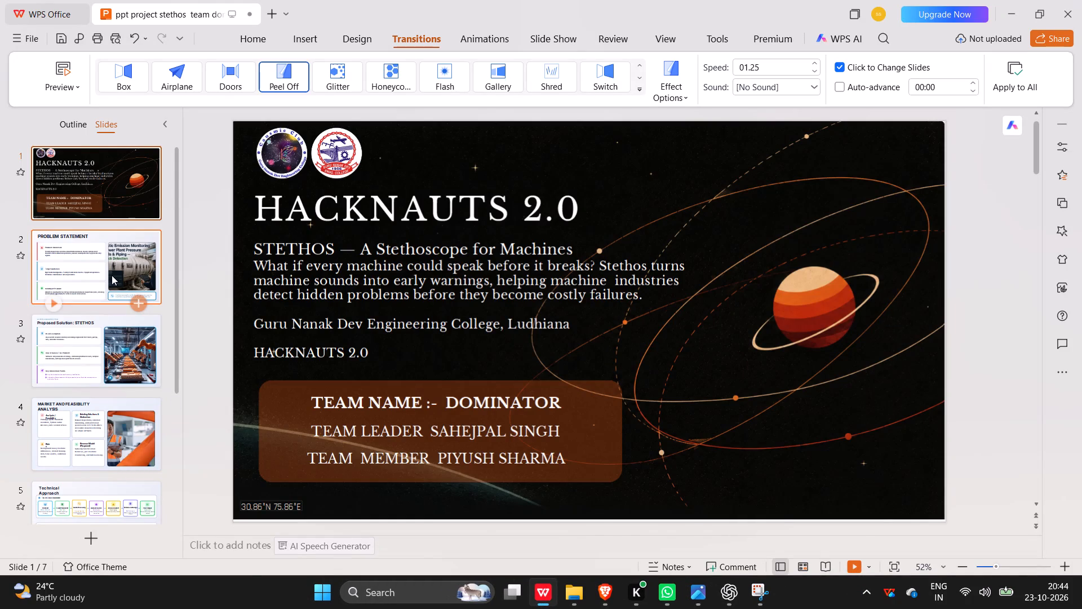
# Select the boiler-drum picture on slide 2, and open the STETHOS-HACKNAUTS-20 finall presentation from drive D:.
pyautogui.click(112, 275)
pyautogui.click(765, 354)
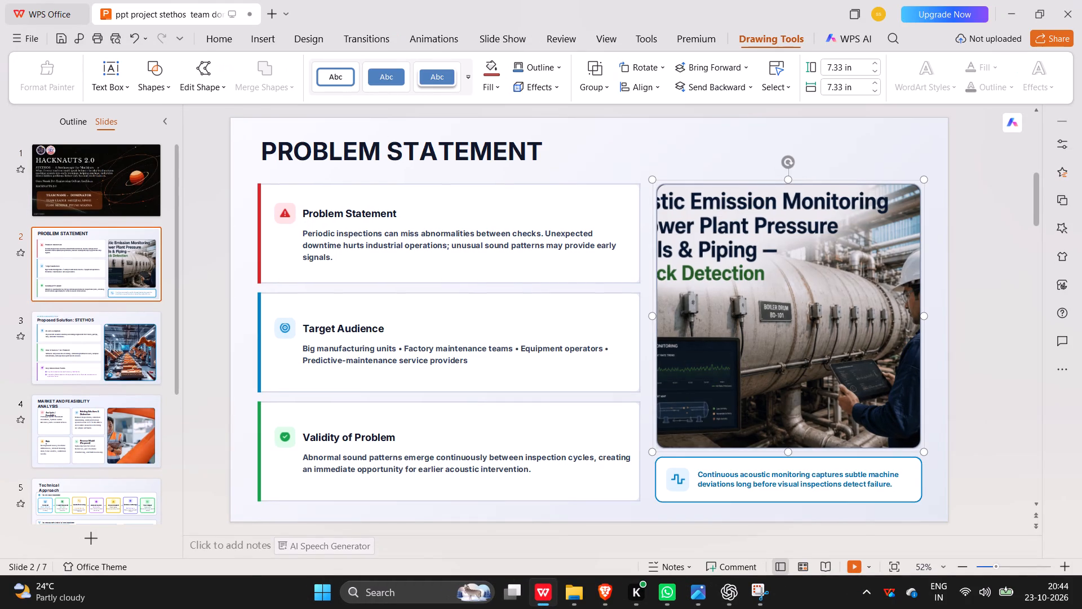
pyautogui.click(571, 600)
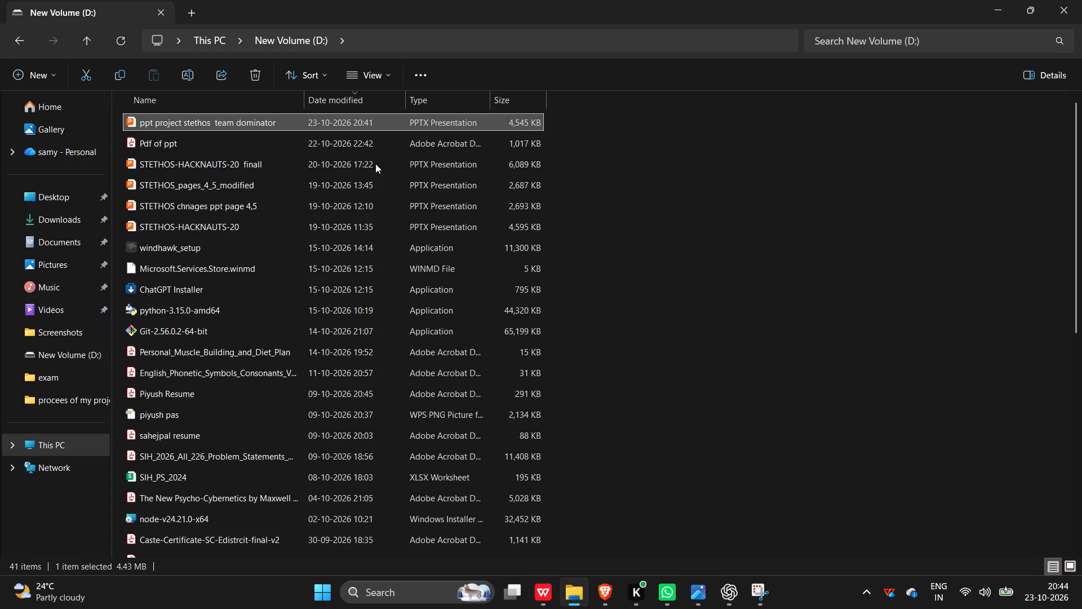
pyautogui.doubleClick(411, 165)
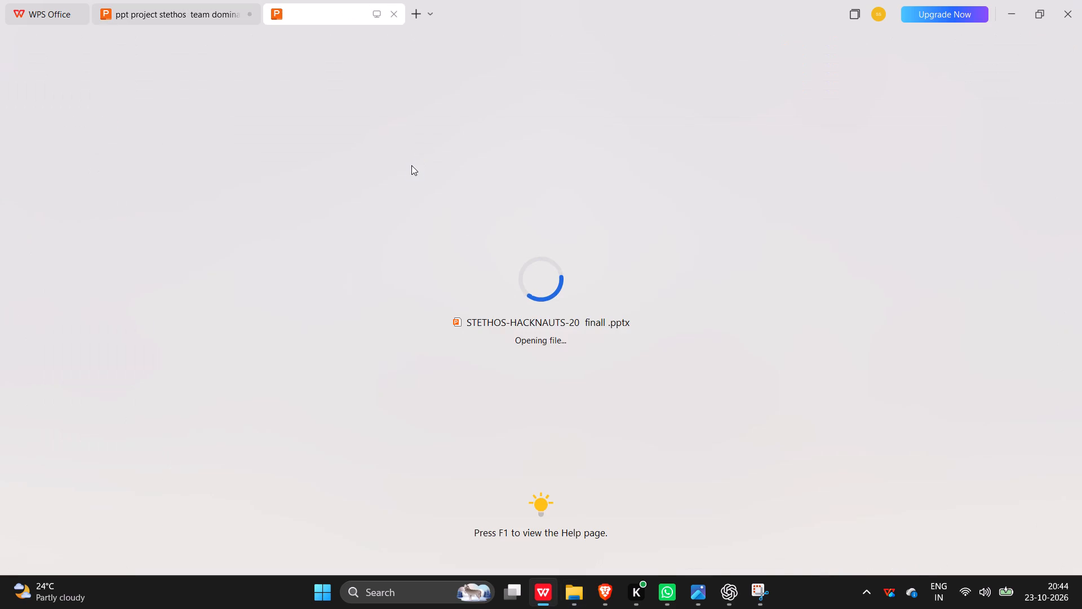
# Cut the gears picture from slide 2 of STETHOS-HACKNAUTS-20 finall and paste it onto slide 2 of ppt project stethos team dominator.
pyautogui.click(143, 263)
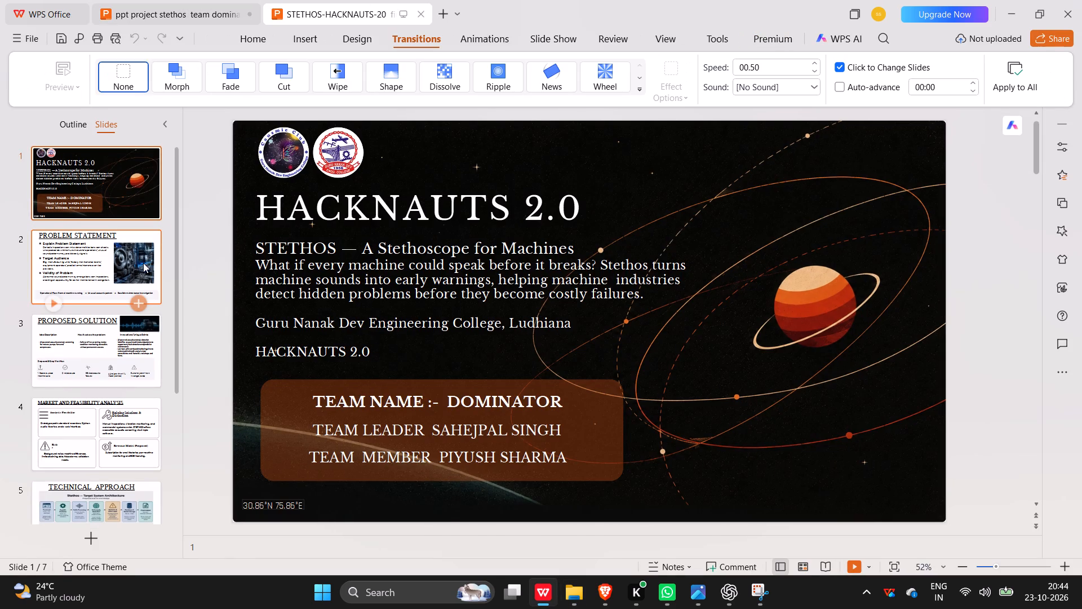
pyautogui.click(880, 274)
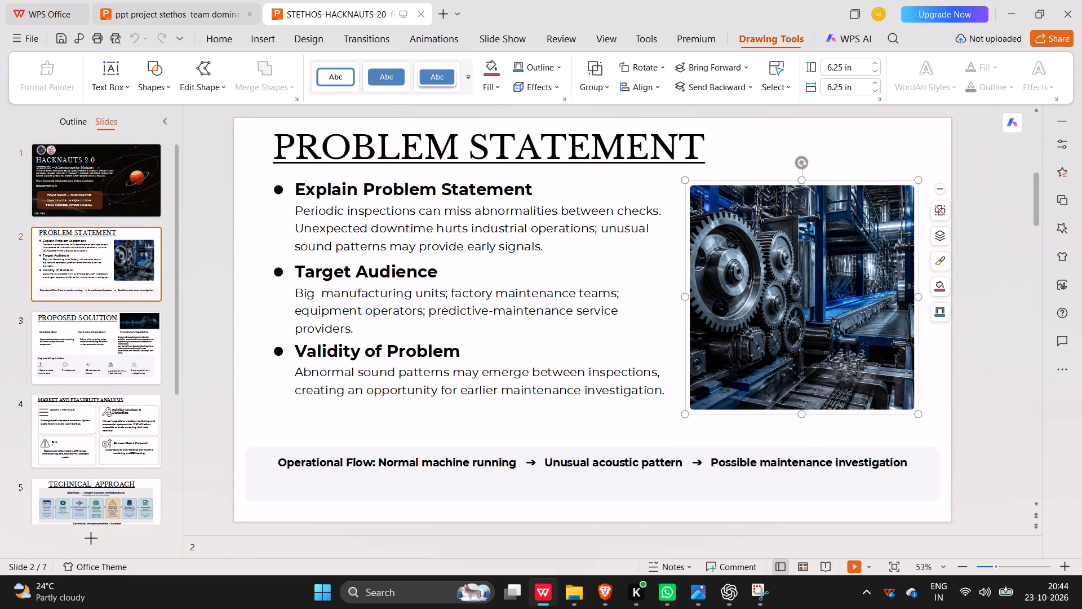
pyautogui.hotkey('ctrl', 'x')
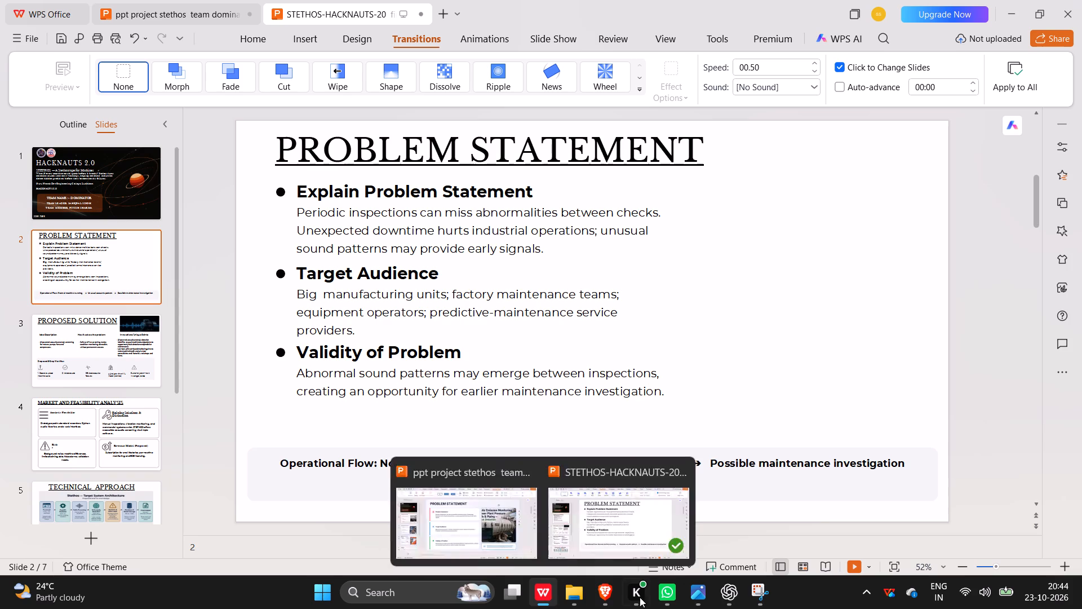
pyautogui.click(203, 0)
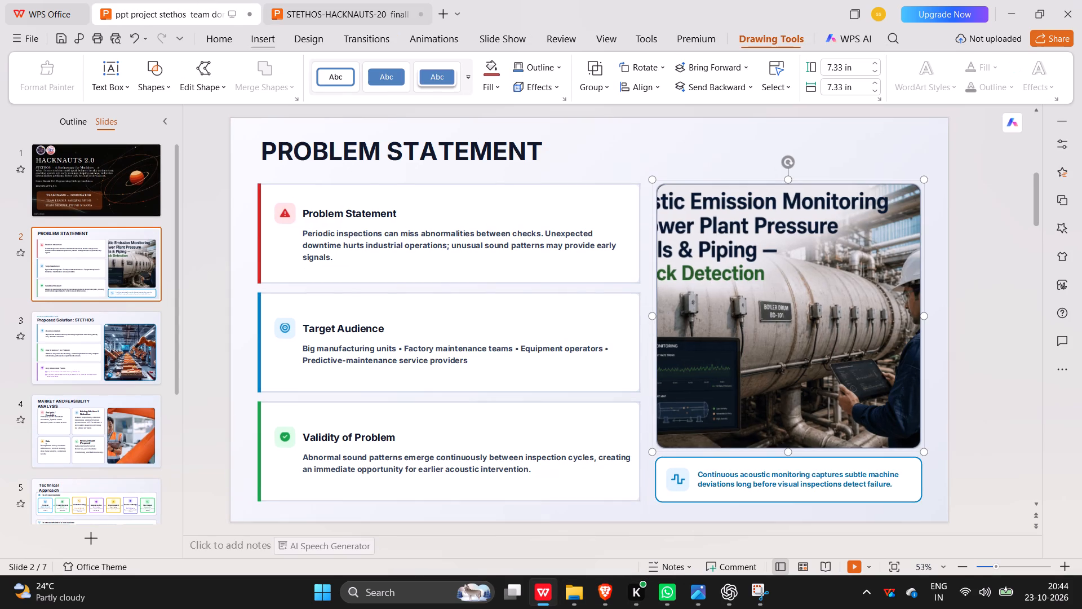
pyautogui.click(752, 322)
pyautogui.hotkey('ctrl', 'v')
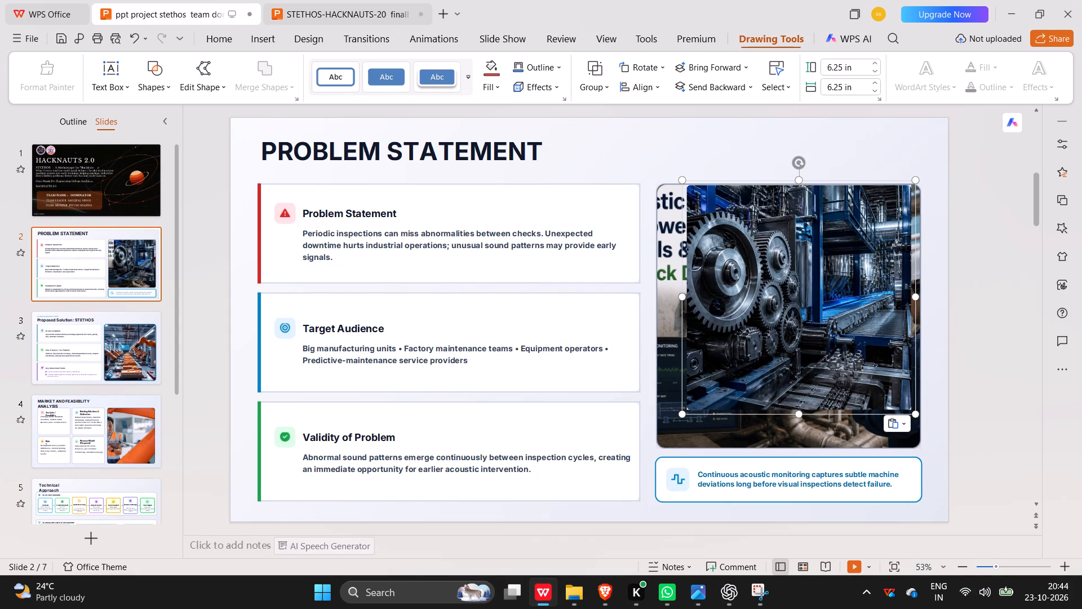
# Delete the old boiler-drum picture behind the gears picture on slide 2.
pyautogui.click(669, 303)
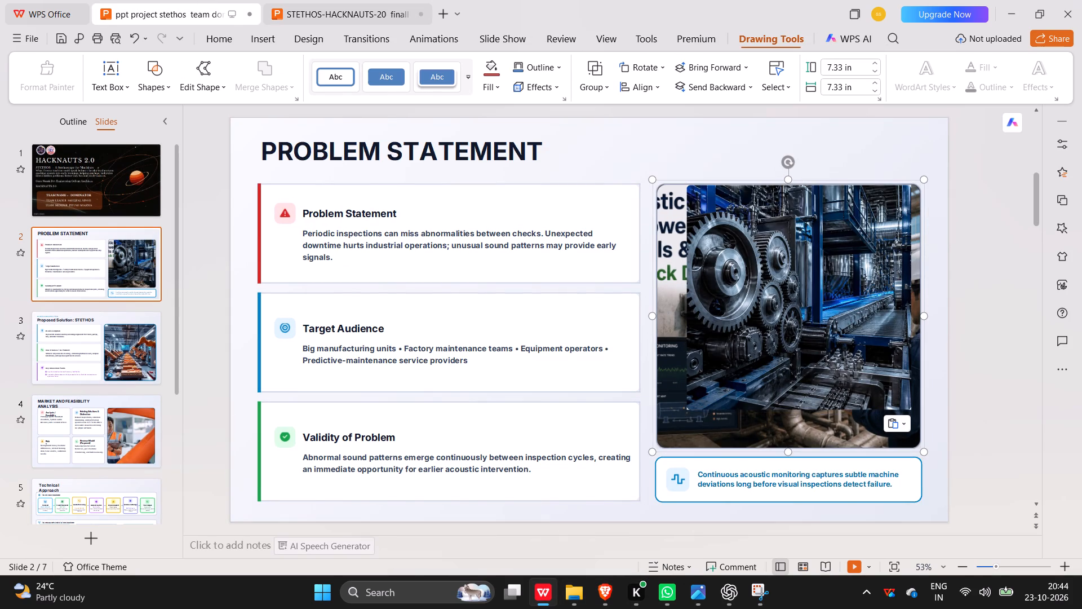
pyautogui.press('Delete')
# Move the gears picture into the dark rounded frame on slide 2 and stretch it to about 7.21 in wide, filling the frame's height.
pyautogui.moveTo(776, 267); pyautogui.dragTo(752, 270)
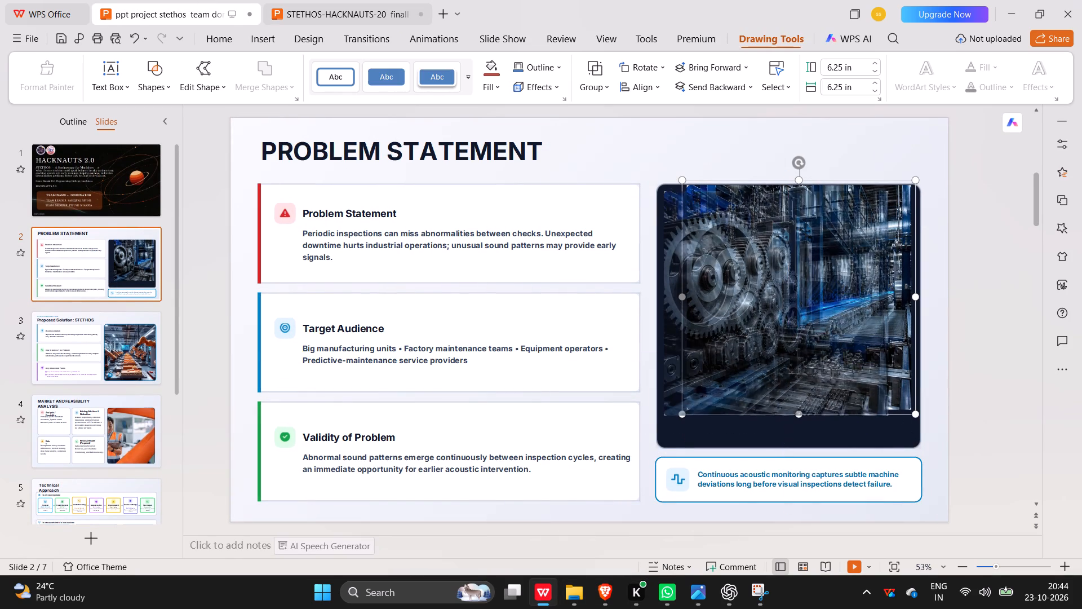
pyautogui.moveTo(752, 270); pyautogui.dragTo(756, 267)
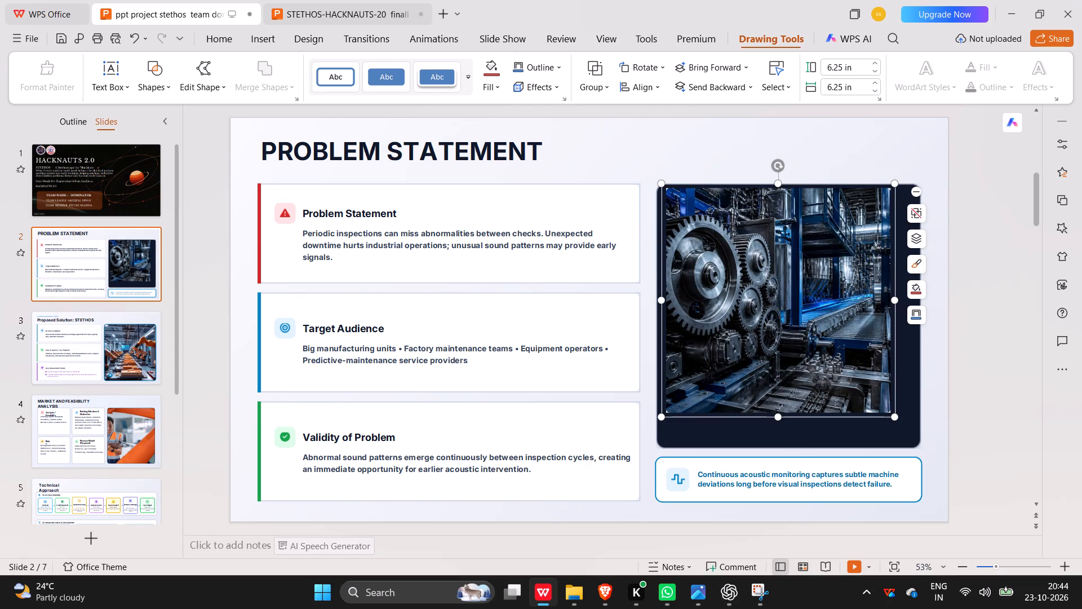
pyautogui.moveTo(662, 302); pyautogui.dragTo(655, 302)
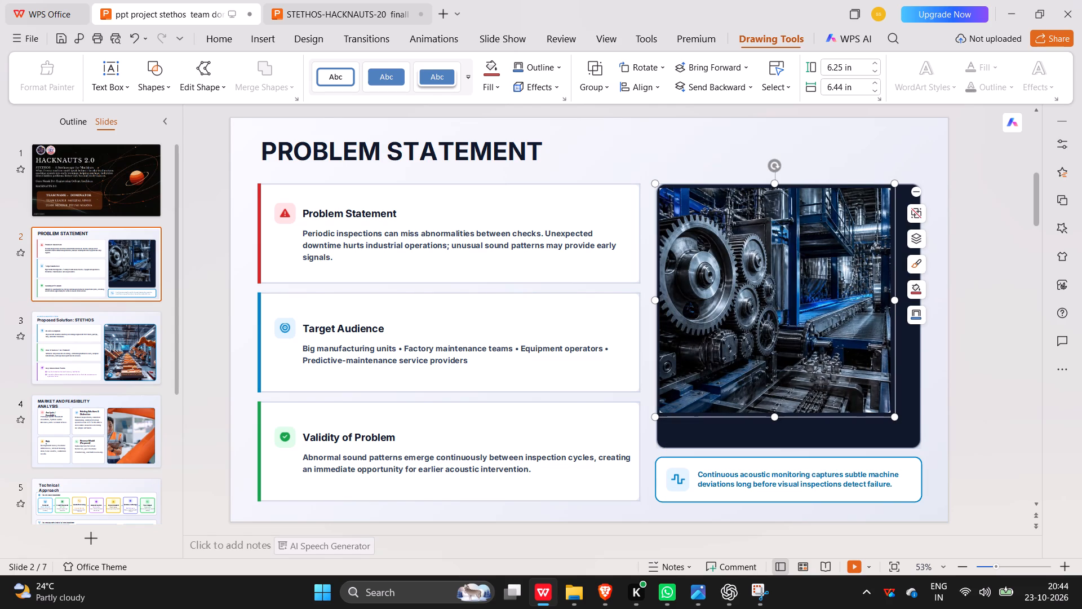
pyautogui.moveTo(893, 301); pyautogui.dragTo(921, 299)
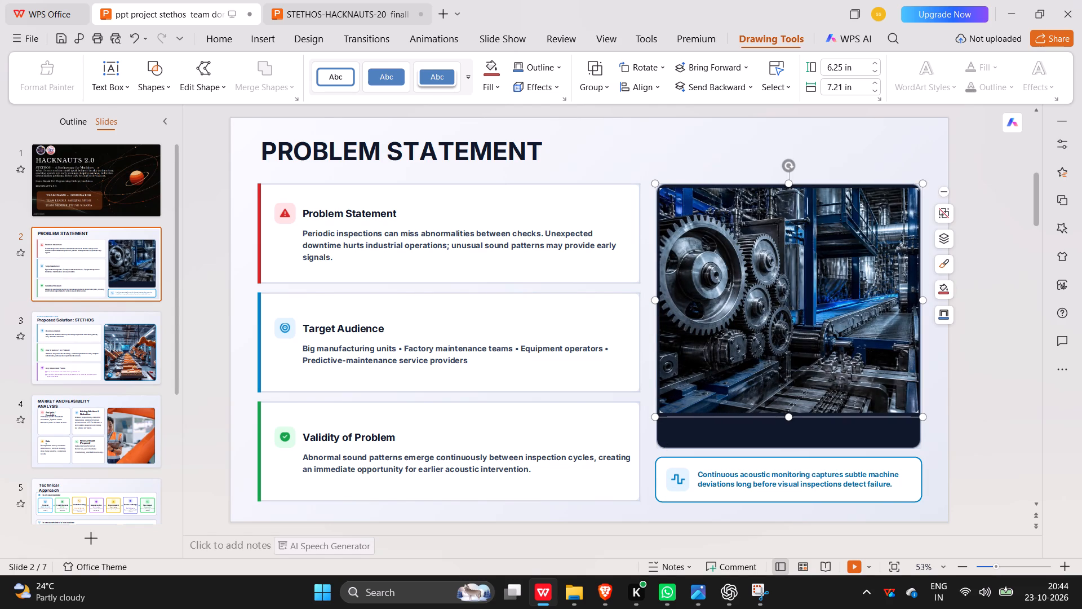
pyautogui.moveTo(788, 418); pyautogui.dragTo(790, 443)
pyautogui.moveTo(790, 443); pyautogui.dragTo(790, 449)
pyautogui.click(978, 391)
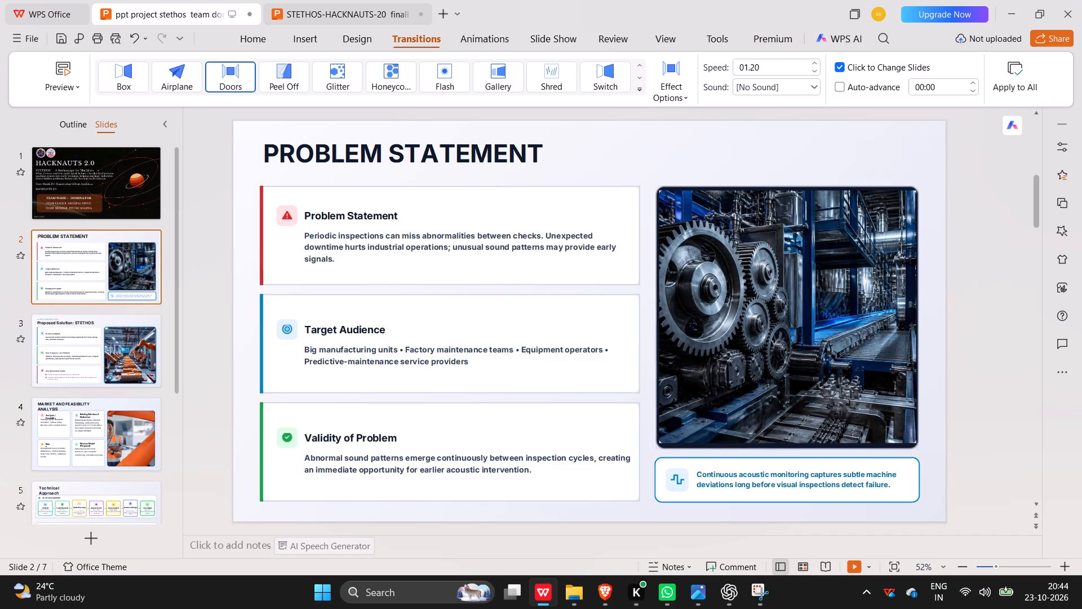
# Go to slide 1 and save the presentation.
pyautogui.click(116, 170)
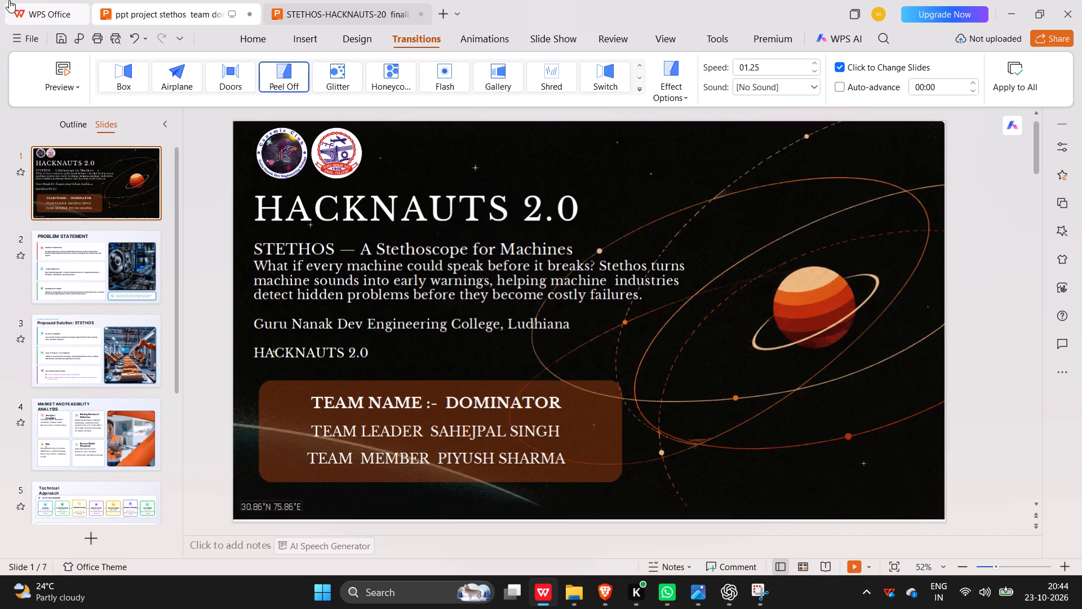
pyautogui.click(63, 42)
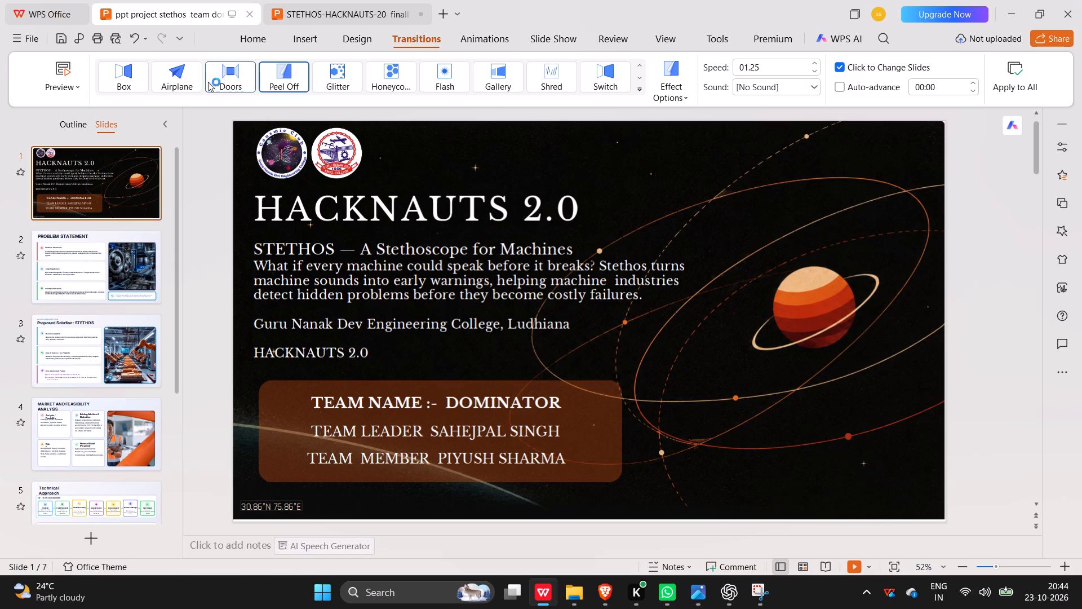
# Play the slide show from slide 1 through slide 7 to check the new picture and transitions, and return to editing.
pyautogui.click(138, 176)
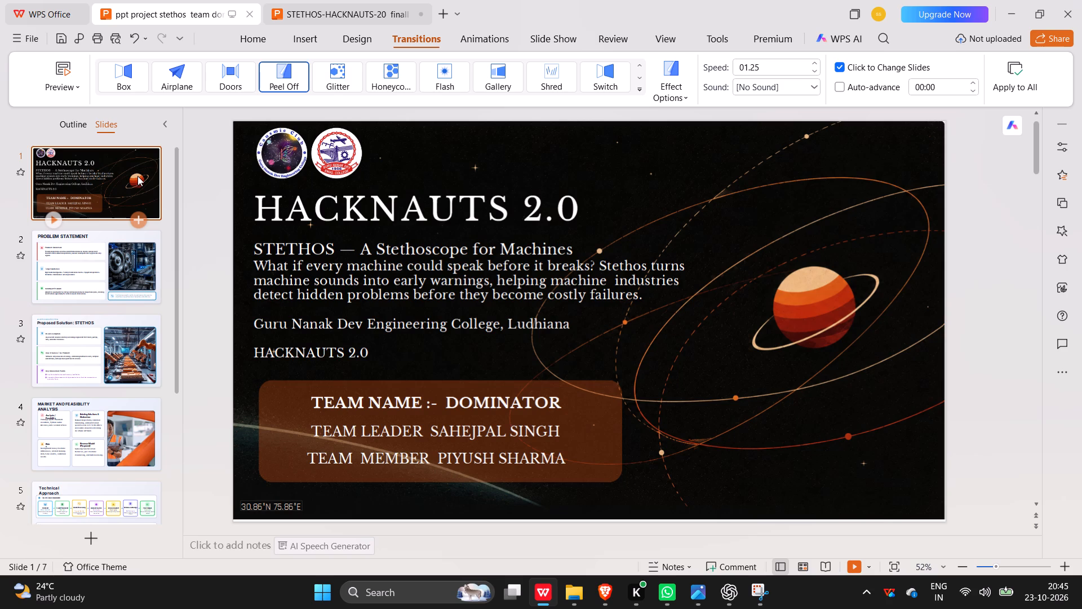
pyautogui.click(51, 218)
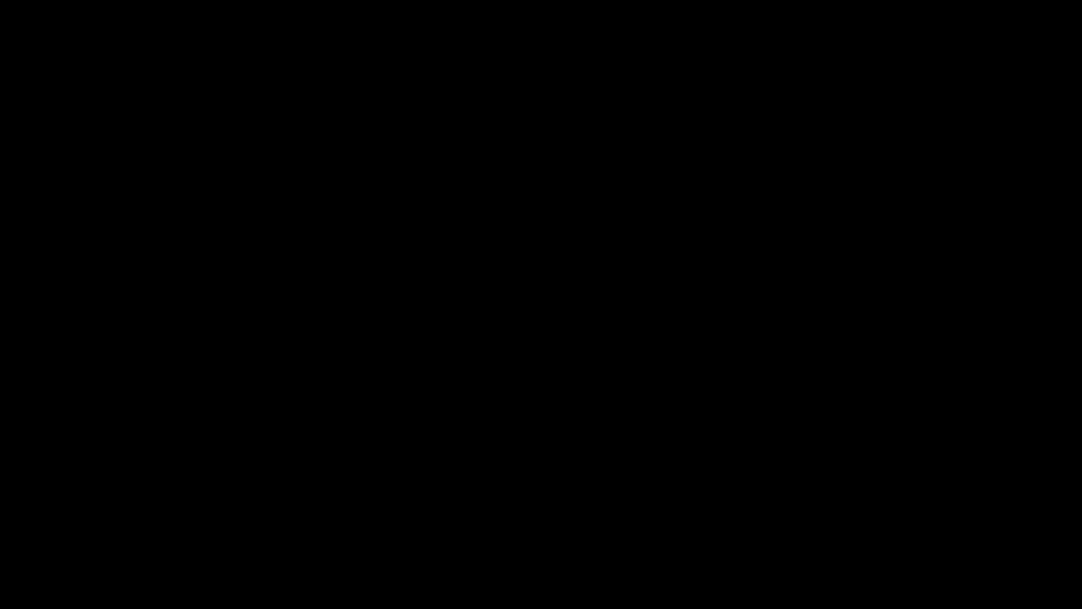
pyautogui.press('Escape')
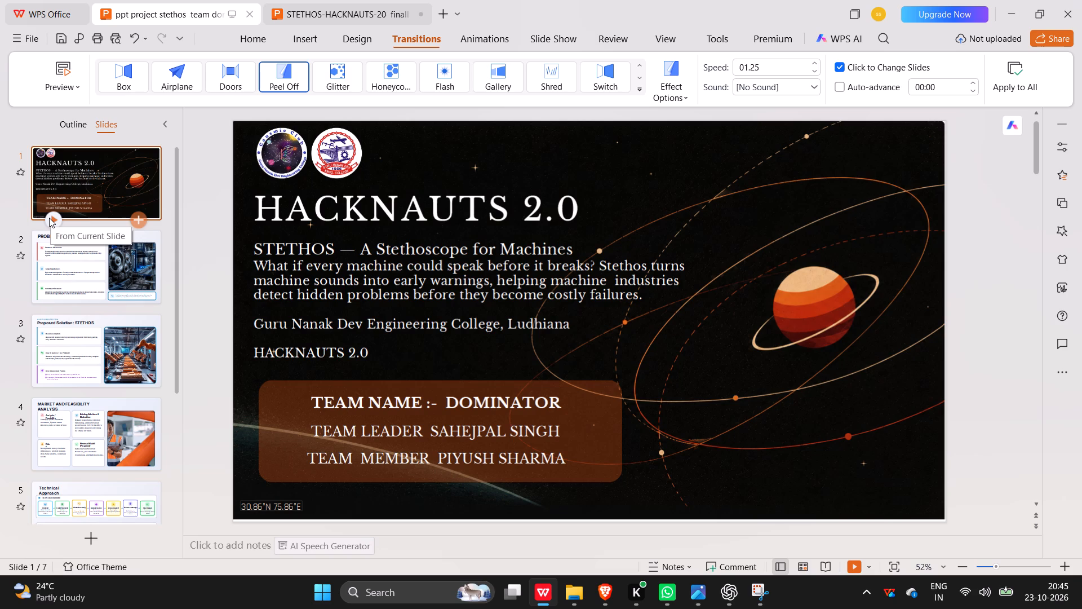
pyautogui.click(49, 218)
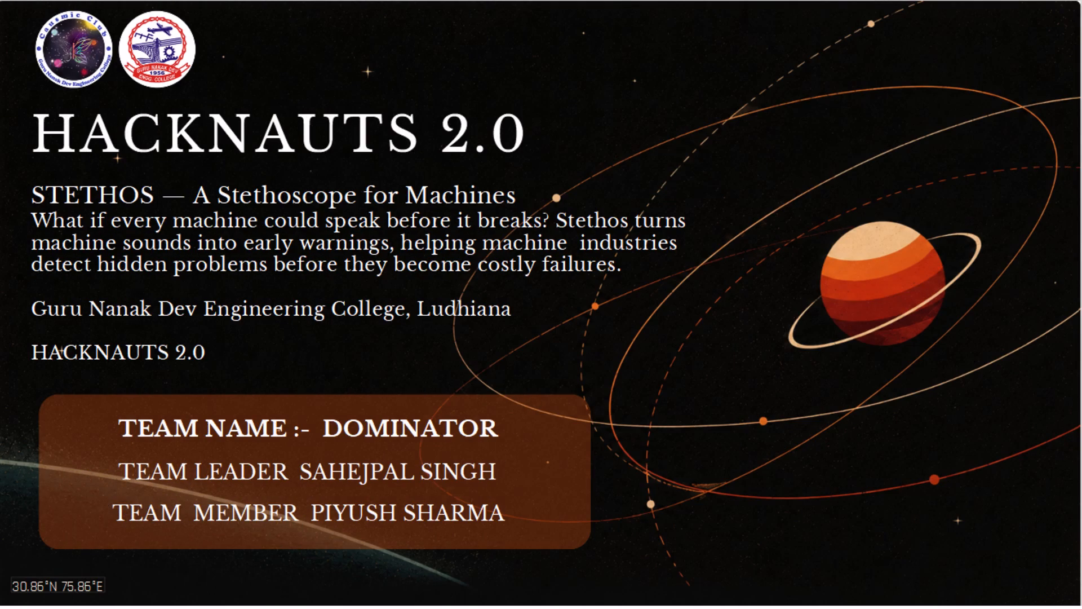
pyautogui.press('Right')
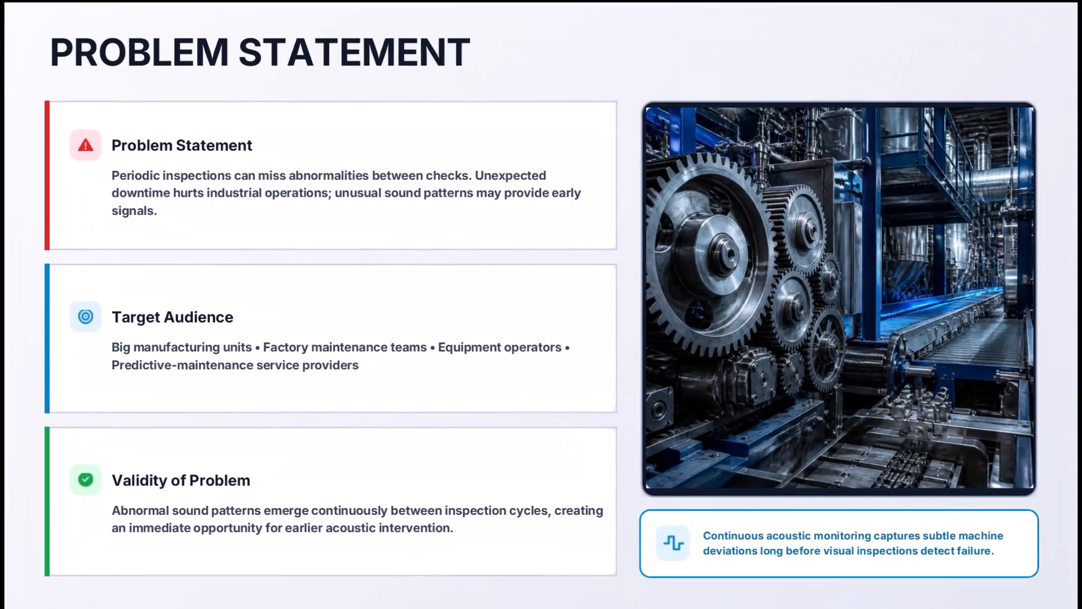
pyautogui.press('Right')
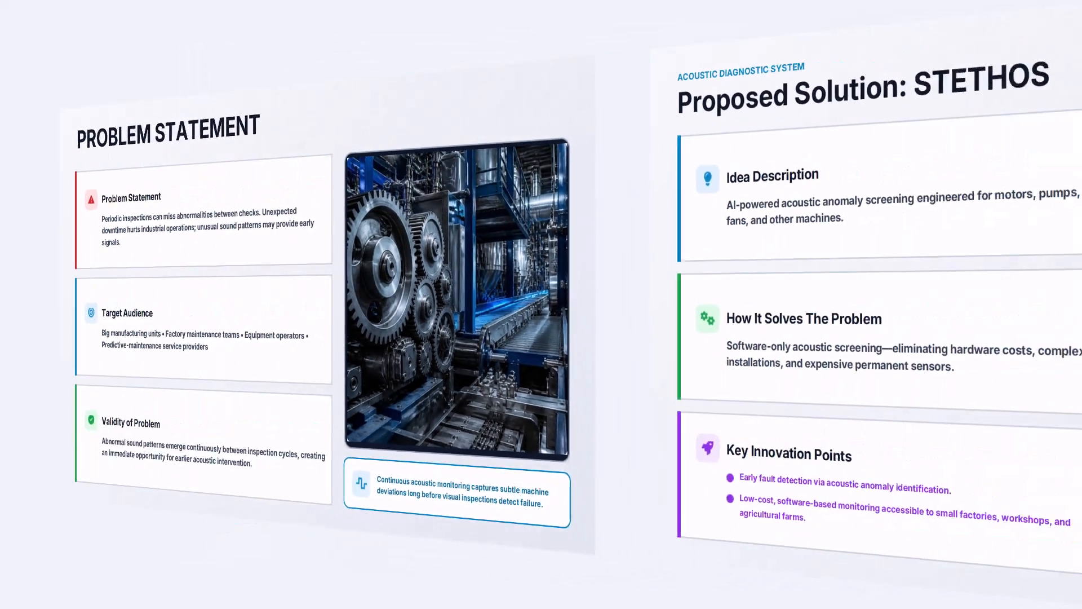
pyautogui.press('Right')
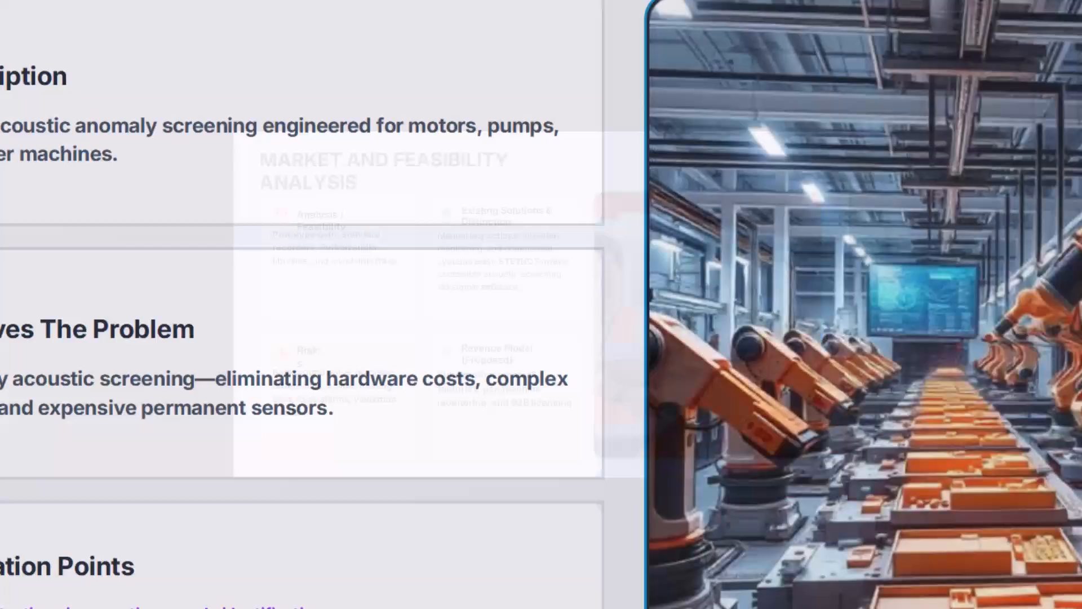
pyautogui.press('Right')
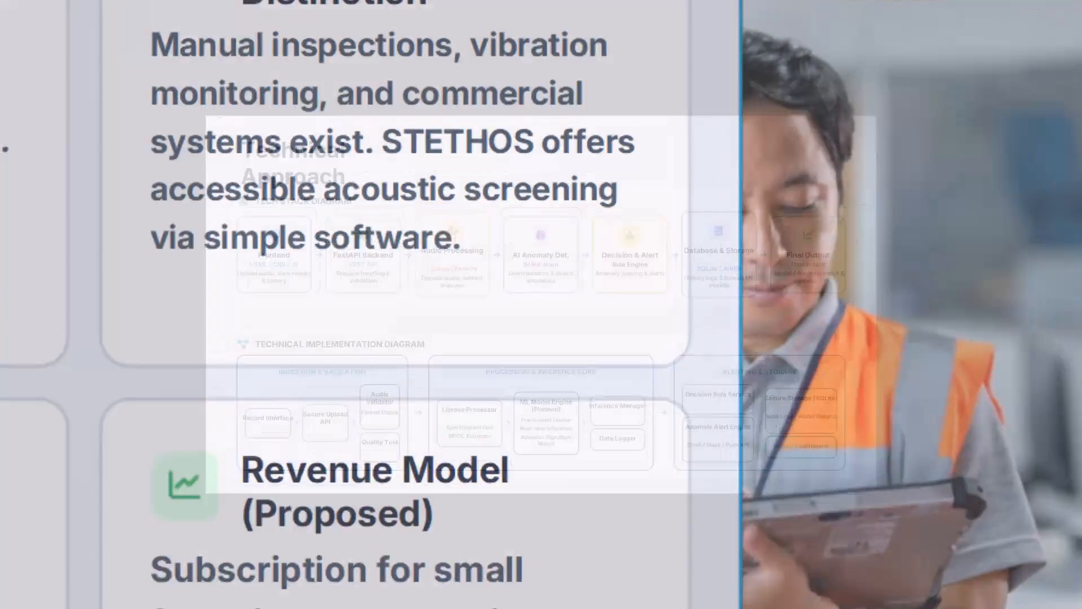
pyautogui.press('Right')
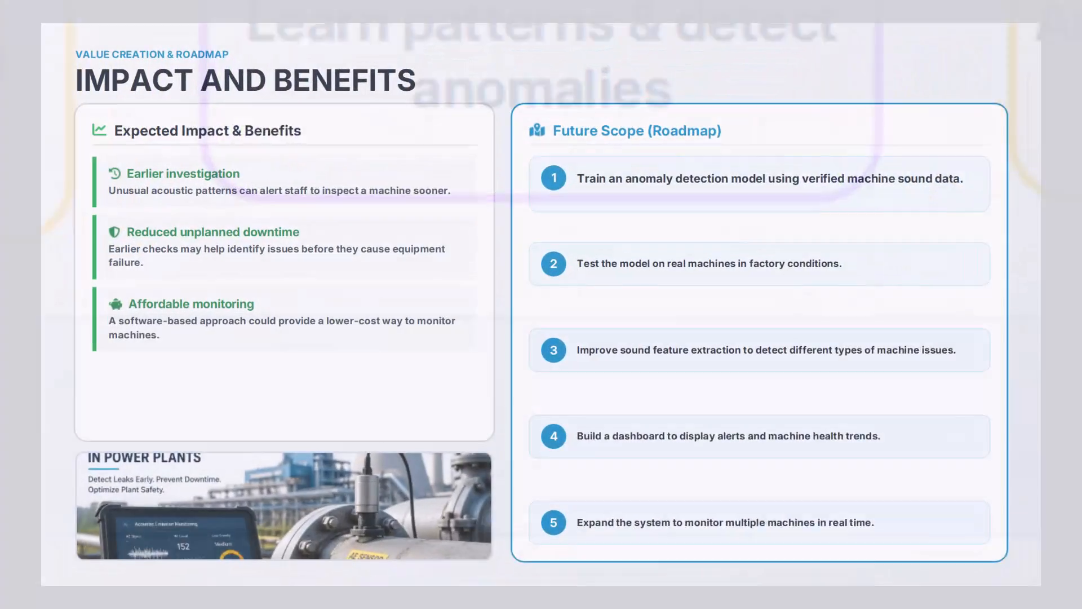
pyautogui.press('Right')
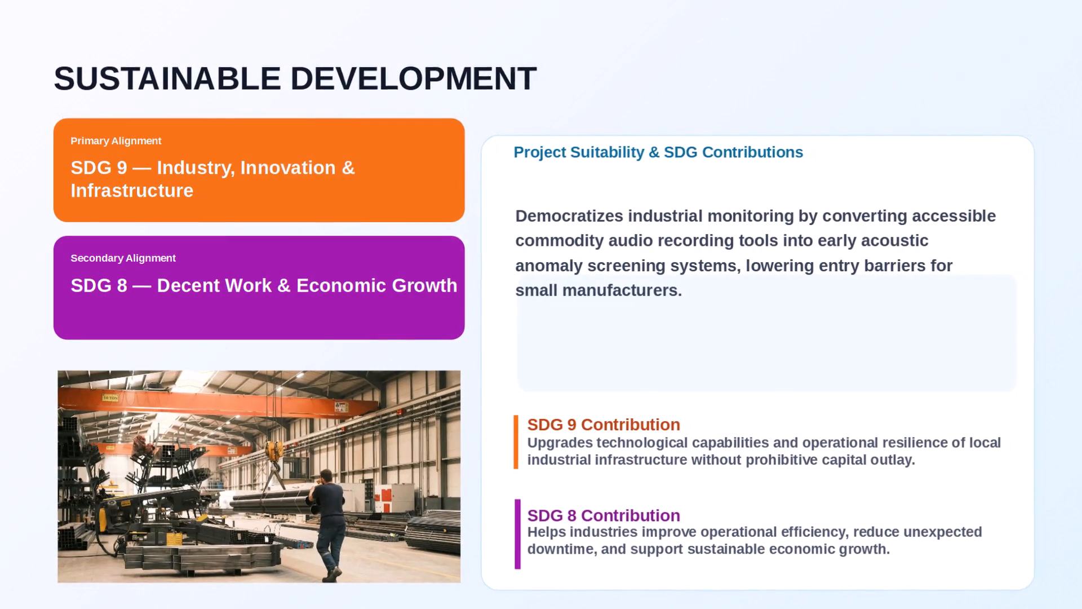
pyautogui.press('Right')
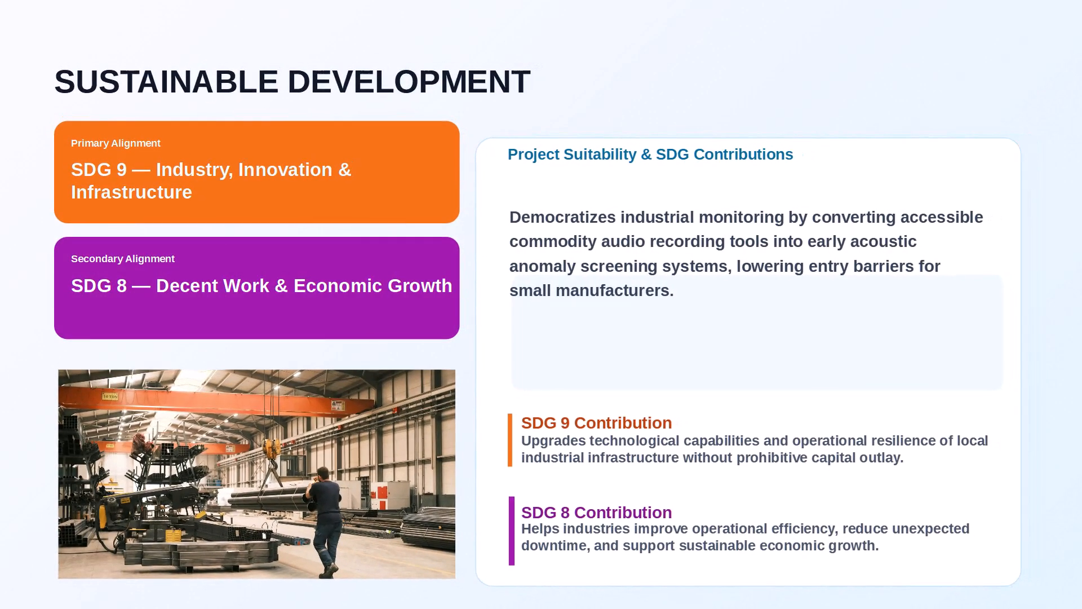
pyautogui.press('Escape')
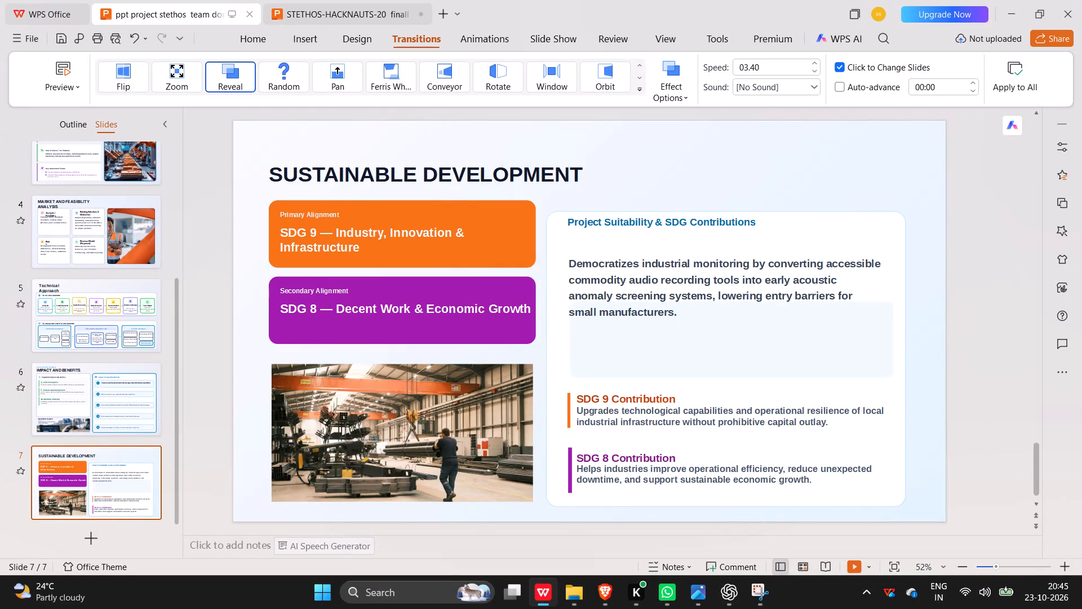
# Widen the Technical Approach title box on slide 5 so the title fits on one line.
pyautogui.click(123, 304)
pyautogui.click(352, 182)
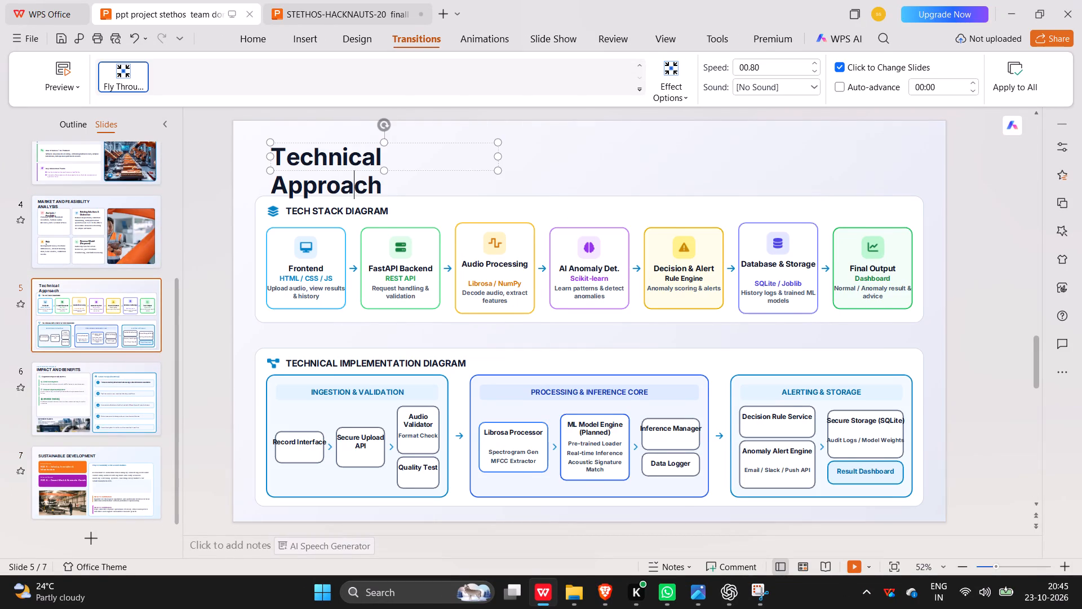
pyautogui.moveTo(500, 154); pyautogui.dragTo(589, 153)
pyautogui.click(197, 170)
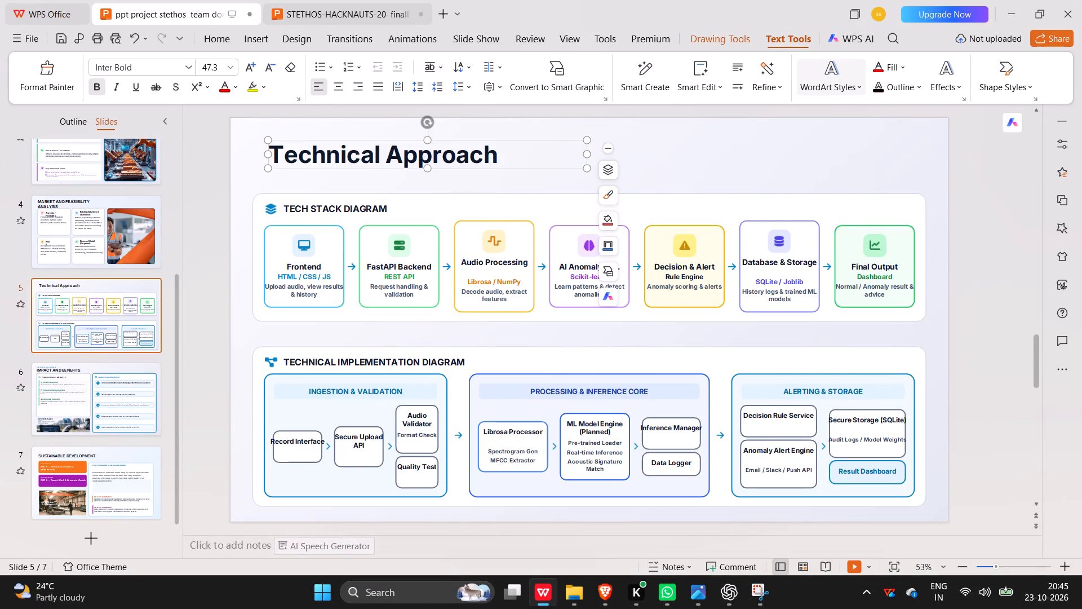
# Widen the Market and Feasibility Analysis title box on slide 4 so the title fits on one line.
pyautogui.click(79, 223)
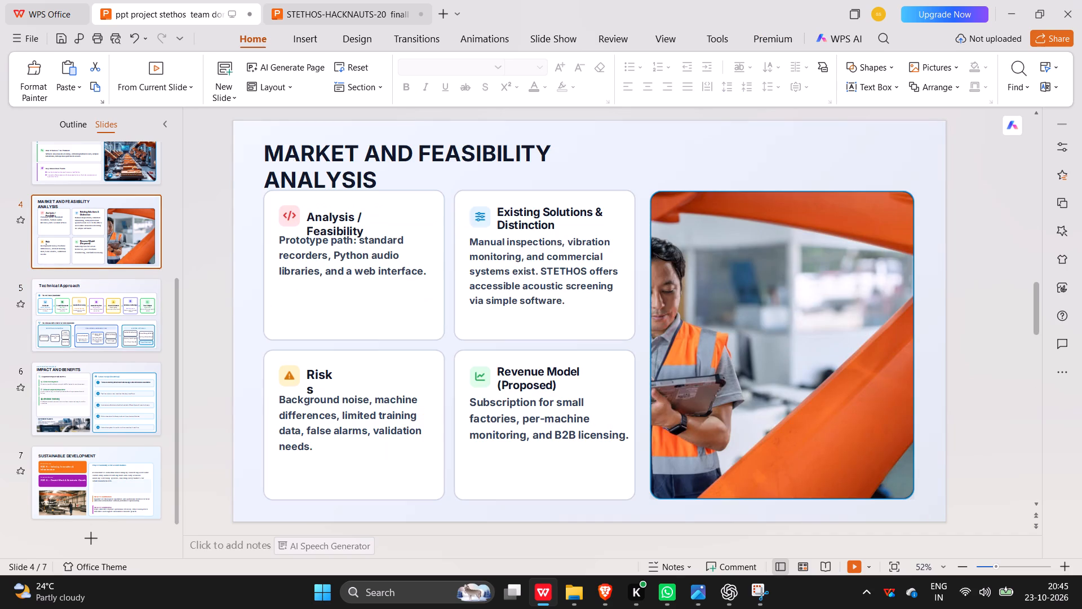
pyautogui.click(507, 164)
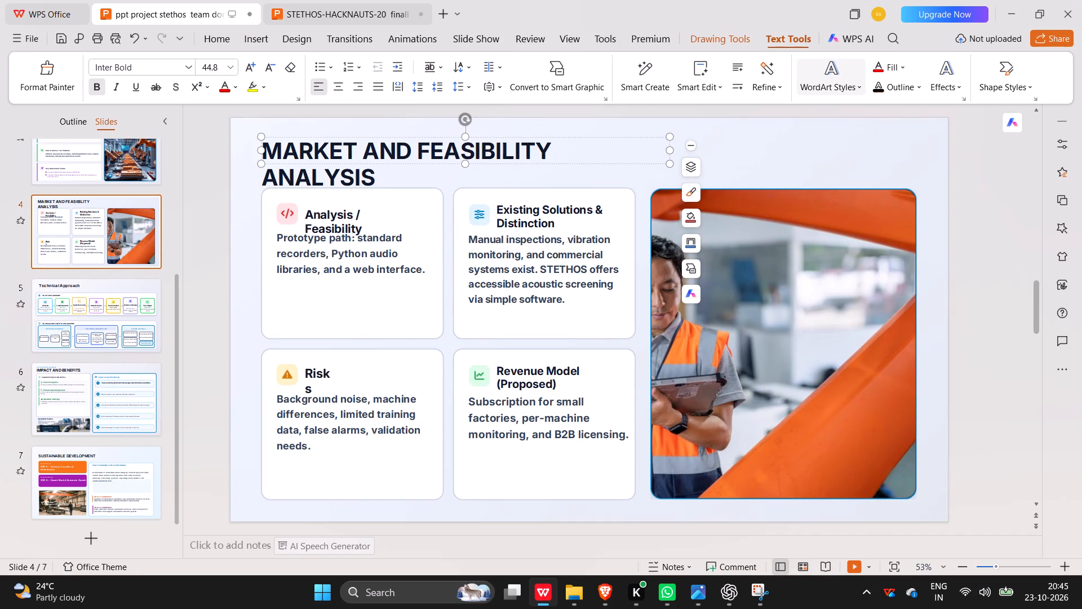
pyautogui.moveTo(670, 150); pyautogui.dragTo(781, 145)
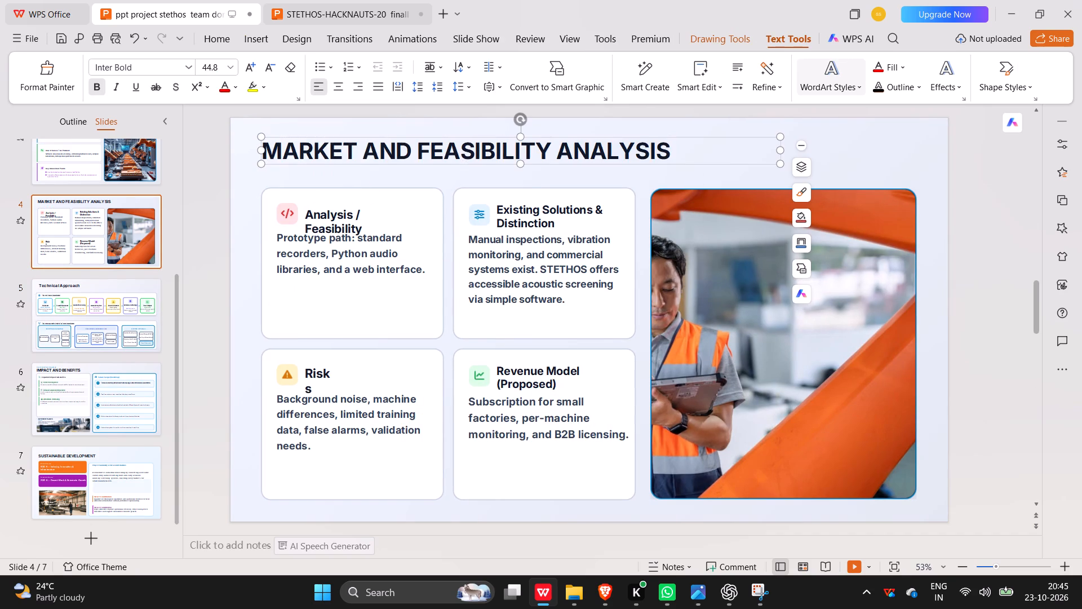
# Play the slide show from slide 1 through slide 7 to check the slides and transitions, and return to editing.
pyautogui.scroll(3, 119, 179)
pyautogui.click(93, 287)
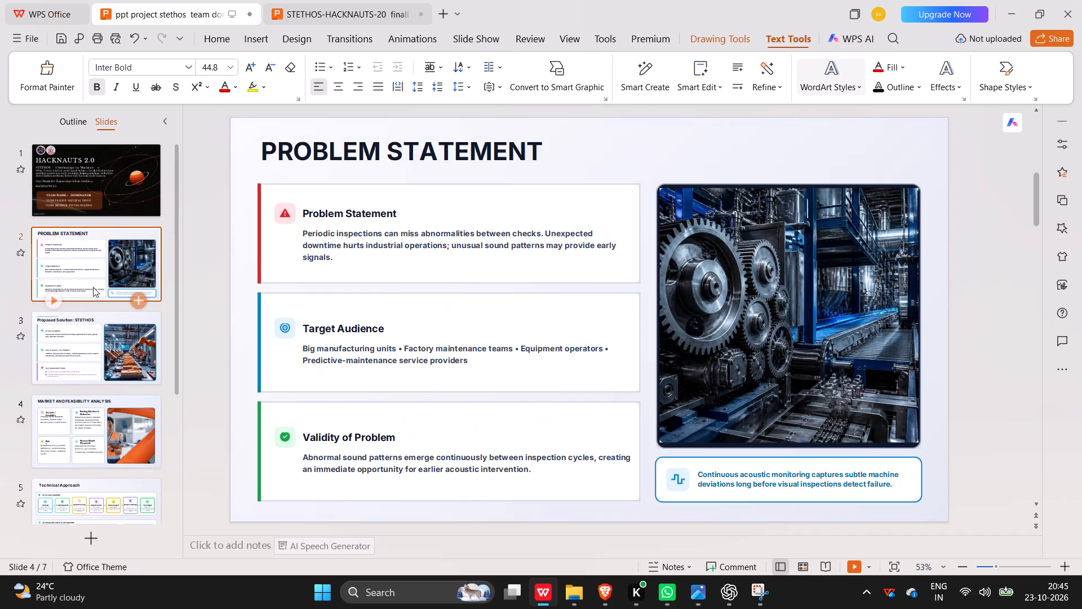
pyautogui.scroll(-3, 122, 386)
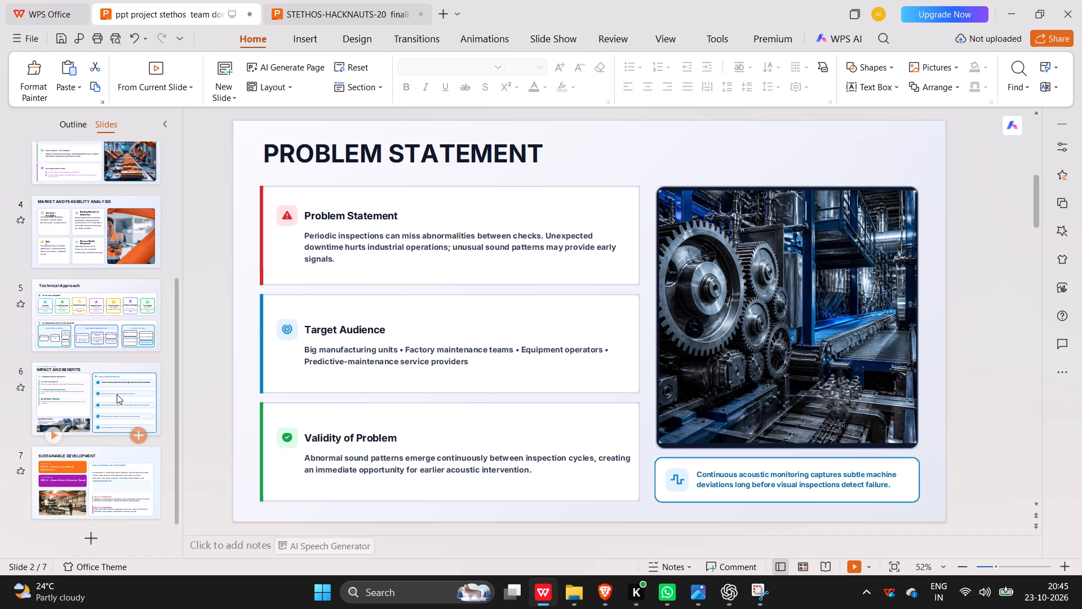
pyautogui.click(117, 394)
pyautogui.click(117, 315)
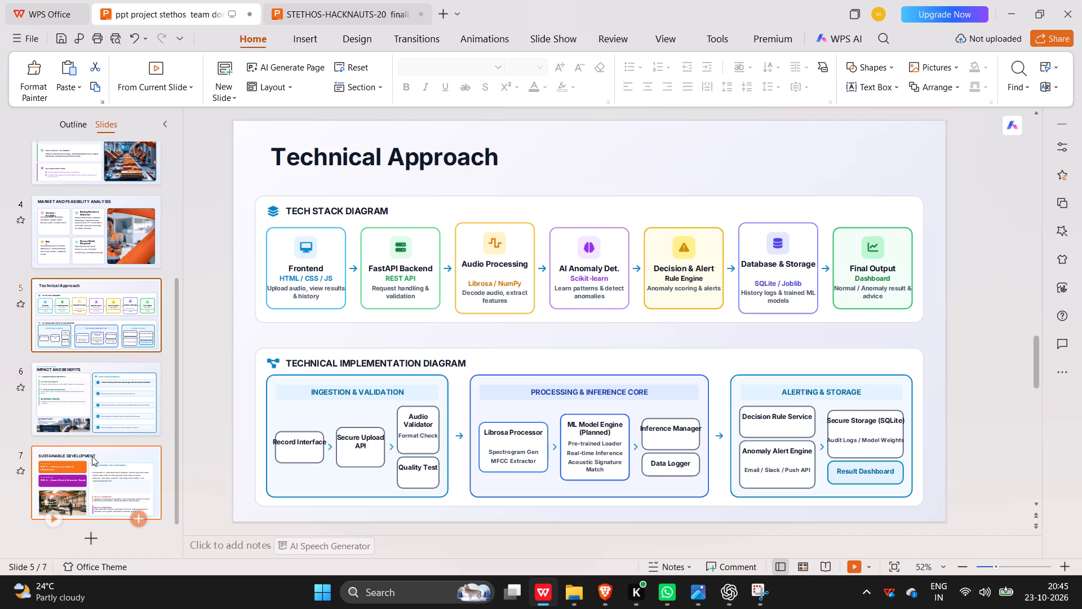
pyautogui.scroll(4, 110, 159)
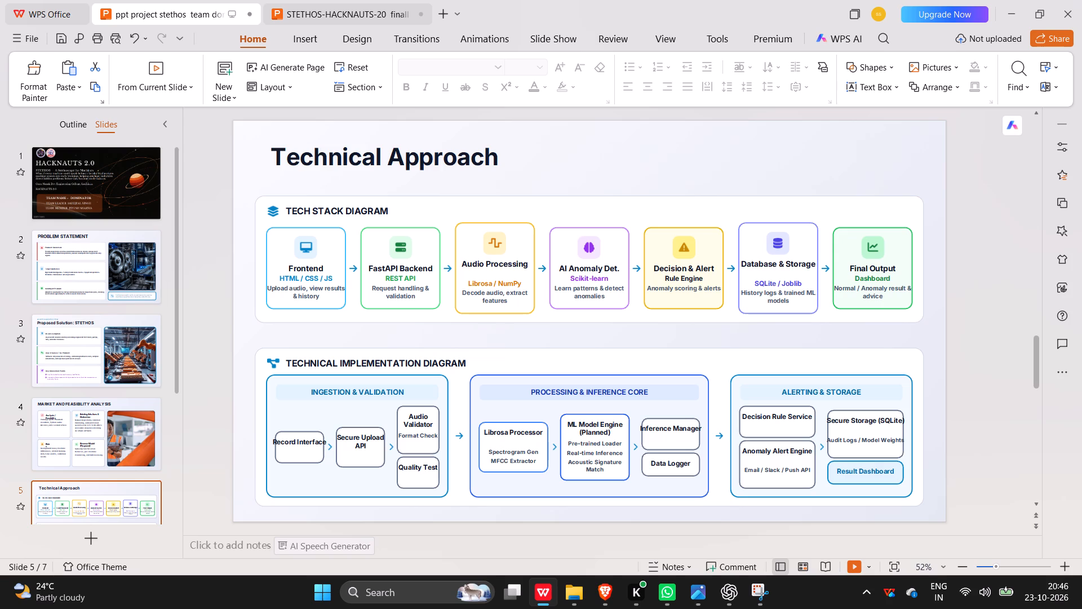
pyautogui.click(66, 175)
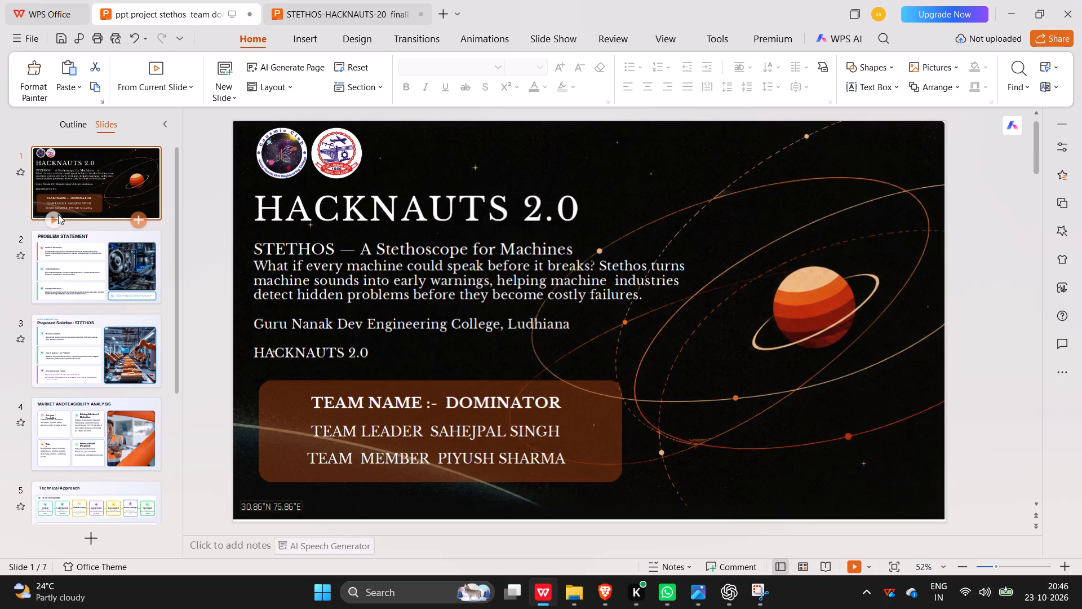
pyautogui.click(58, 214)
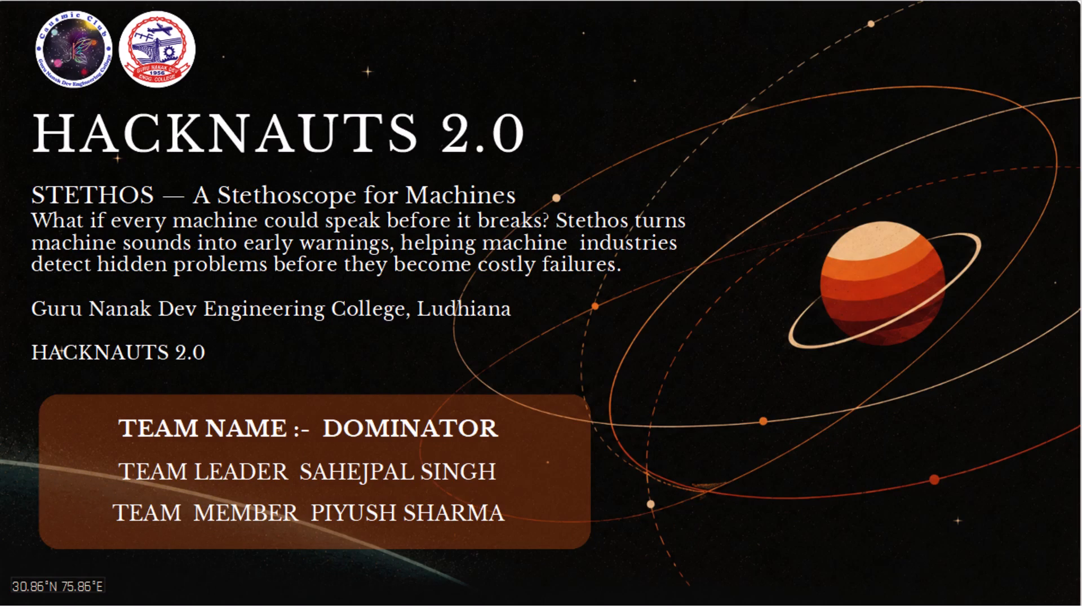
pyautogui.press('Right')
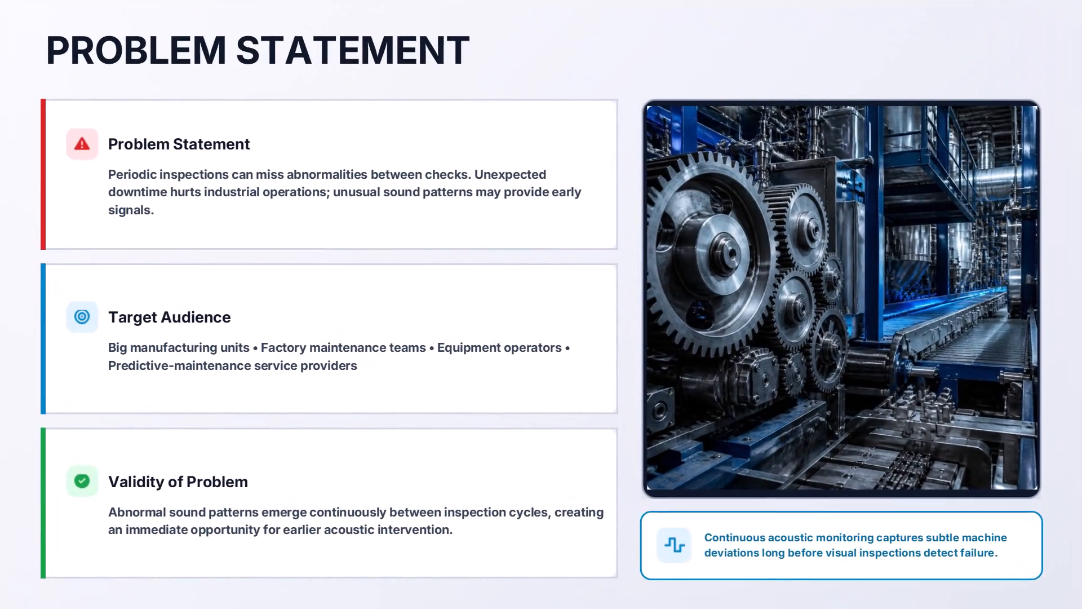
pyautogui.press('Right')
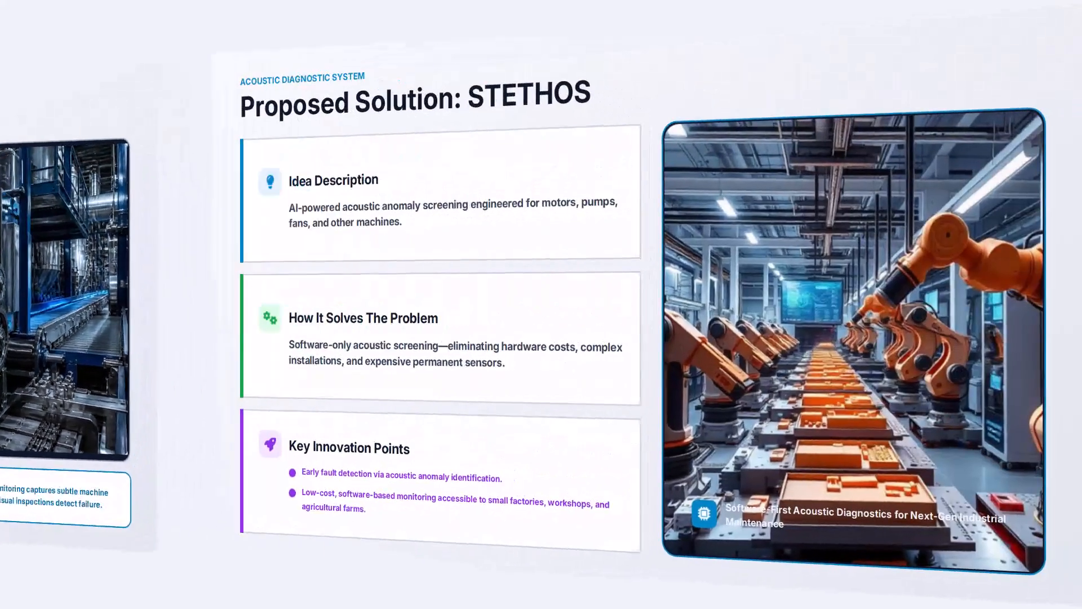
pyautogui.press('Right')
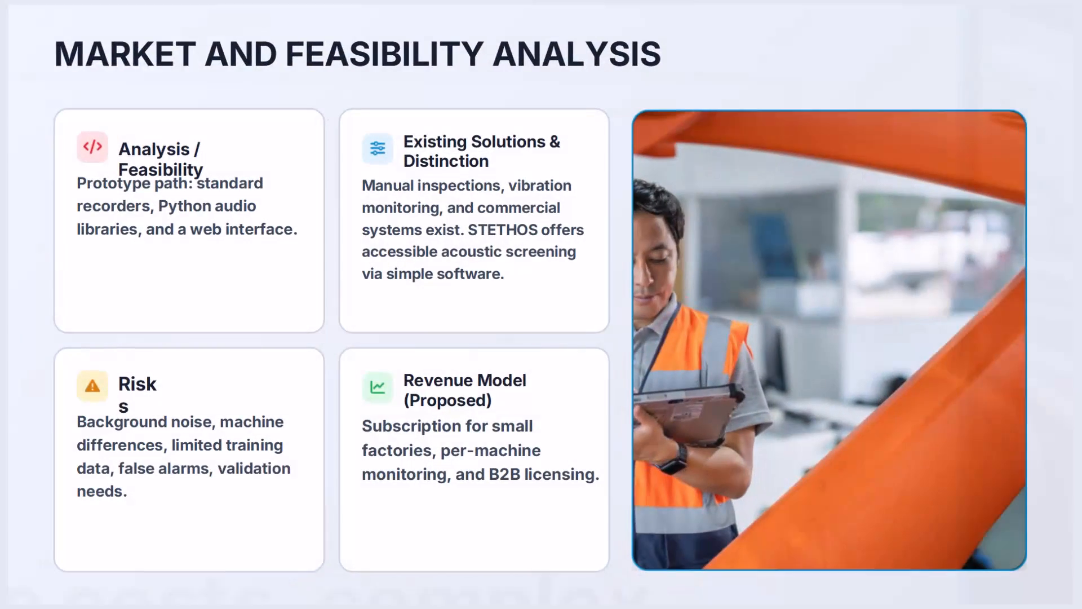
pyautogui.press('Right')
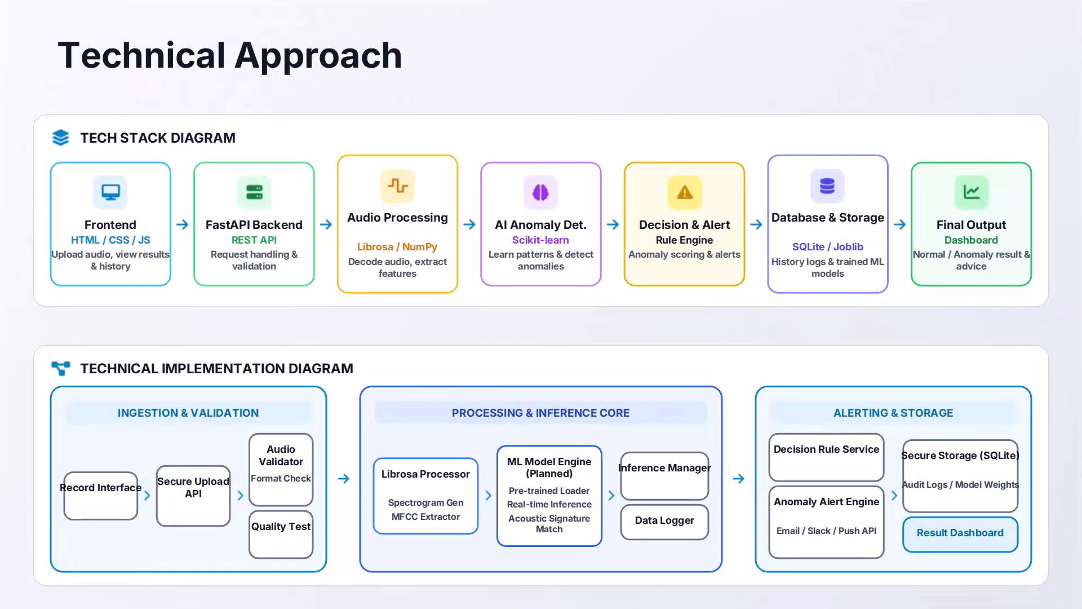
pyautogui.press('Right')
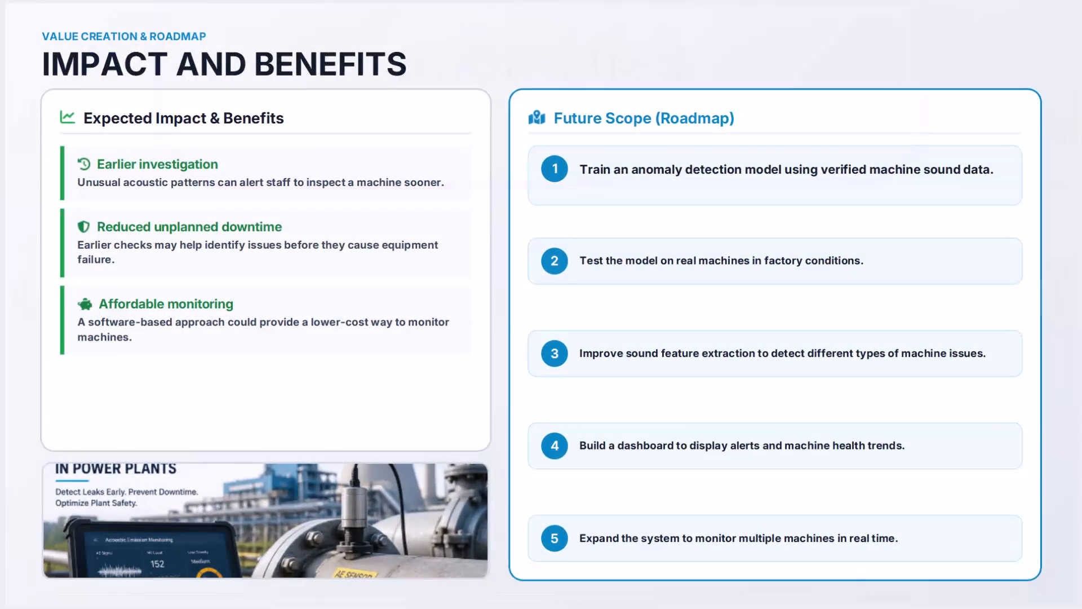
pyautogui.press('Right')
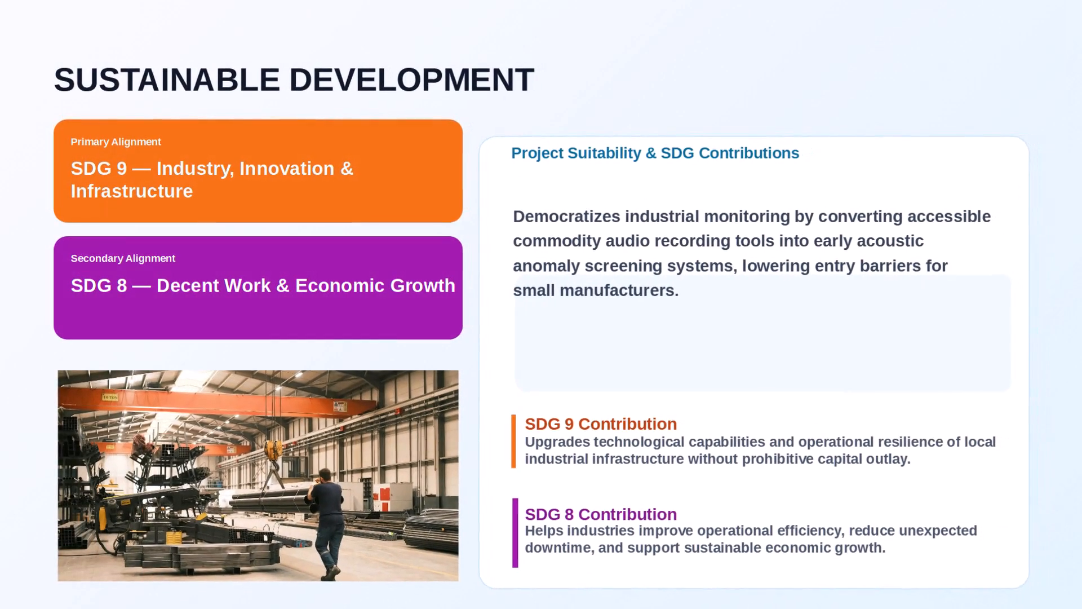
pyautogui.press('Escape')
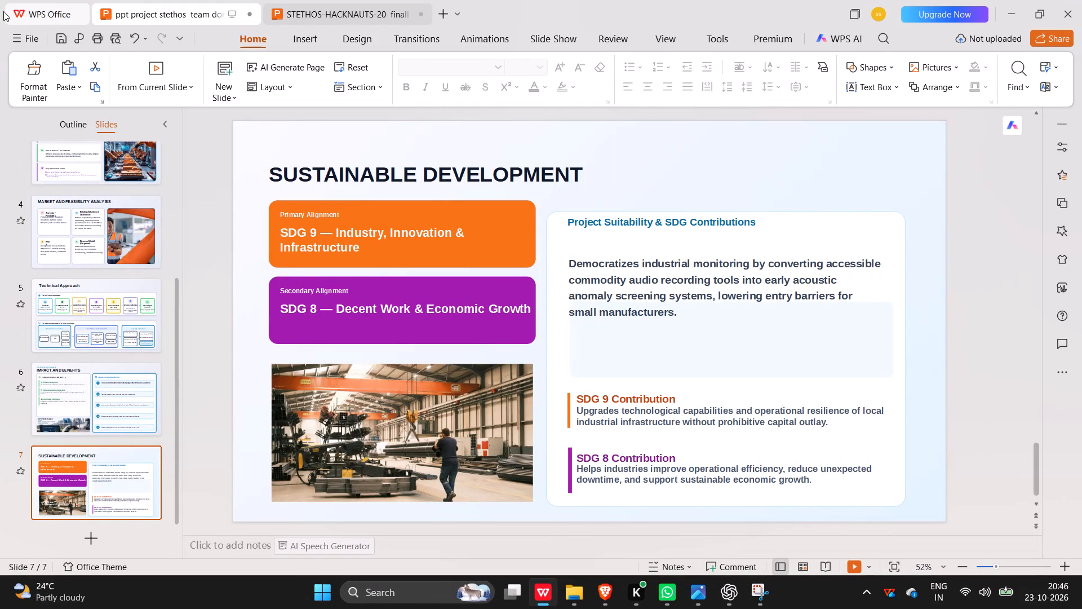
# Save the presentation.
pyautogui.click(63, 41)
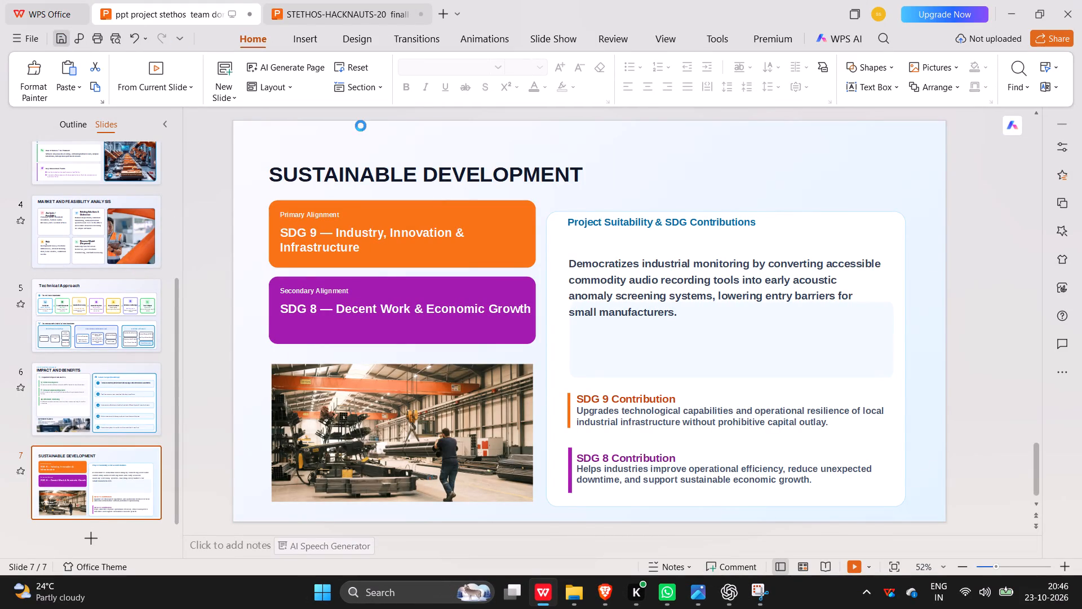
# Switch to the Brave browser and search the web for "ppt to pdf converter" in the open new tab.
pyautogui.click(618, 605)
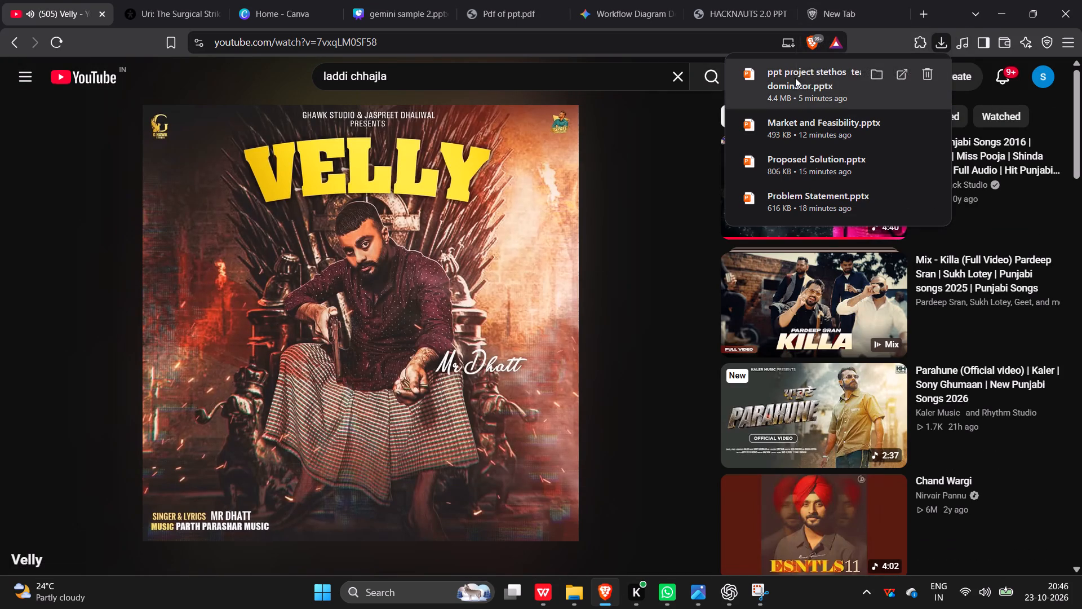
pyautogui.click(859, 1)
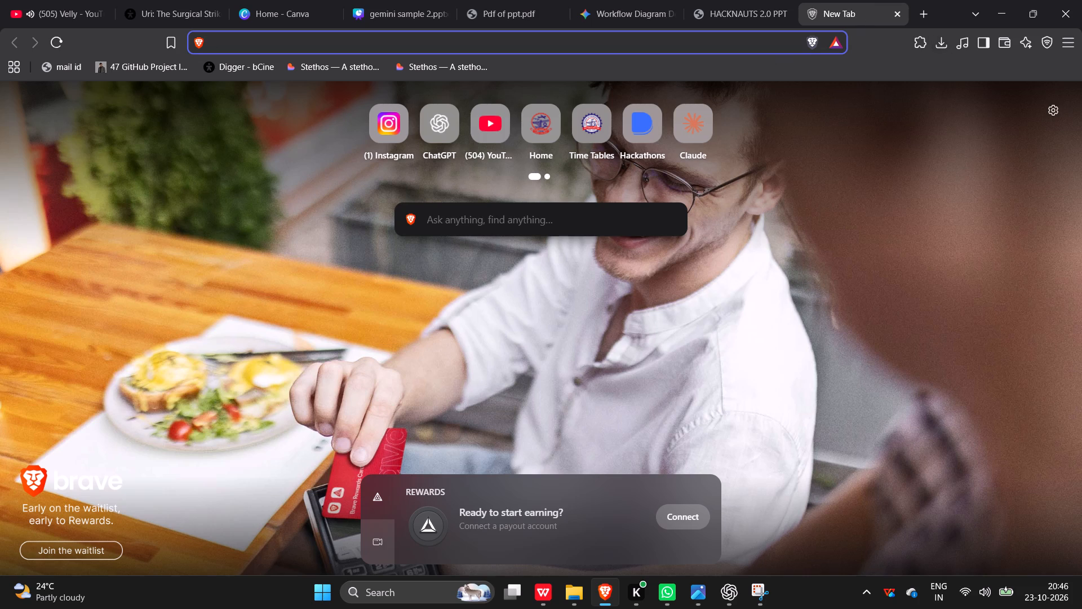
pyautogui.click(720, 38)
pyautogui.write('pdf')
pyautogui.press('space')
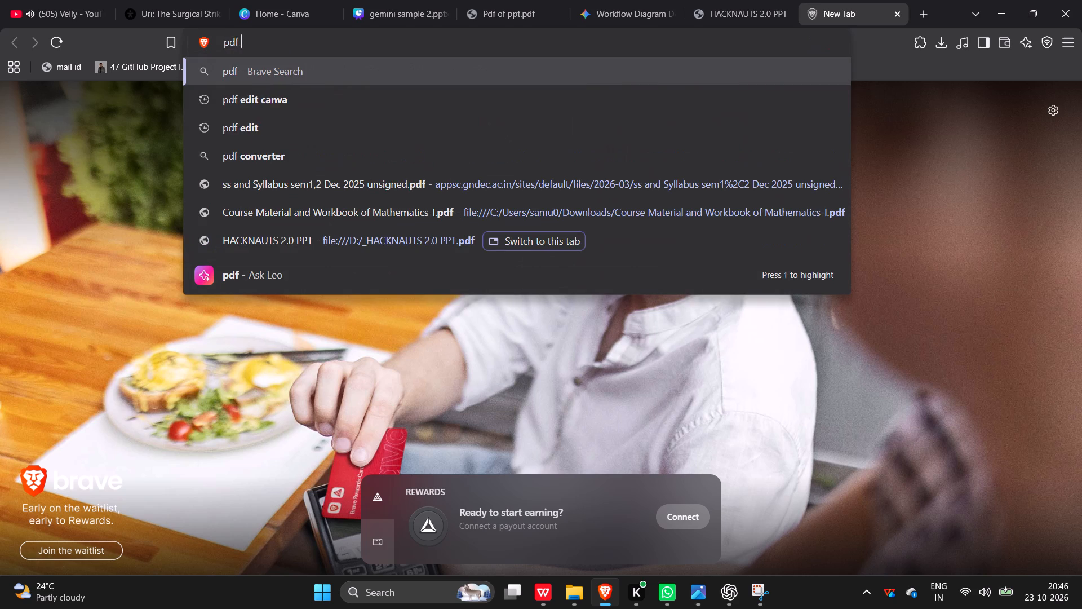
pyautogui.press('BackSpace')
pyautogui.press('BackSpace')
pyautogui.press('BackSpace')
pyautogui.press('BackSpace')
pyautogui.press('BackSpace')
pyautogui.press('BackSpace')
pyautogui.press('BackSpace')
pyautogui.press('BackSpace')
pyautogui.press('BackSpace')
pyautogui.press('BackSpace')
pyautogui.press('BackSpace')
pyautogui.press('BackSpace')
pyautogui.press('BackSpace')
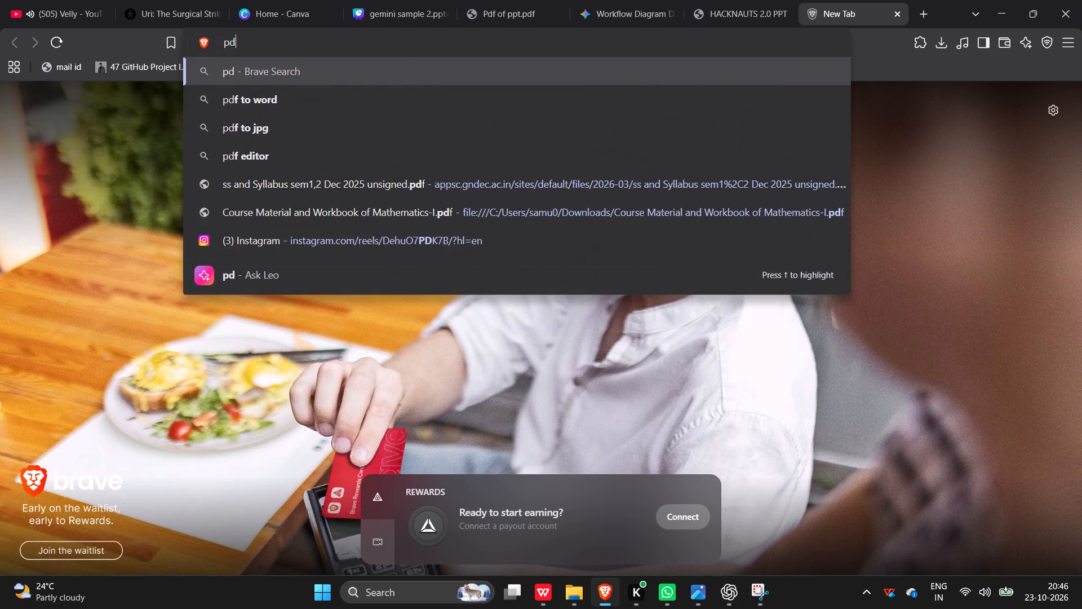
pyautogui.write('pto')
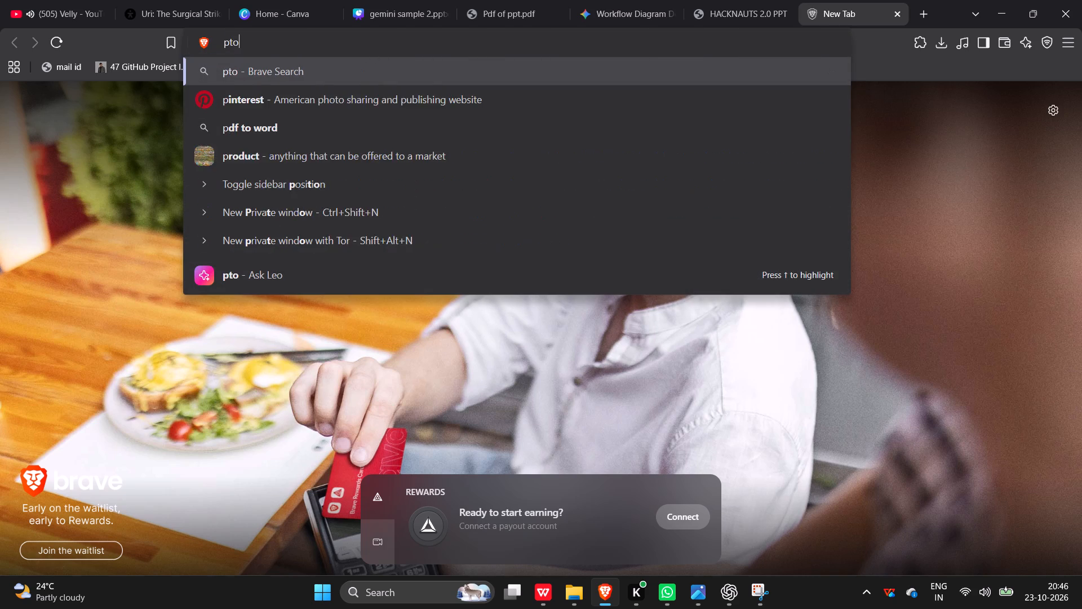
pyautogui.press('BackSpace')
pyautogui.press('BackSpace')
pyautogui.write('pt to')
pyautogui.press('space')
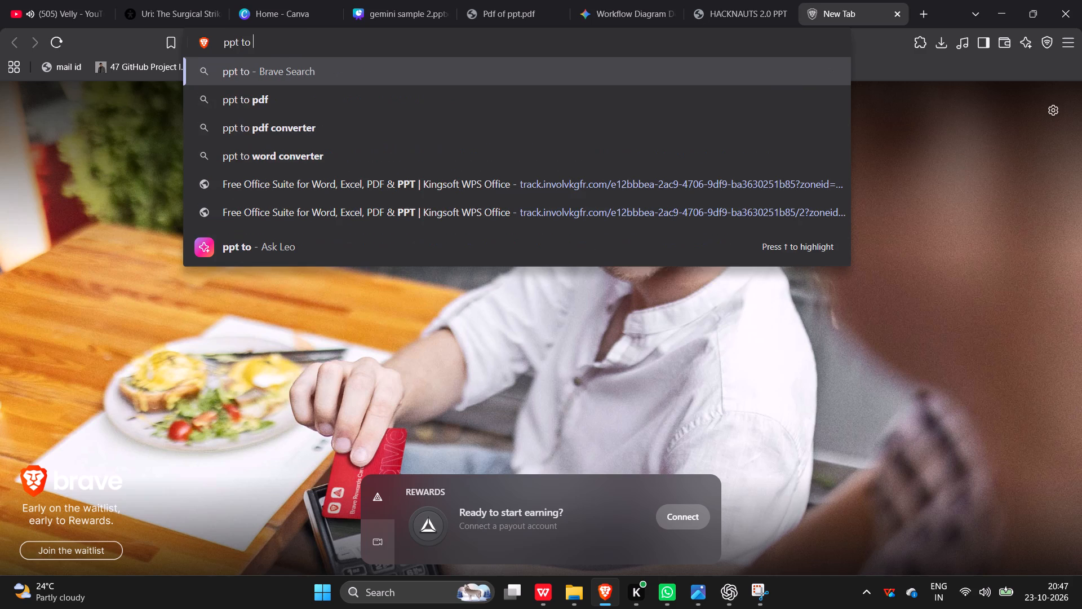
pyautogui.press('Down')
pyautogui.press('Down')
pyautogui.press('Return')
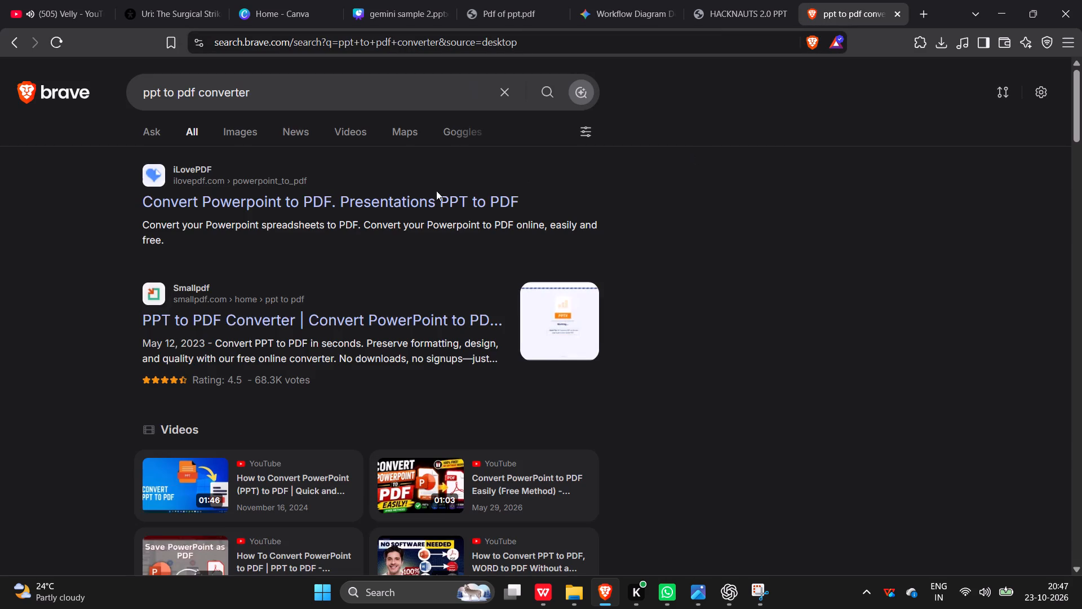
pyautogui.doubleClick(420, 198)
pyautogui.click(574, 244)
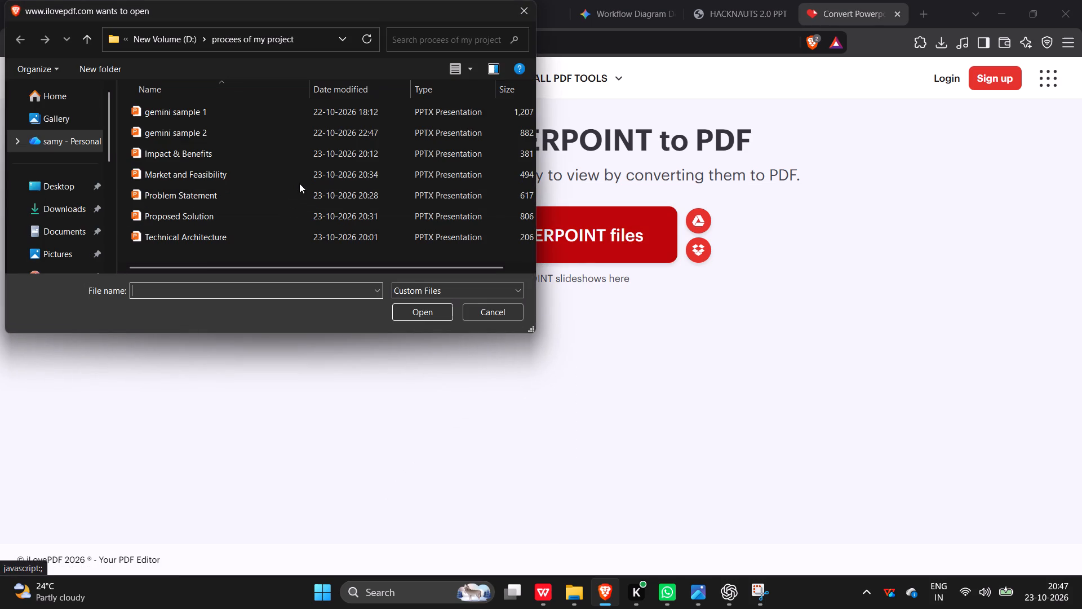
pyautogui.click(143, 36)
pyautogui.scroll(-1, 322, 136)
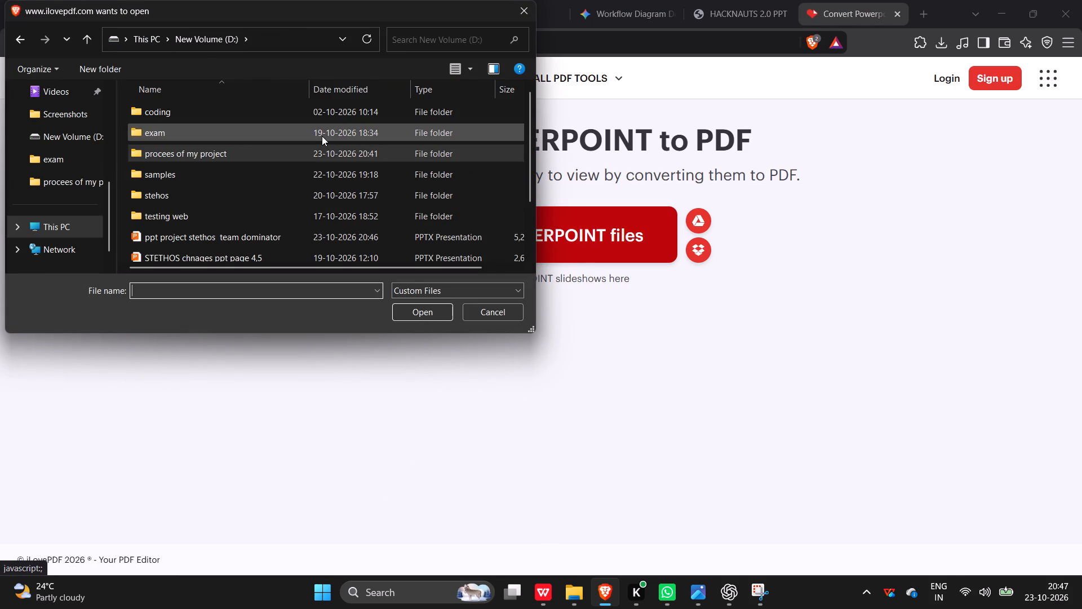
pyautogui.scroll(-1, 322, 136)
pyautogui.click(316, 236)
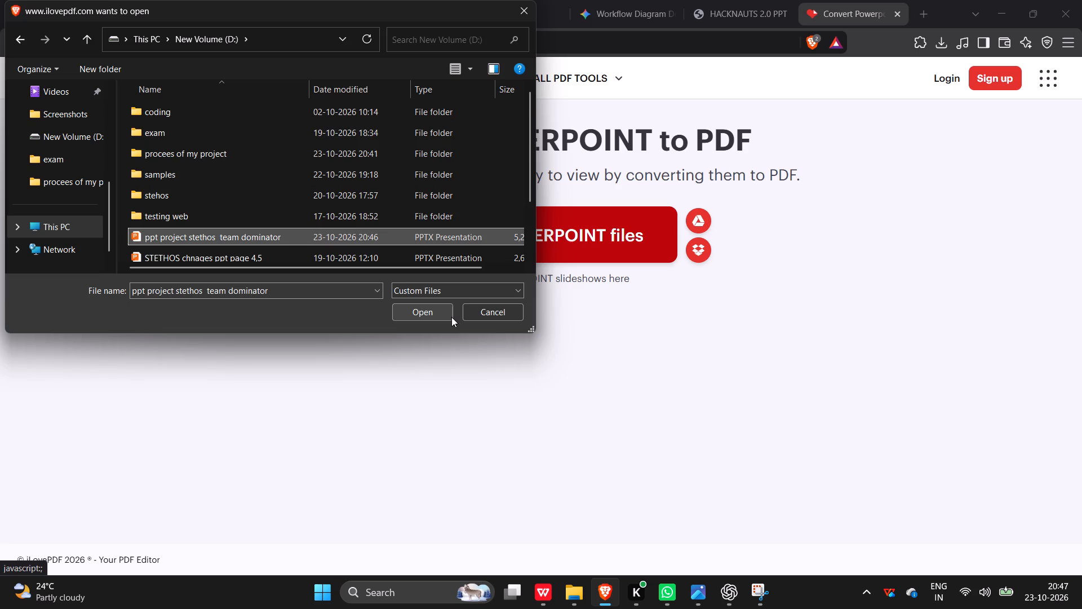